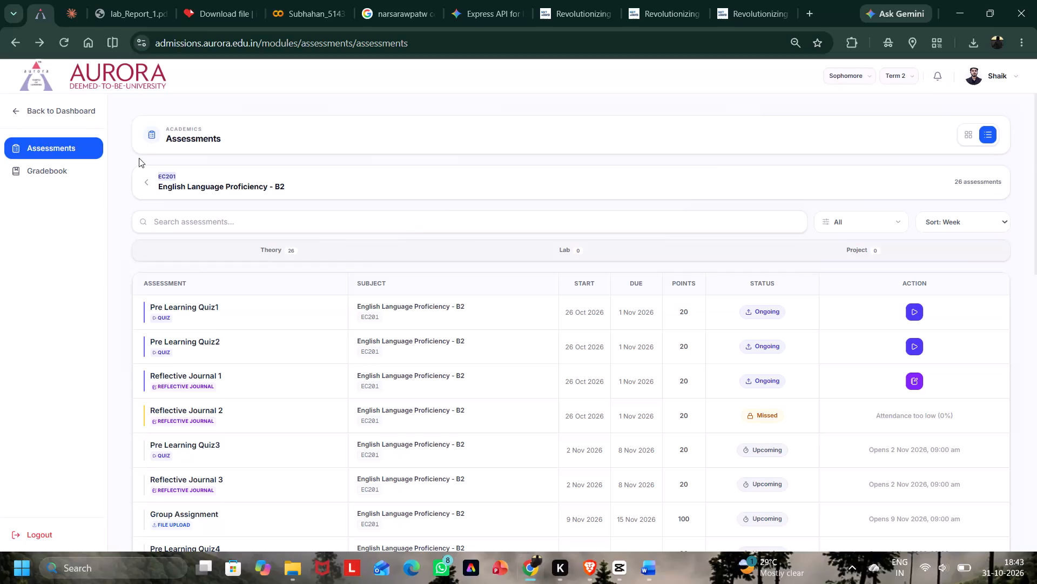
# Examine the assessment lists for Advanced Data Structures, Backend Development Fundamentals and Linear Algebra Essentials, and return to the course overview.
pyautogui.click(144, 184)
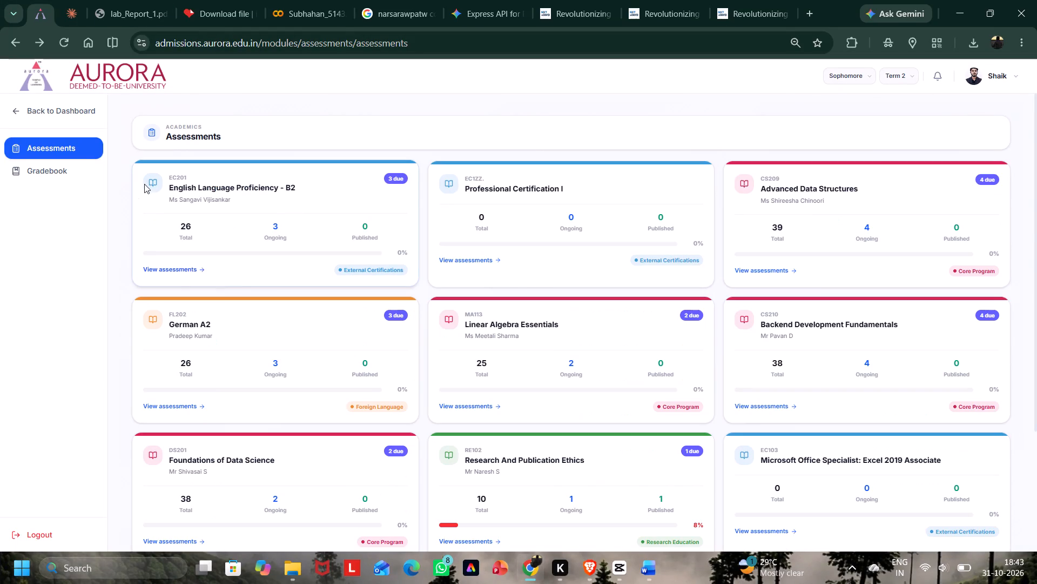
pyautogui.click(836, 190)
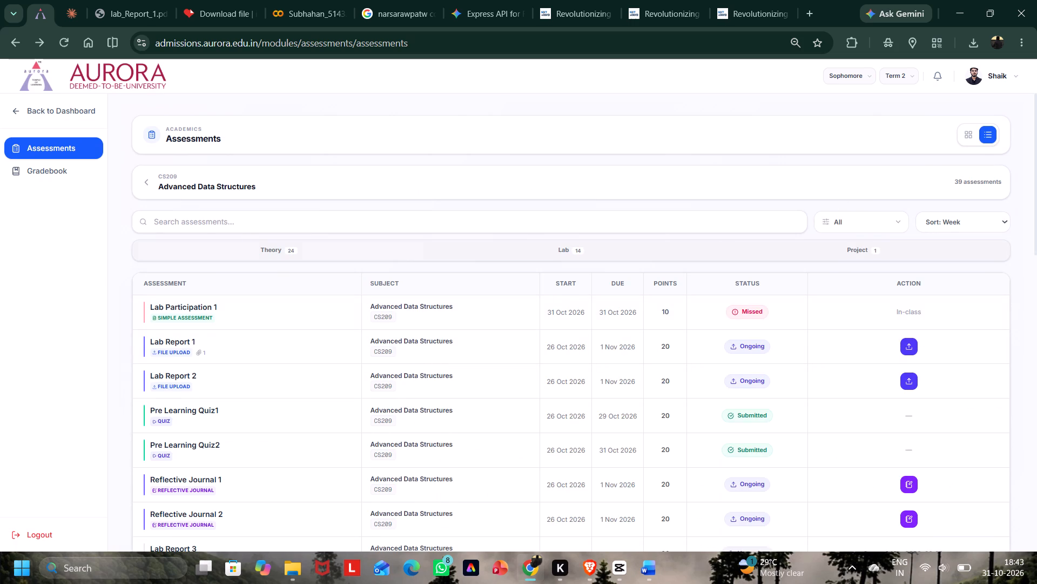
pyautogui.click(147, 189)
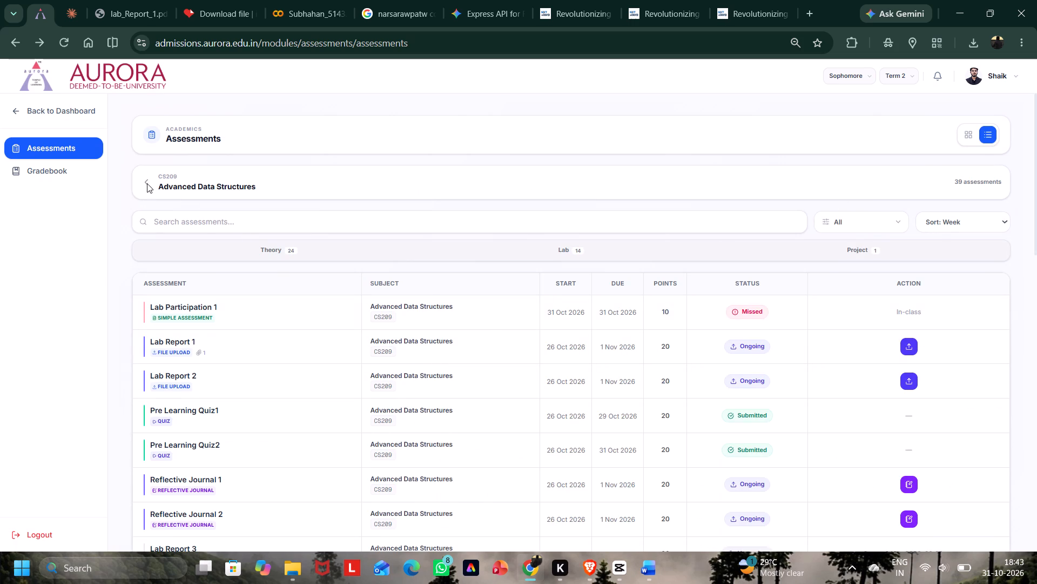
pyautogui.click(147, 179)
pyautogui.click(797, 328)
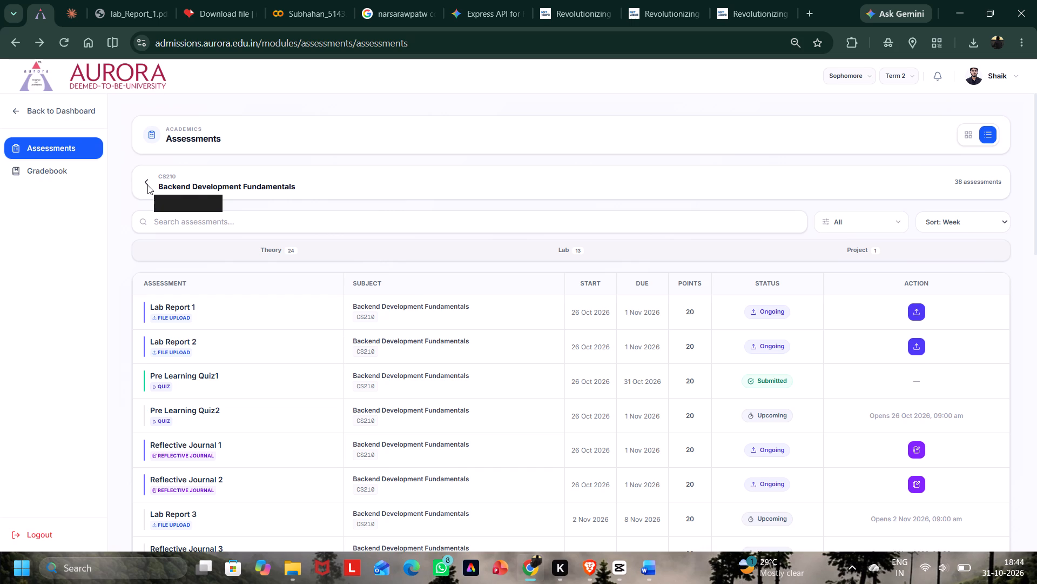
pyautogui.click(146, 184)
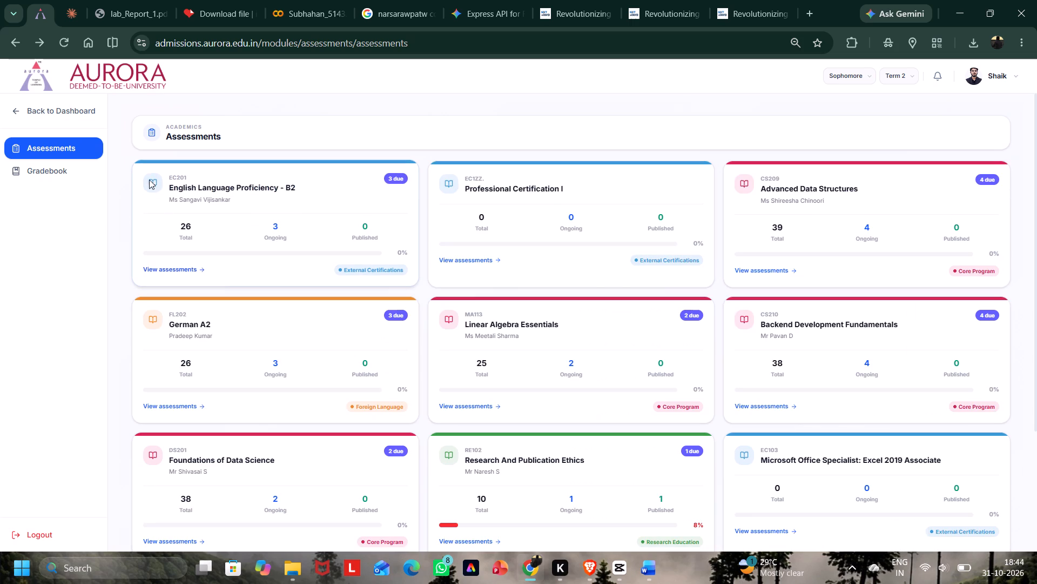
pyautogui.click(551, 332)
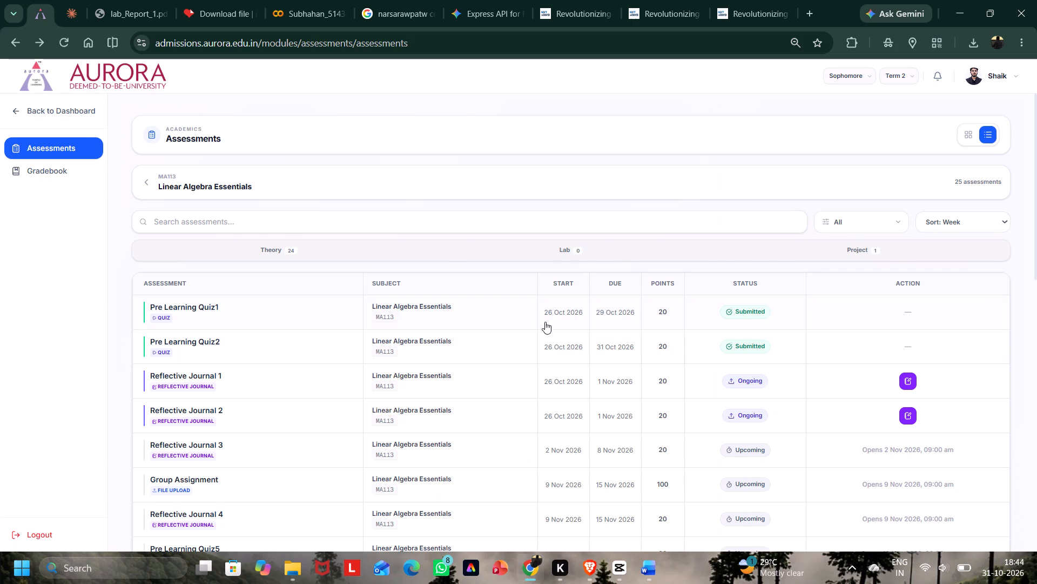
pyautogui.click(144, 188)
pyautogui.click(145, 182)
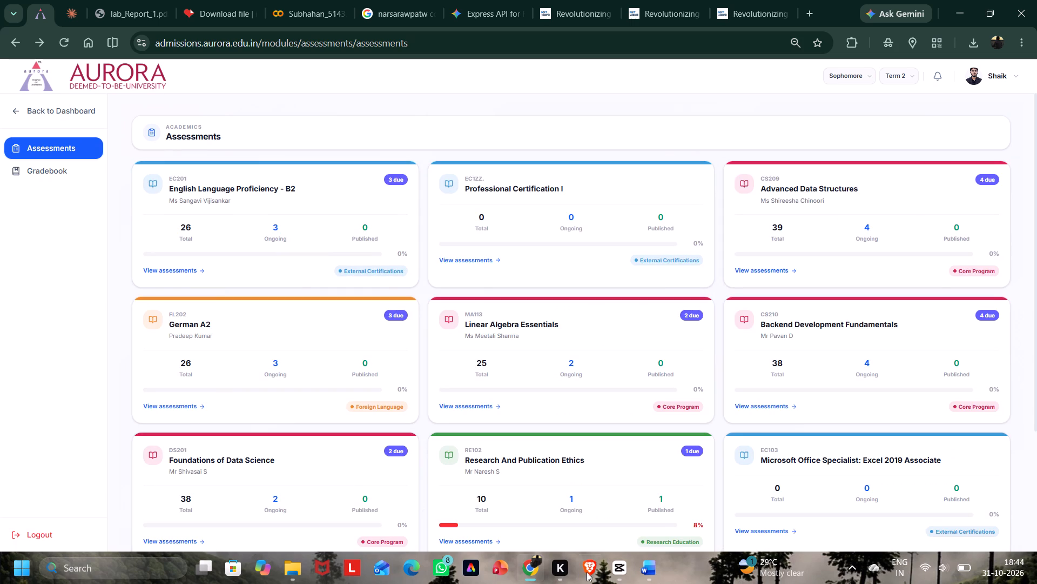
# Switch to CapCut, open UrbanVPN, continue with the free option, start a United States connection and minimize the VPN window.
pyautogui.click(616, 576)
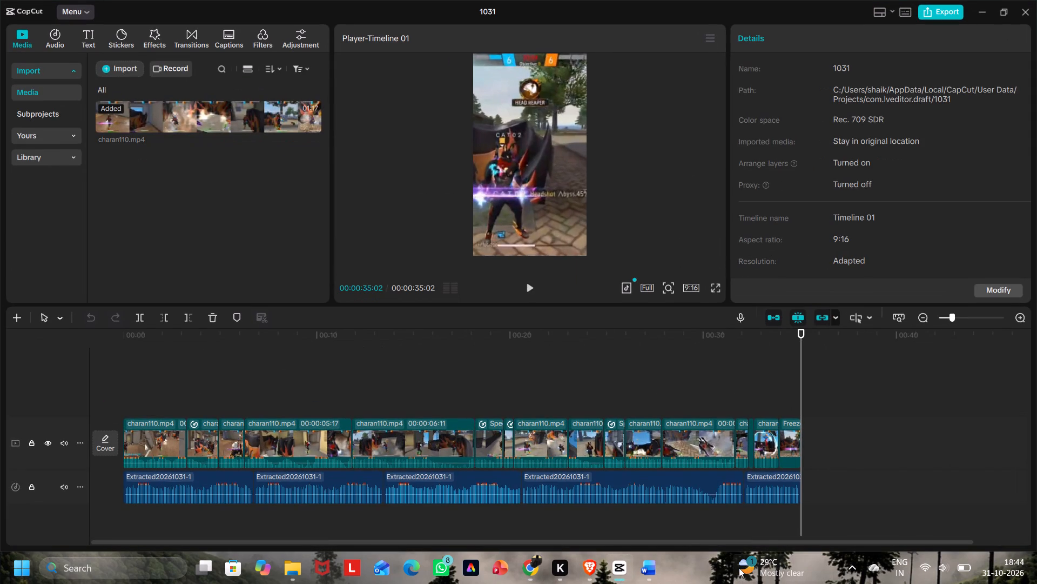
pyautogui.click(852, 570)
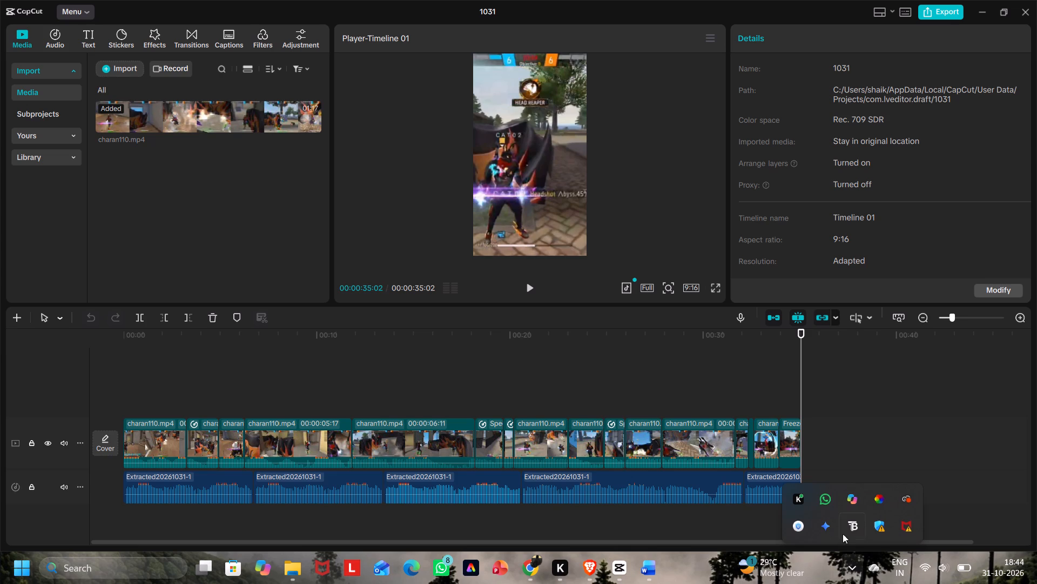
pyautogui.click(797, 527)
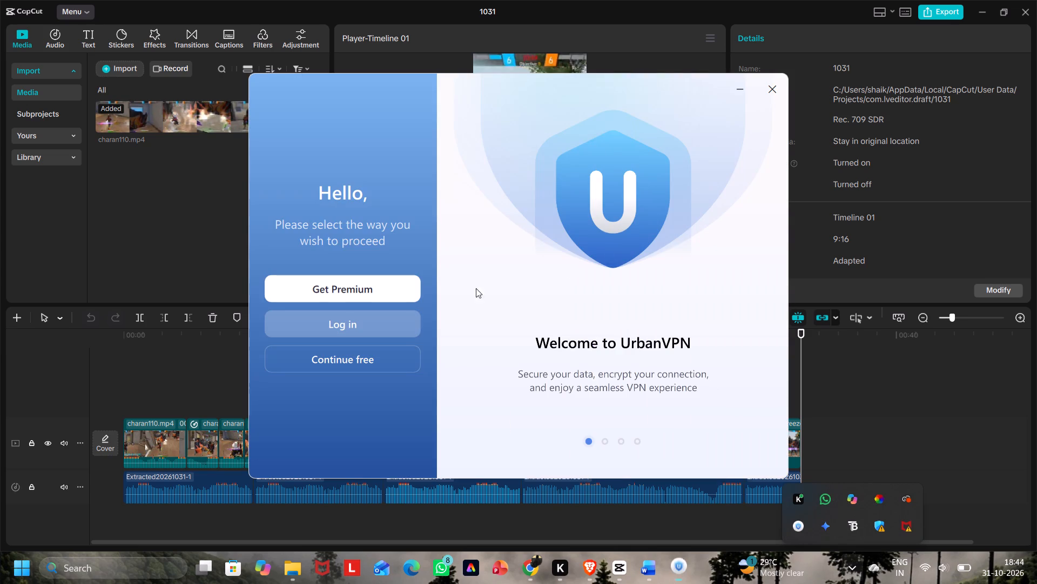
pyautogui.click(309, 363)
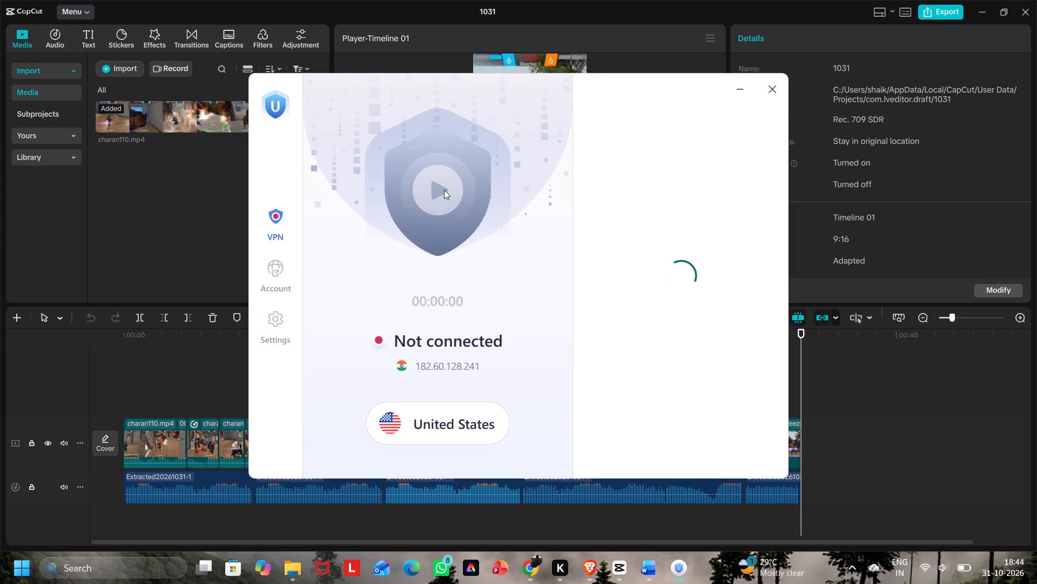
pyautogui.click(441, 190)
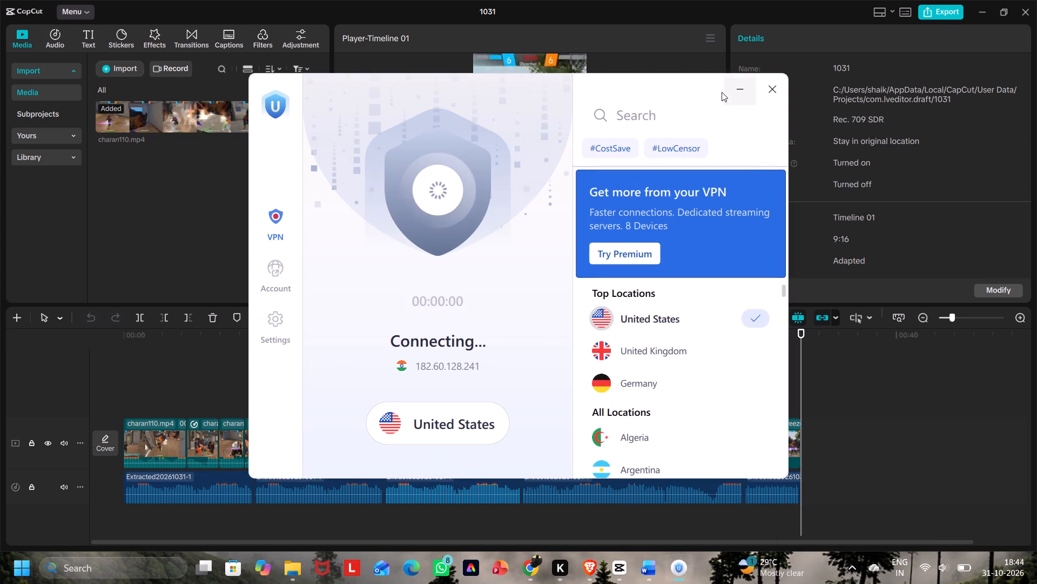
pyautogui.click(722, 92)
pyautogui.click(735, 88)
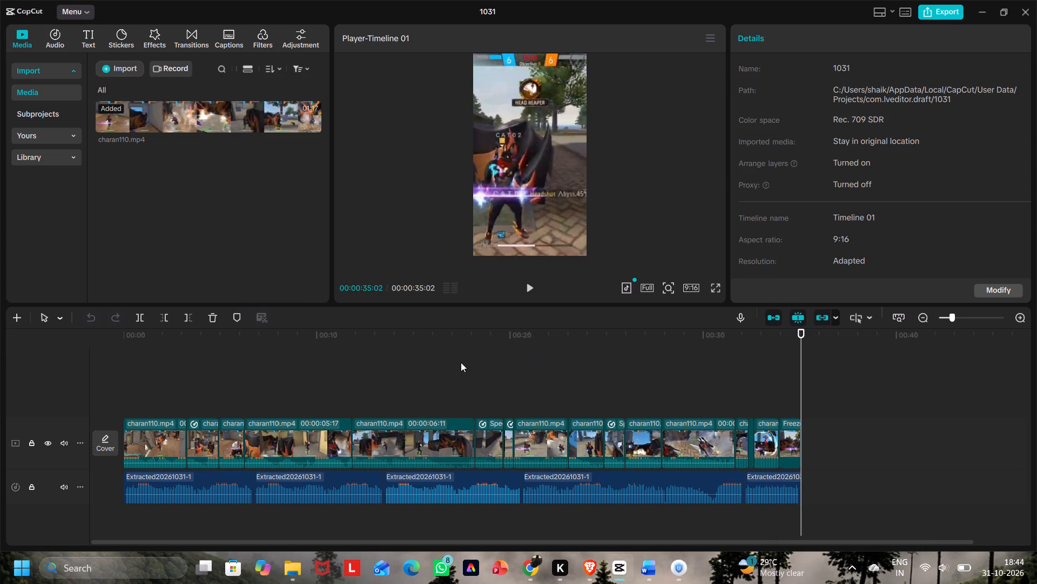
# Move the playhead to the start of the 1031 project's timeline, at 00:00:00:00.
pyautogui.click(461, 362)
pyautogui.moveTo(460, 360); pyautogui.dragTo(0, 386)
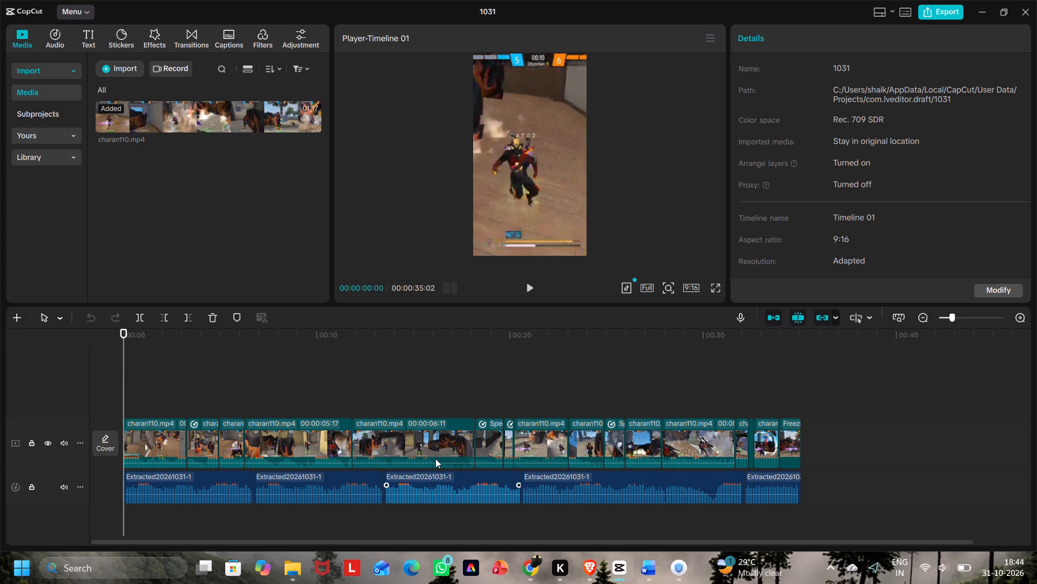
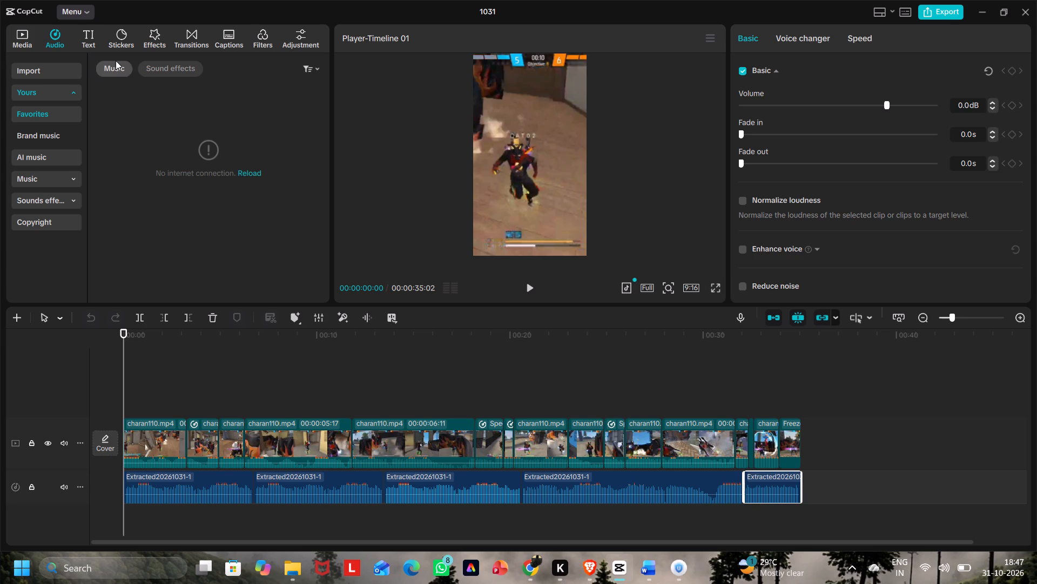
# Import extracted audio from the CHARAN file in the Music folder into the project's audio.
pyautogui.click(117, 71)
pyautogui.click(53, 68)
pyautogui.click(123, 68)
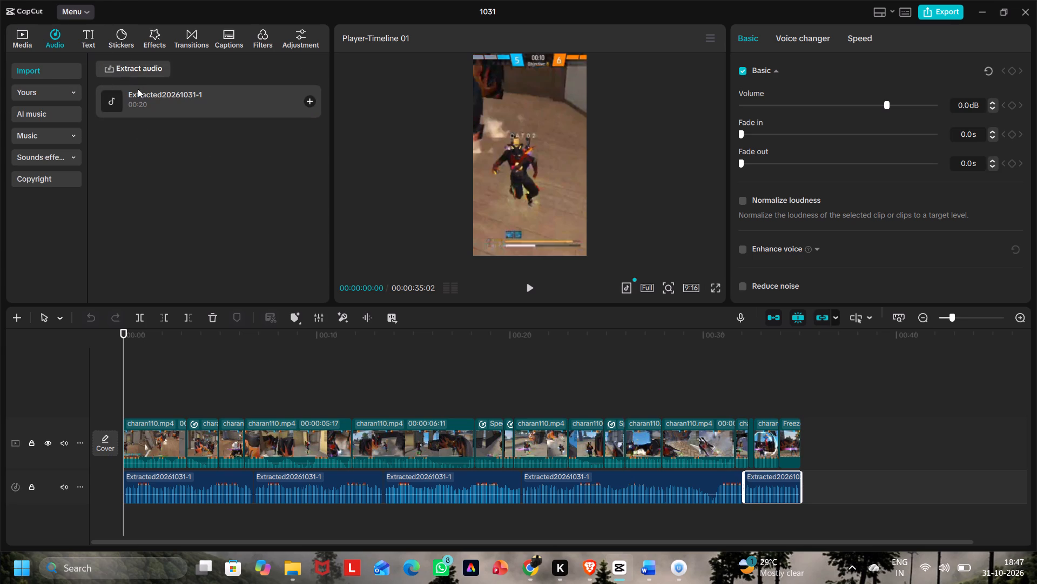
pyautogui.scroll(-1, 63, 198)
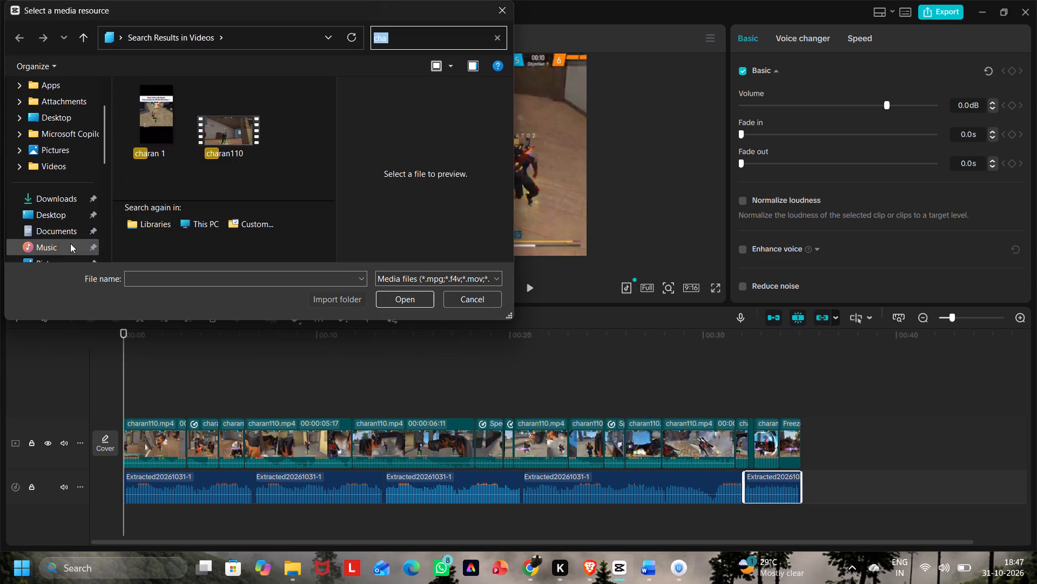
pyautogui.click(70, 243)
pyautogui.click(172, 116)
pyautogui.click(397, 297)
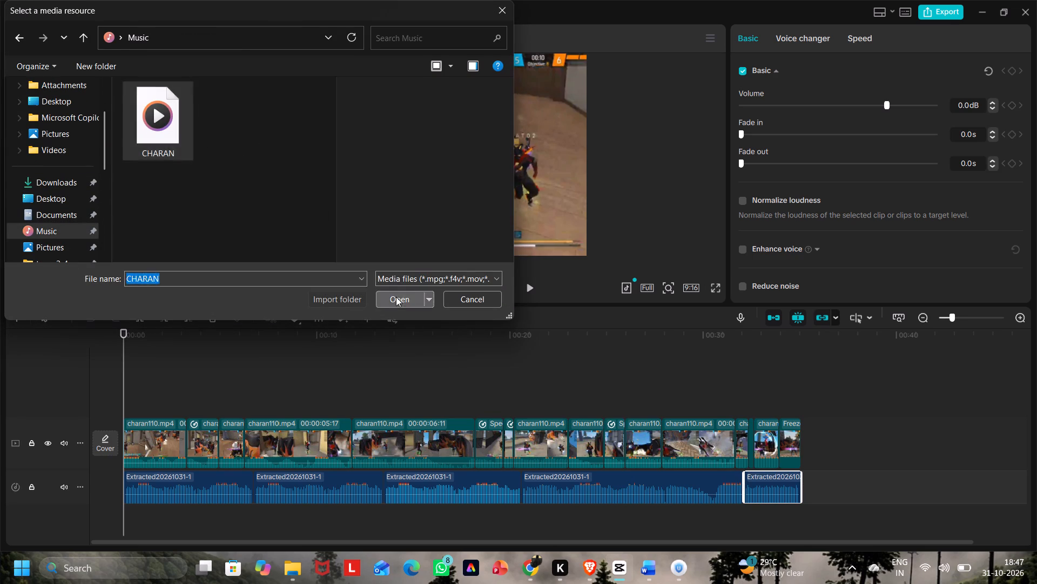
# Place the newly extracted 01:46 audio on a new track below the existing audio, starting at 00:00:00:00.
pyautogui.moveTo(218, 141); pyautogui.dragTo(227, 176)
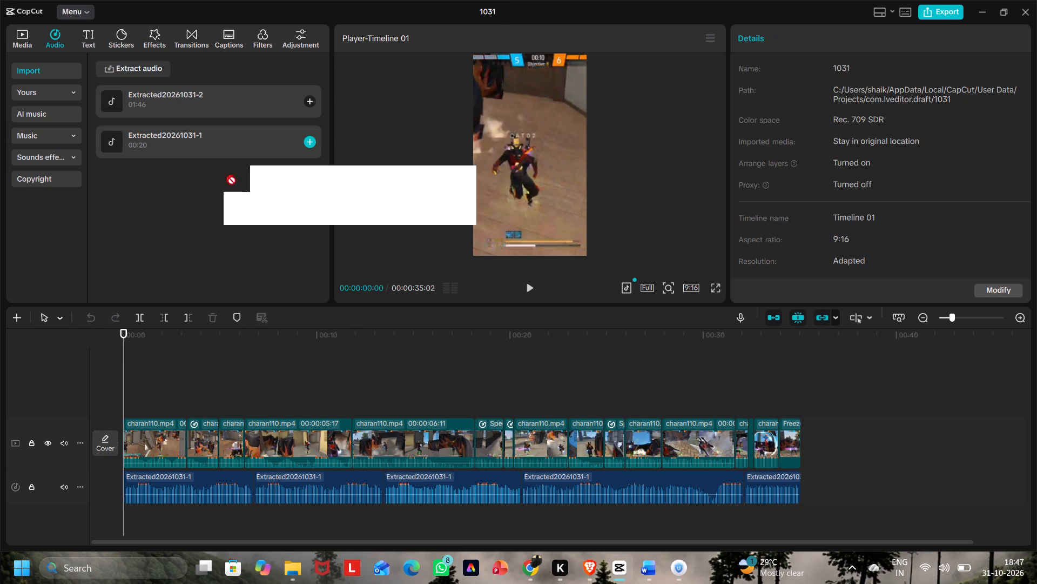
pyautogui.moveTo(227, 176); pyautogui.dragTo(212, 135)
pyautogui.moveTo(199, 90); pyautogui.dragTo(199, 91)
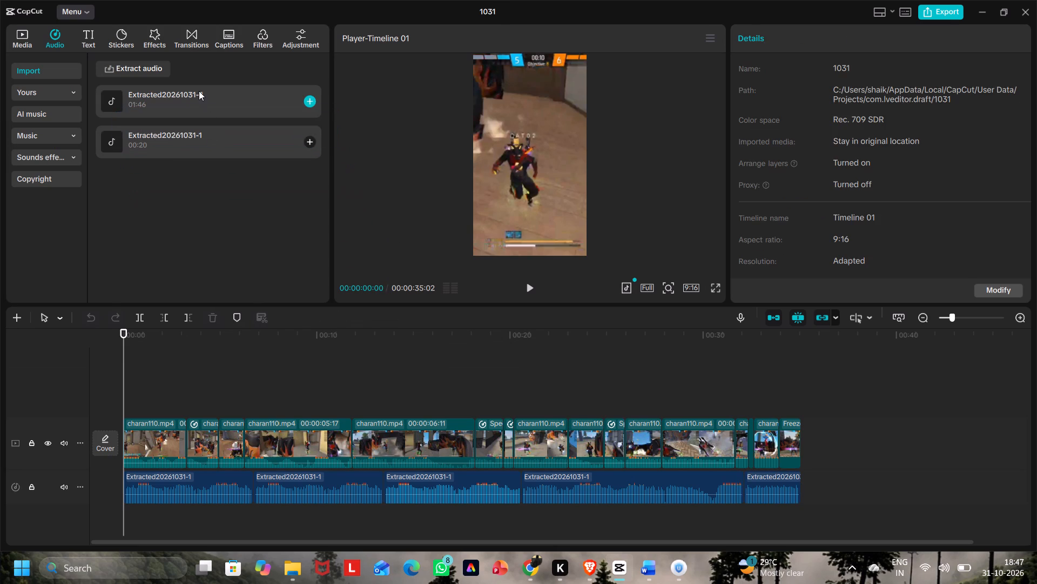
pyautogui.moveTo(199, 91); pyautogui.dragTo(116, 521)
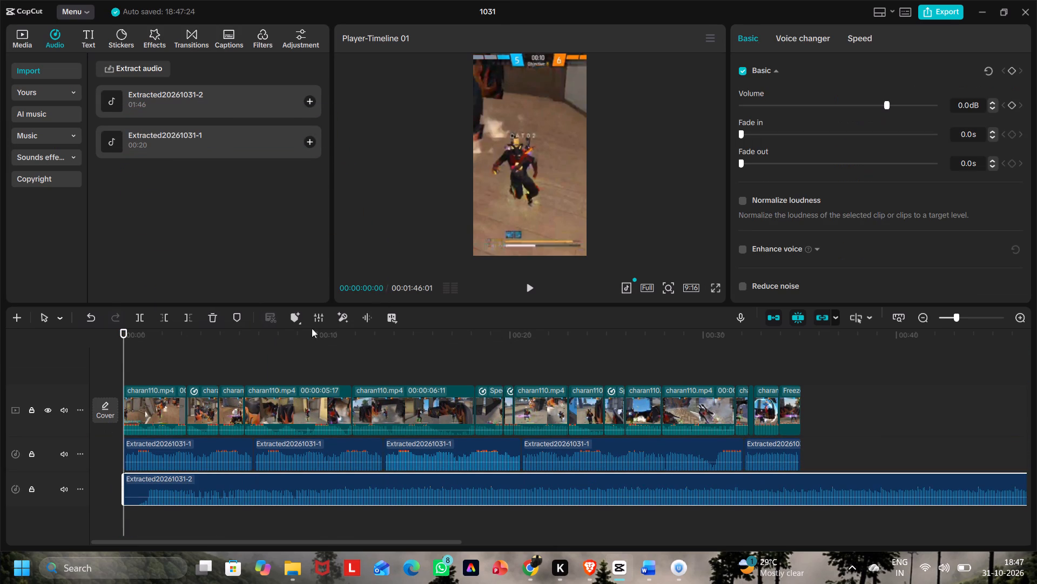
# Mute the audio track with the older extracted clips and play the timeline from the start with the new audio.
pyautogui.click(60, 454)
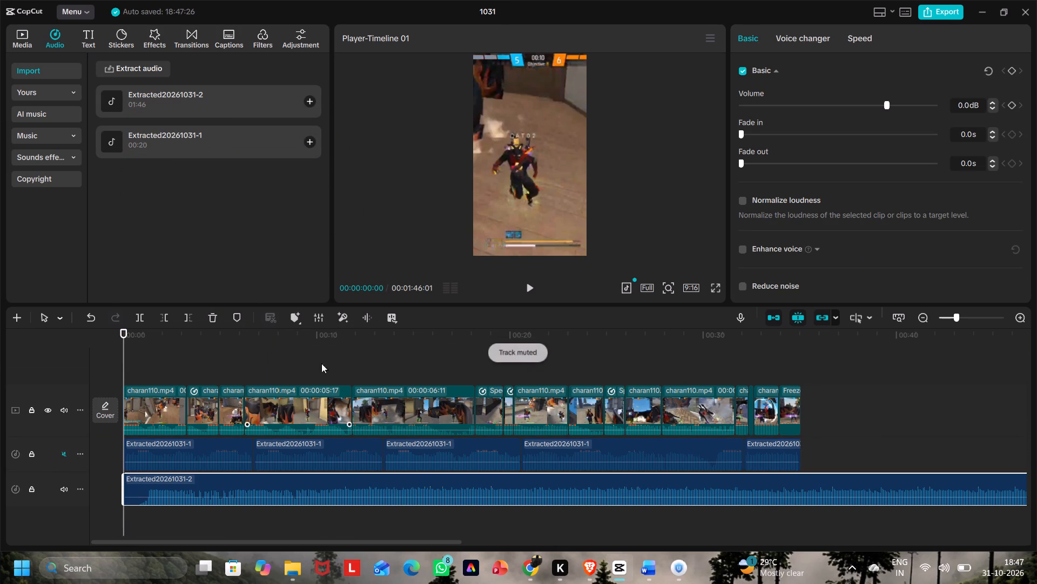
pyautogui.click(529, 285)
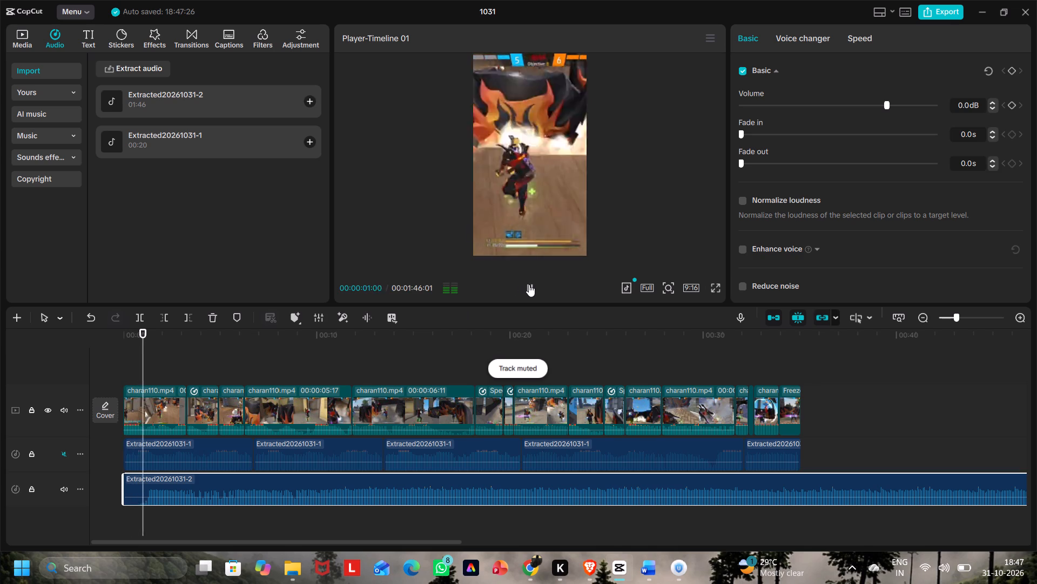
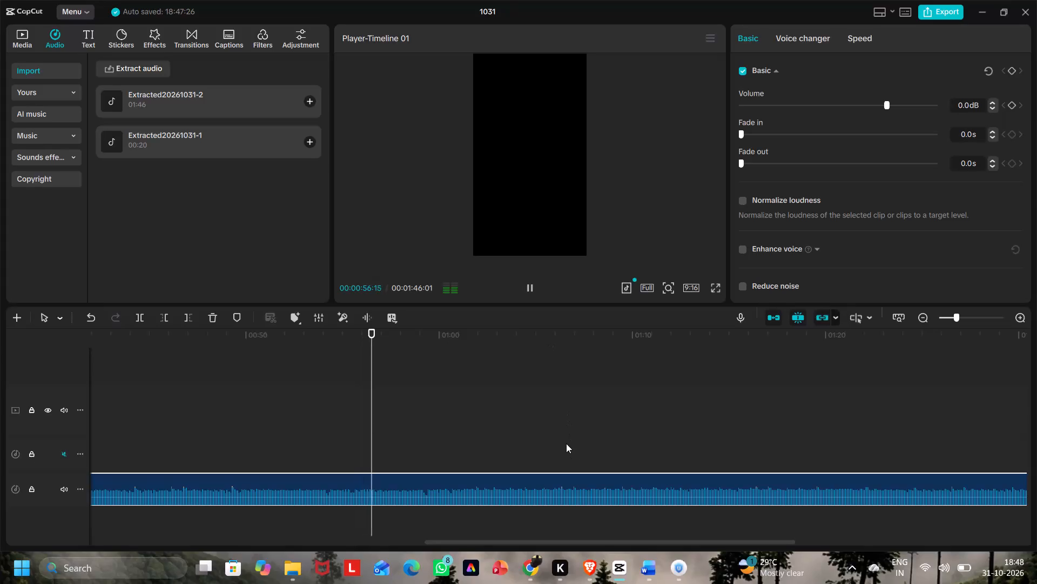
# Return the playhead to 00:00:00:00 and replay the timeline to review the video with the new audio.
pyautogui.hscroll(9, 454, 395)
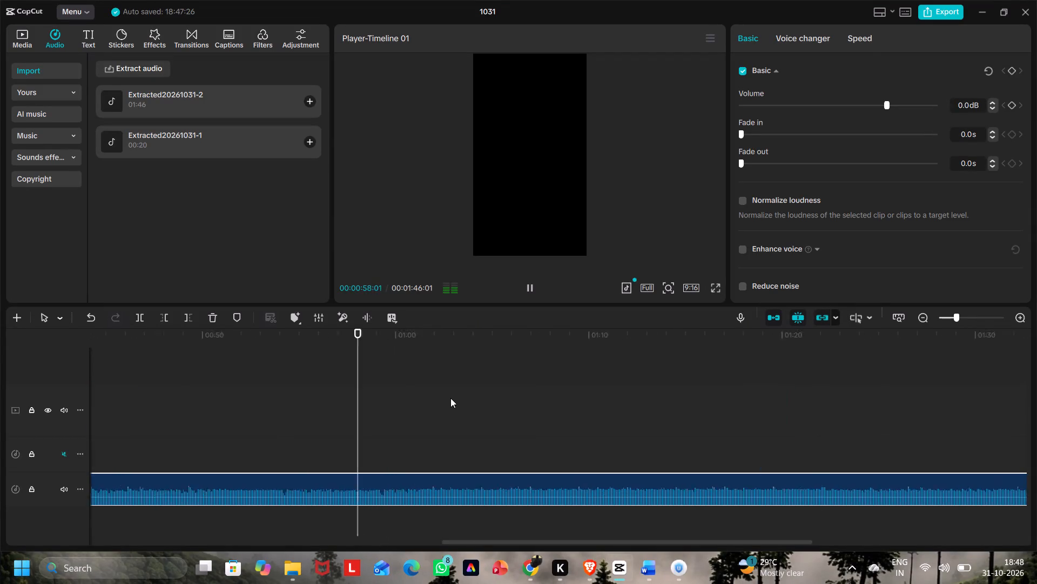
pyautogui.hscroll(1, 450, 398)
pyautogui.click(450, 400)
pyautogui.moveTo(450, 400); pyautogui.dragTo(437, 402)
pyautogui.hscroll(8, 445, 401)
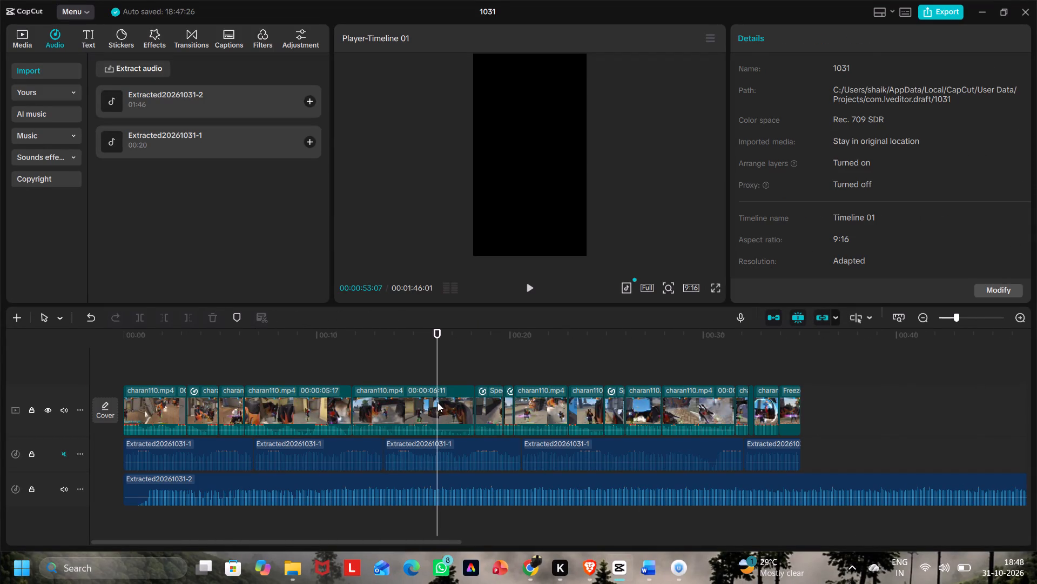
pyautogui.click(203, 362)
pyautogui.moveTo(199, 357); pyautogui.dragTo(0, 328)
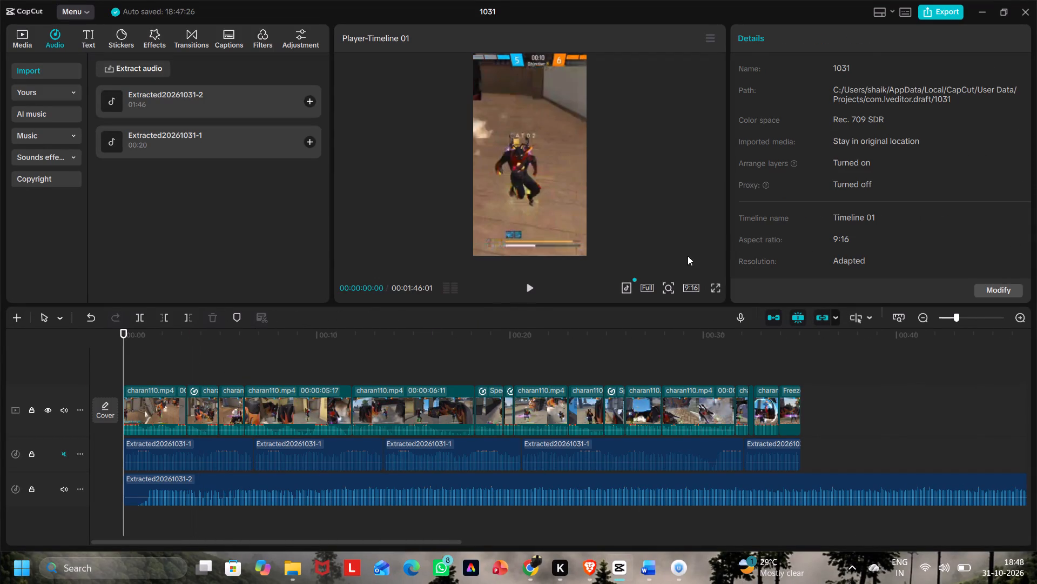
pyautogui.click(527, 290)
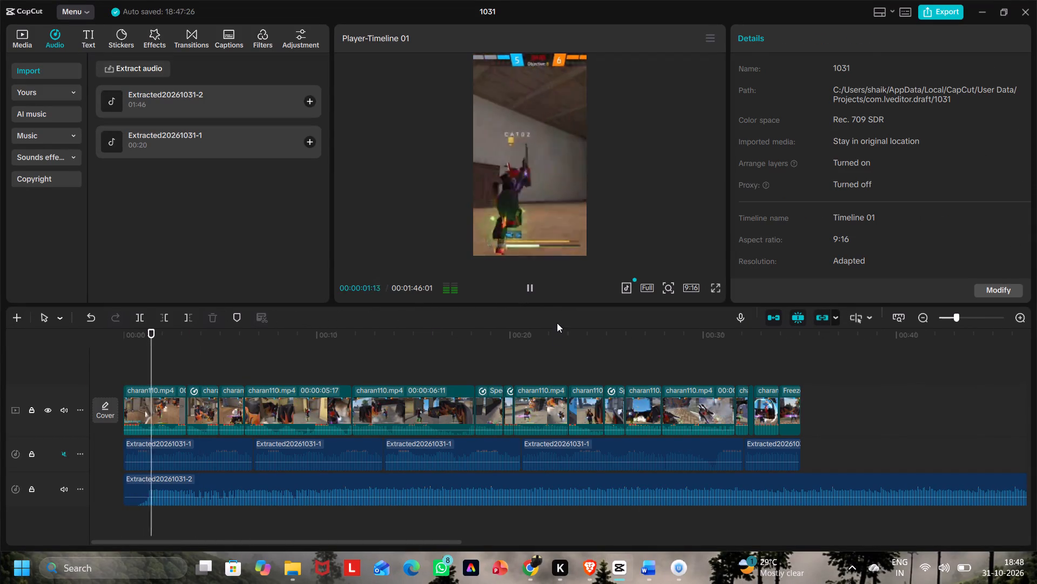
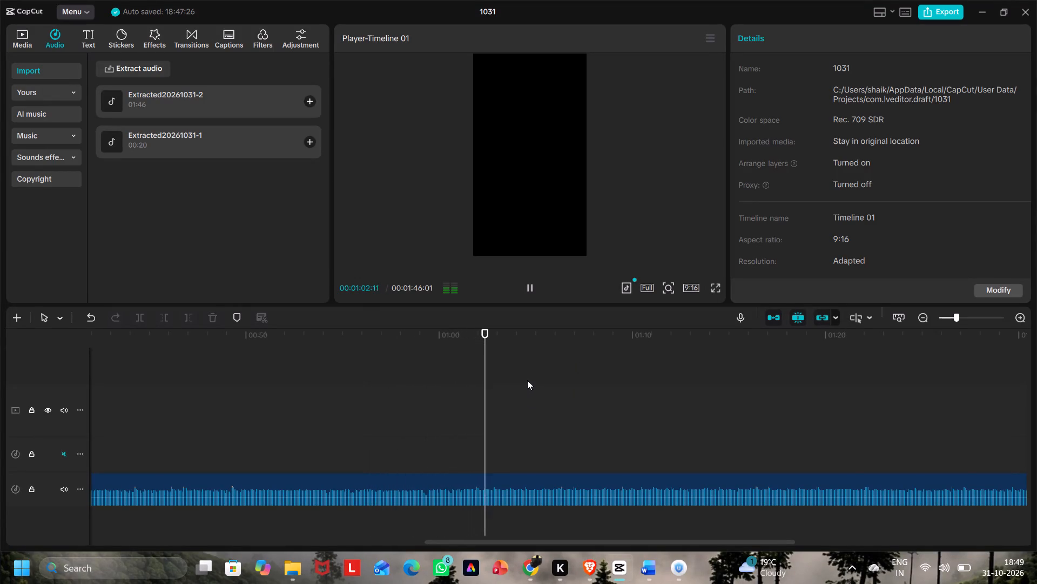
# Replay the extracted audio from 00:01:01:01 to listen for a suitable cut point.
pyautogui.click(459, 418)
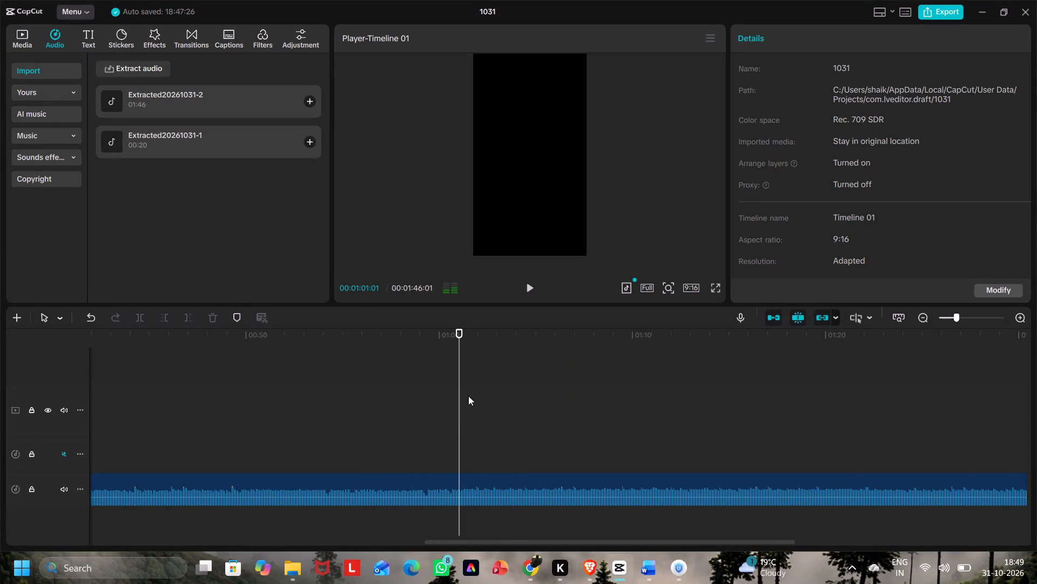
pyautogui.click(530, 287)
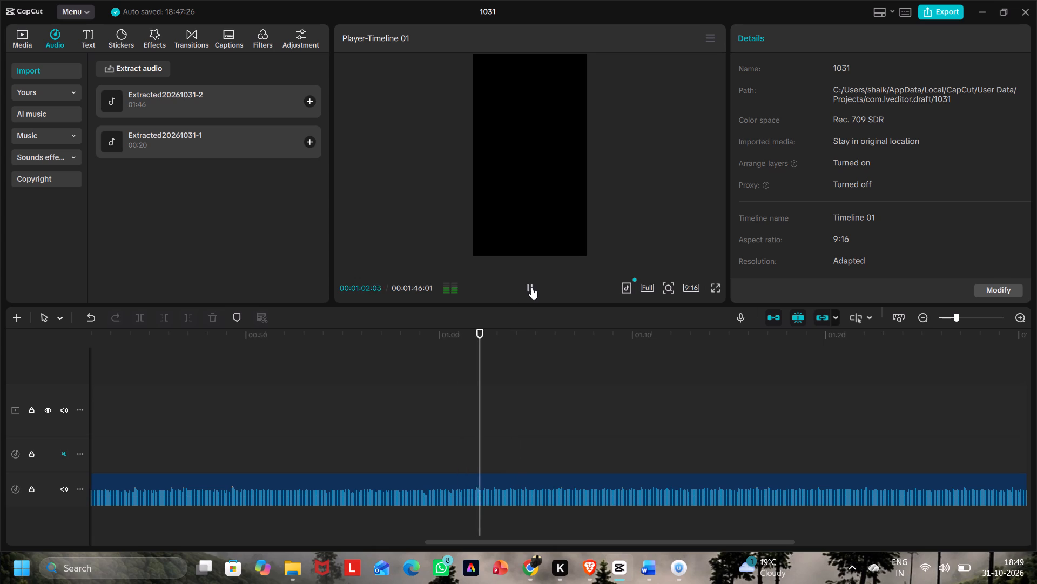
pyautogui.click(531, 287)
pyautogui.click(479, 364)
pyautogui.click(479, 364)
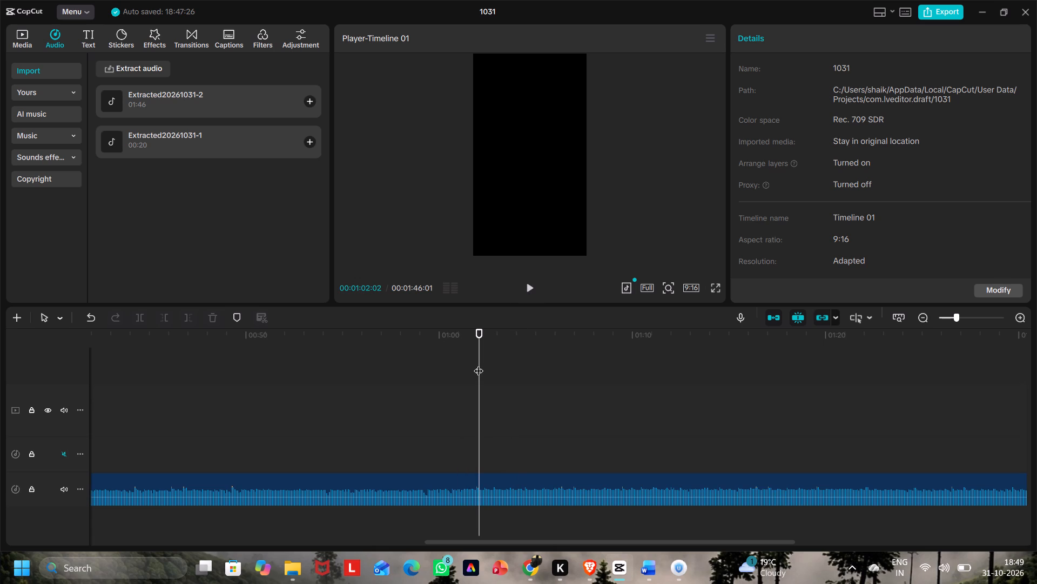
# Play short passages of the extracted audio just before and from 00:01:02:00 to narrow down the cut point.
pyautogui.keyDown('ctrl'); pyautogui.scroll(5, 302, 366); pyautogui.keyUp('ctrl')
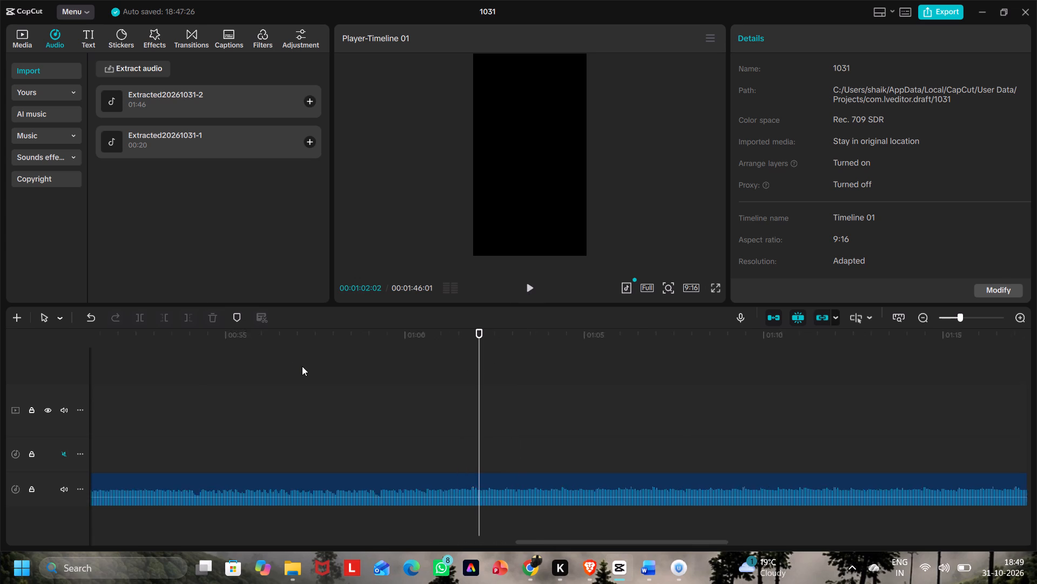
pyautogui.keyDown('ctrl'); pyautogui.scroll(11, 302, 366); pyautogui.keyUp('ctrl')
pyautogui.scroll(16, 302, 366)
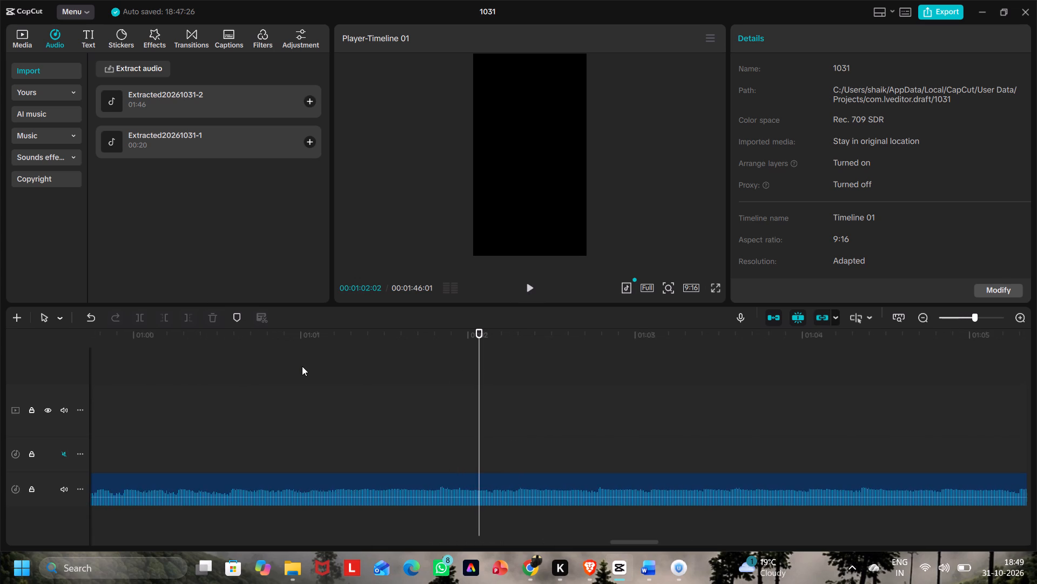
pyautogui.scroll(15, 302, 366)
pyautogui.scroll(6, 302, 366)
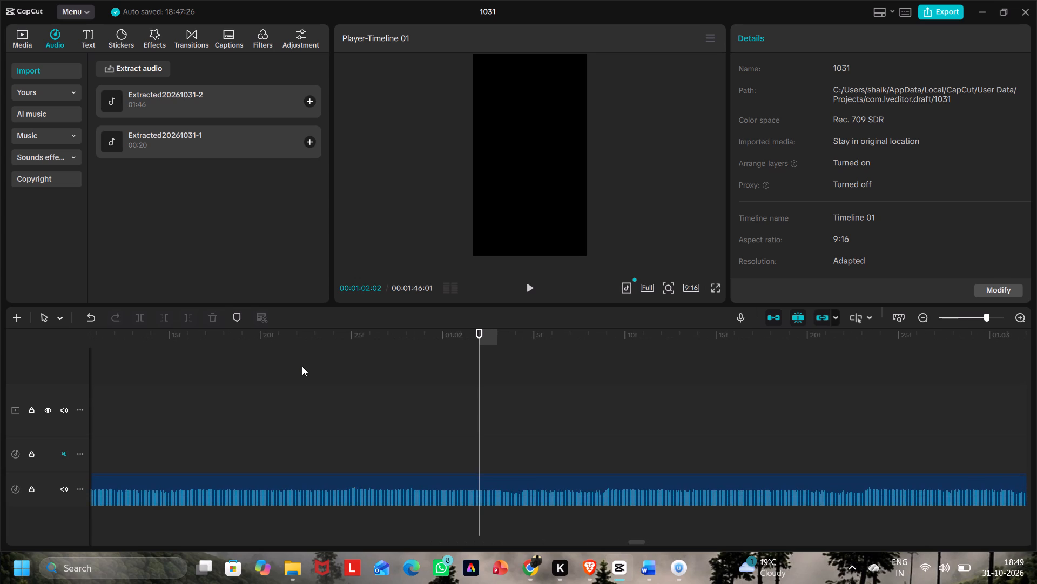
pyautogui.click(184, 384)
pyautogui.click(528, 294)
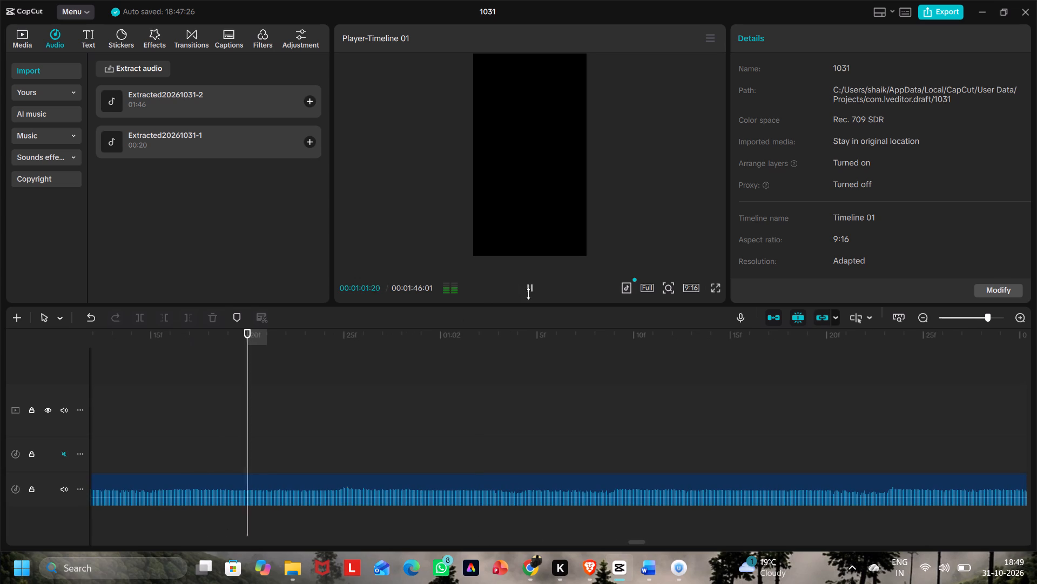
pyautogui.click(528, 294)
pyautogui.click(443, 355)
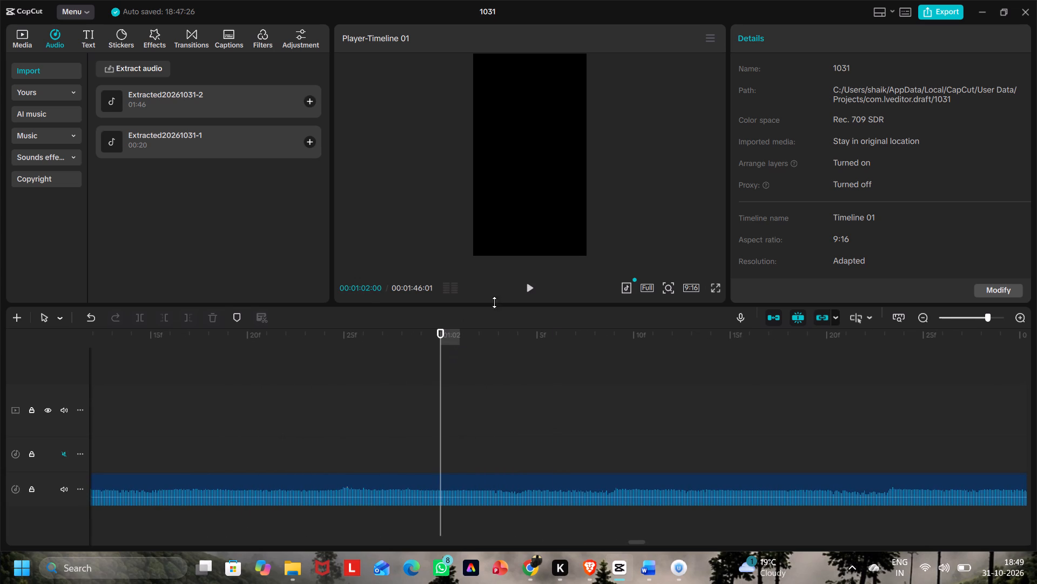
pyautogui.click(530, 291)
pyautogui.click(530, 291)
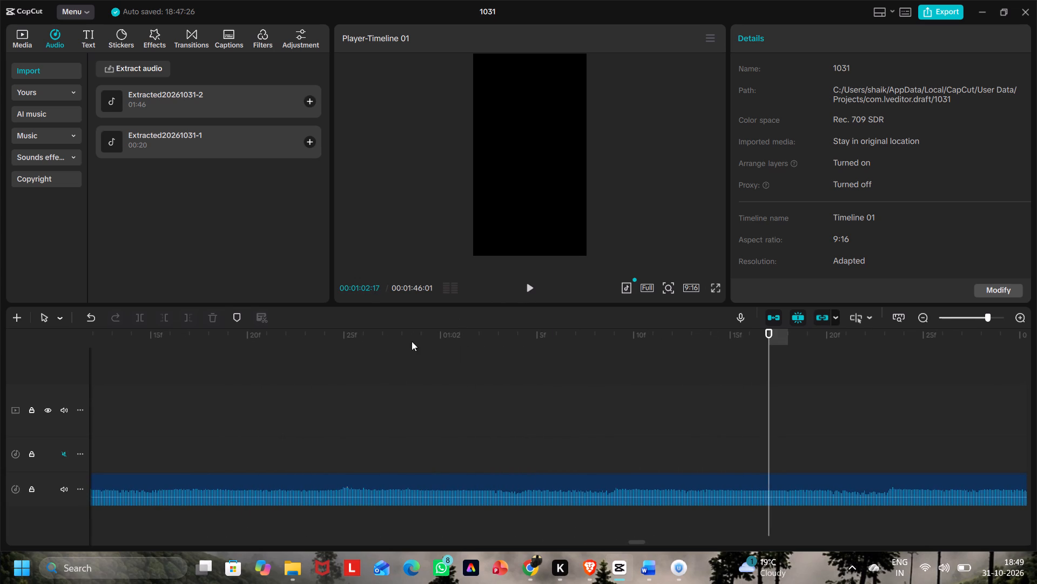
# Replay the extracted audio from 00:01:01:14, 00:01:01:29 and 00:01:01:21 to compare possible cut points.
pyautogui.click(348, 363)
pyautogui.click(130, 419)
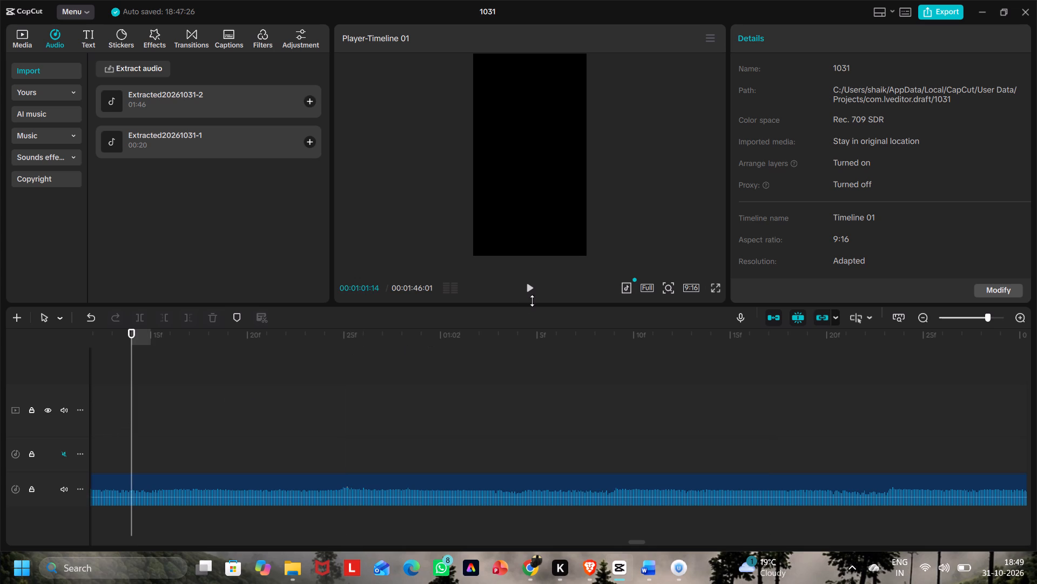
pyautogui.click(533, 294)
pyautogui.click(533, 294)
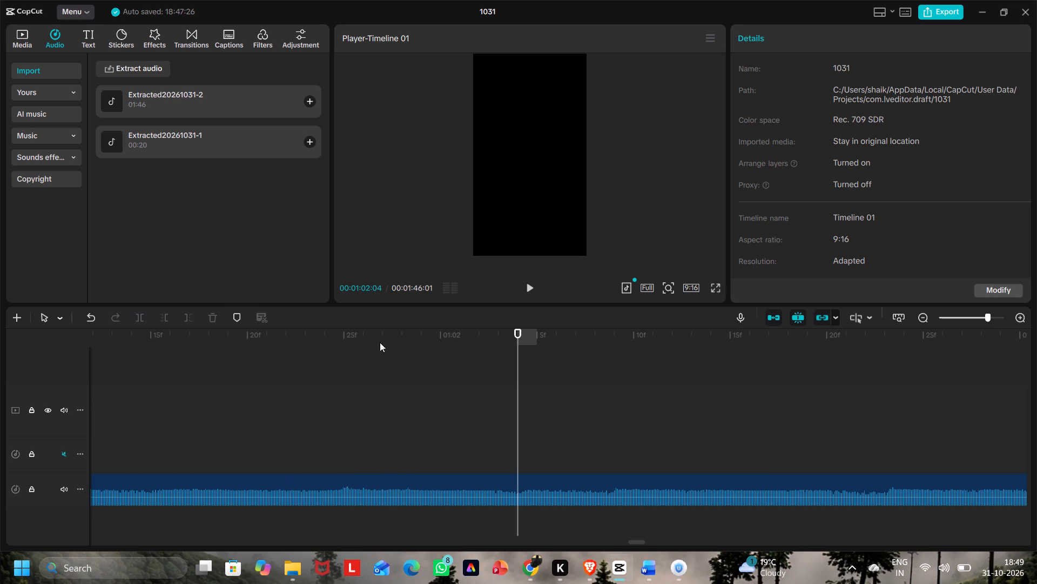
pyautogui.click(421, 354)
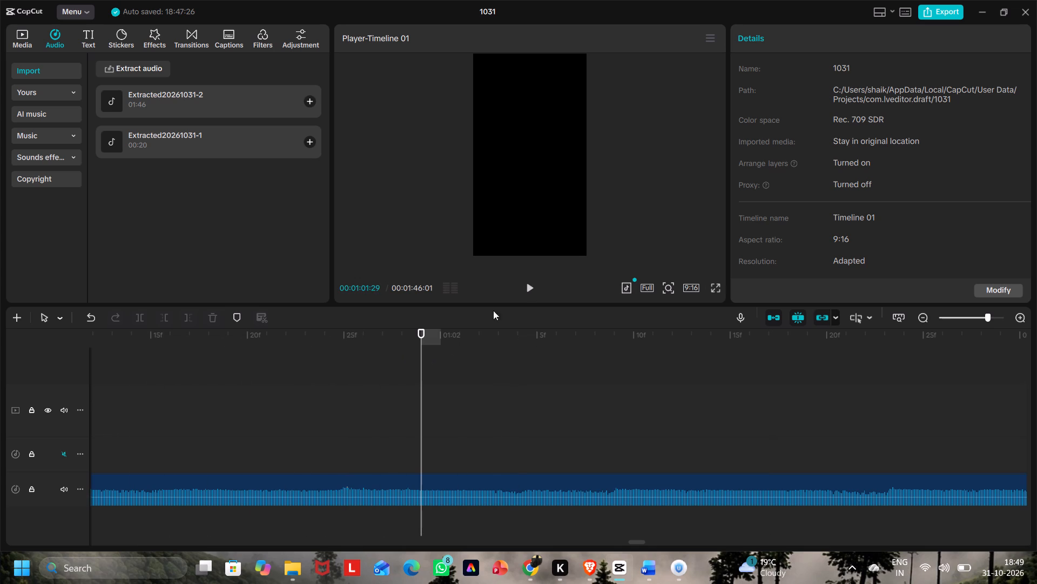
pyautogui.click(529, 294)
pyautogui.click(356, 369)
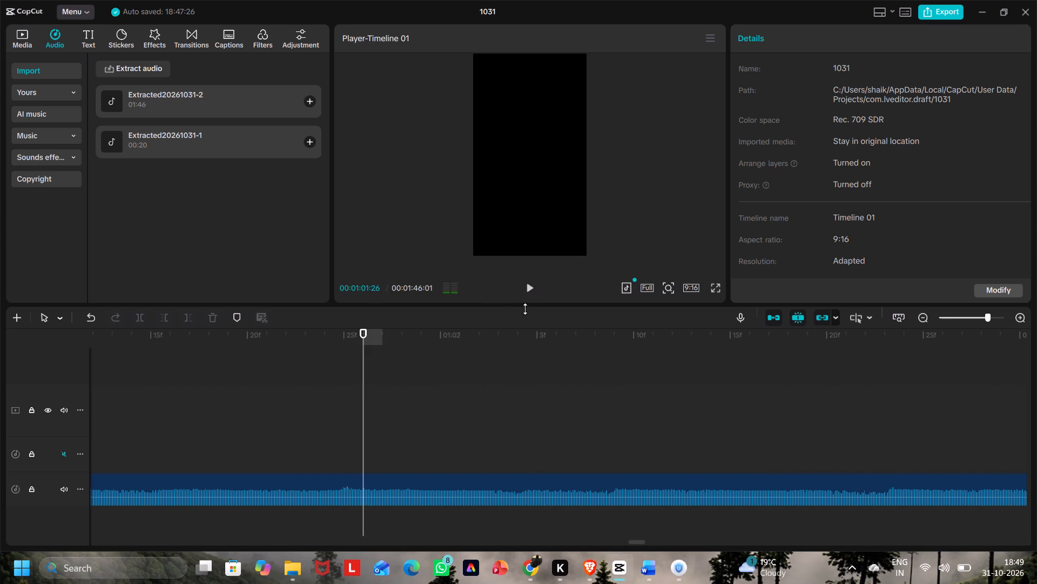
pyautogui.click(537, 294)
pyautogui.click(259, 374)
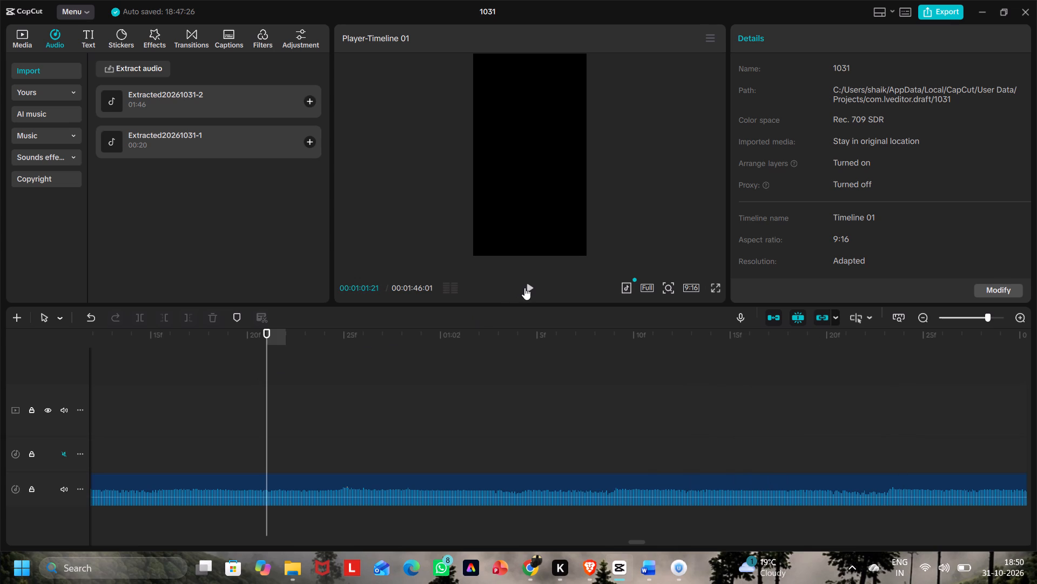
pyautogui.click(525, 288)
pyautogui.click(527, 290)
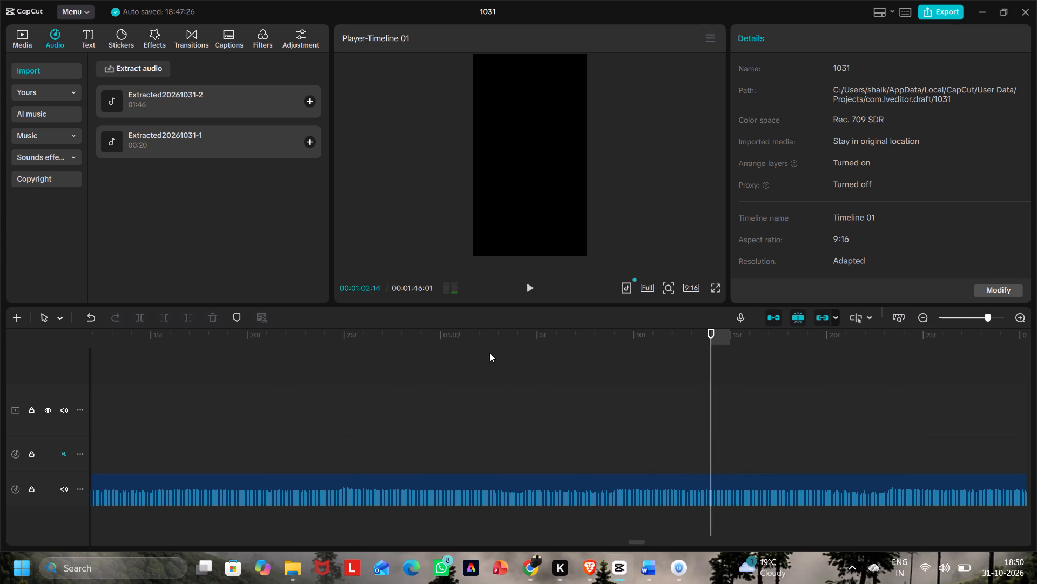
# Replay the extracted audio from about 00:01:02 and from 00:01:01:01 to check the passage around the cut point.
pyautogui.keyDown('ctrl'); pyautogui.scroll(-20, 489, 353); pyautogui.keyUp('ctrl')
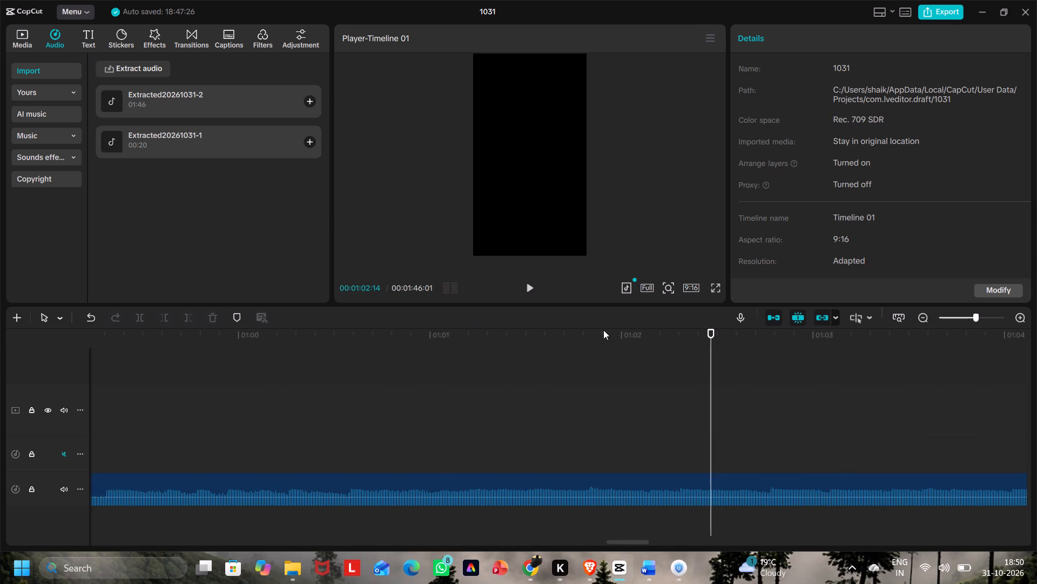
pyautogui.click(622, 333)
pyautogui.click(529, 292)
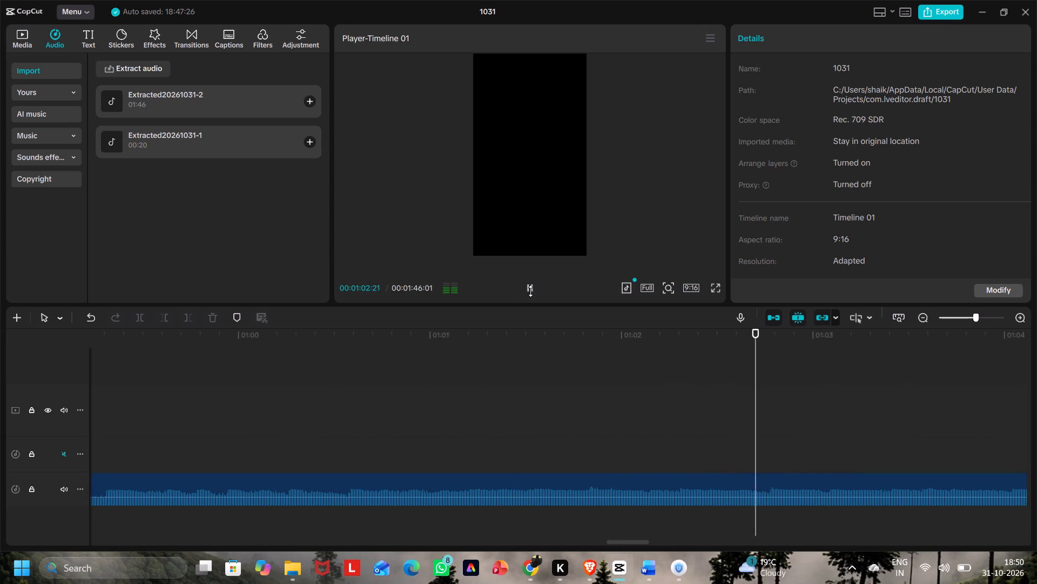
pyautogui.click(435, 382)
pyautogui.click(516, 290)
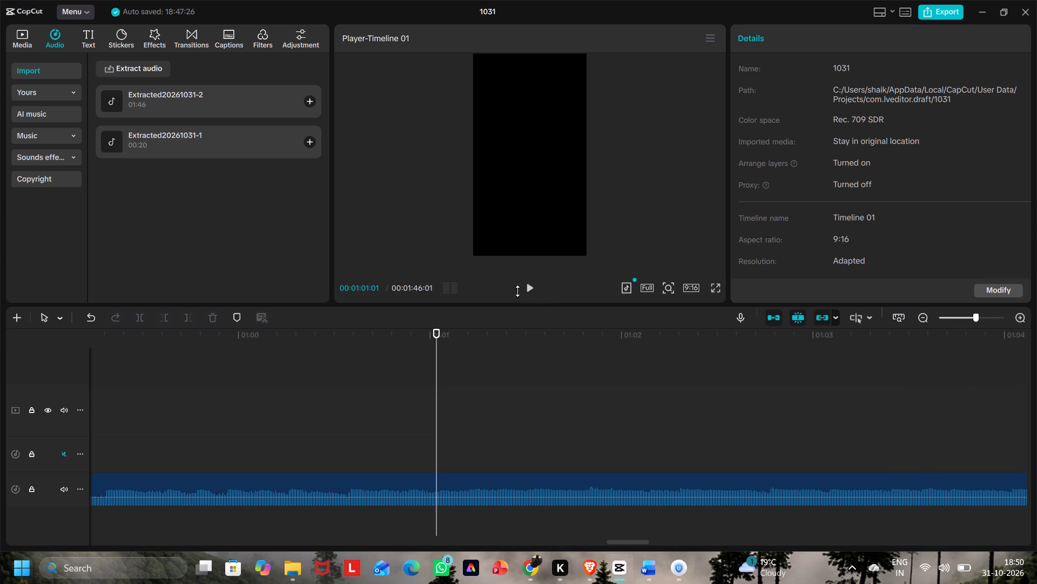
pyautogui.click(531, 288)
pyautogui.click(532, 288)
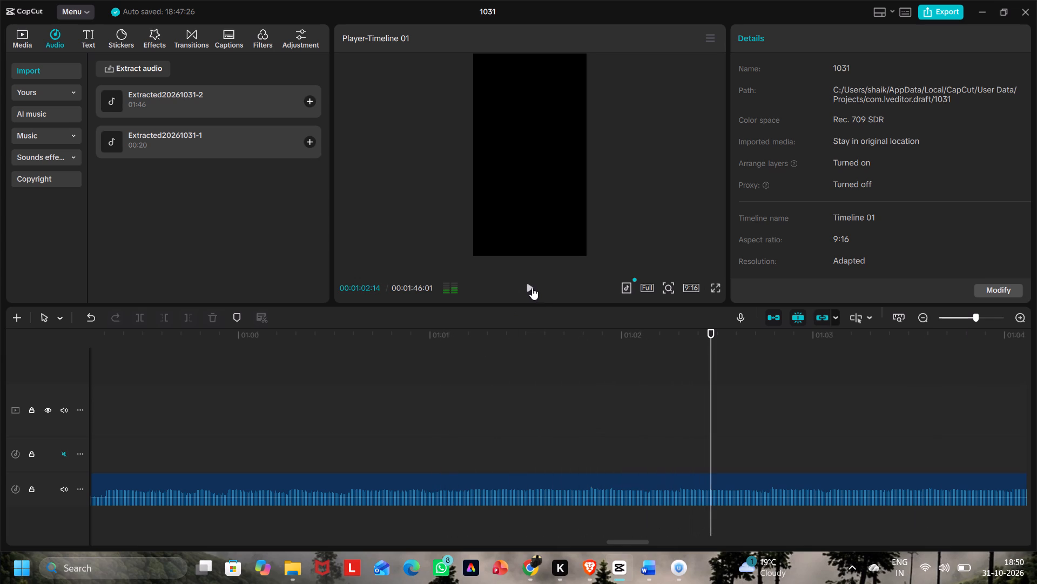
pyautogui.click(583, 350)
# Play the extracted audio from 00:00:57:23 to hear the lead-in to the possible cut point.
pyautogui.keyDown('ctrl'); pyautogui.scroll(-2, 575, 351); pyautogui.keyUp('ctrl')
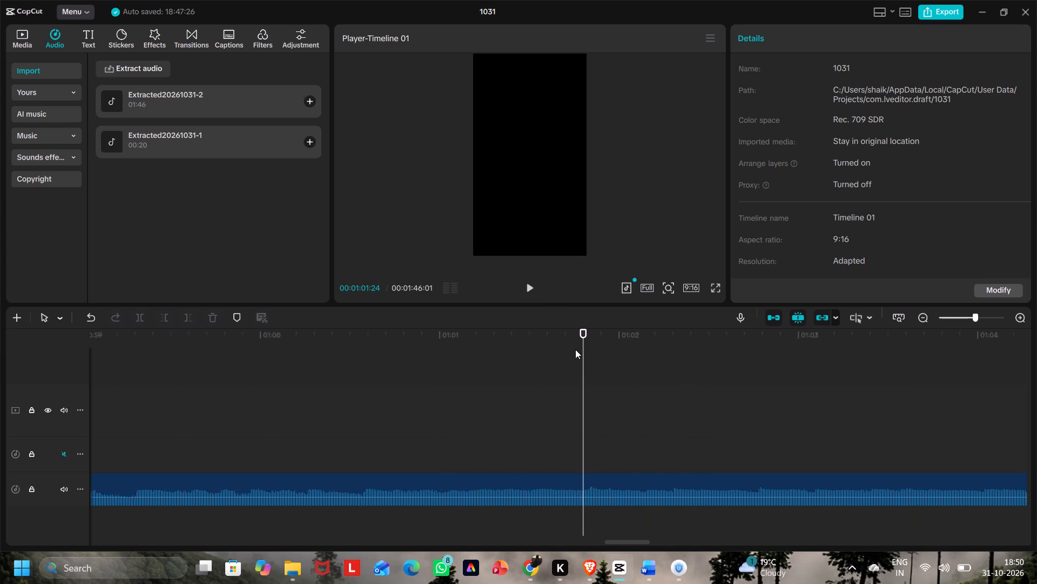
pyautogui.keyDown('ctrl'); pyautogui.scroll(-16, 575, 349); pyautogui.keyUp('ctrl')
pyautogui.keyDown('ctrl'); pyautogui.scroll(-6, 570, 343); pyautogui.keyUp('ctrl')
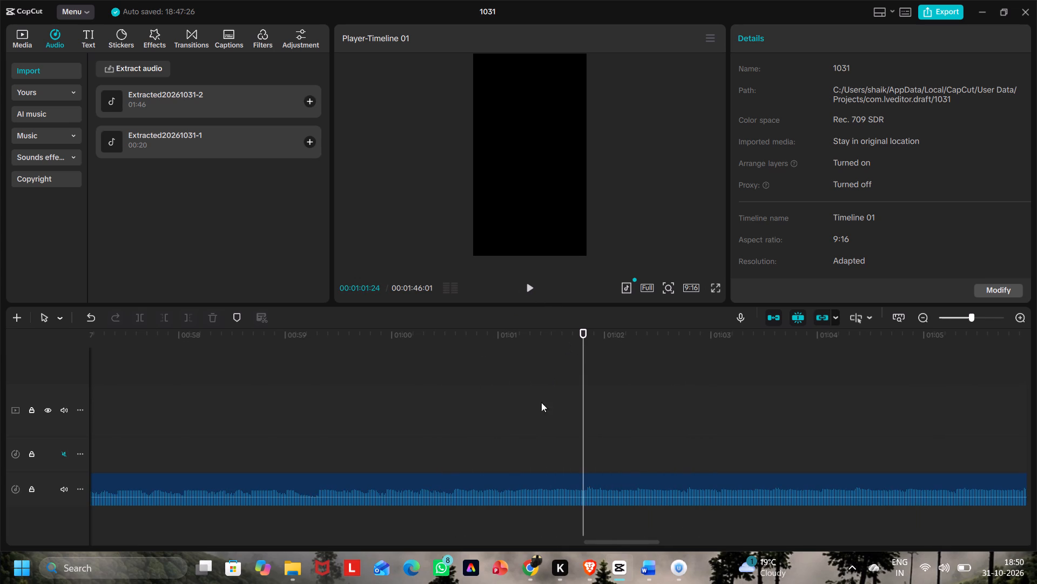
pyautogui.keyDown('ctrl'); pyautogui.scroll(-20, 523, 428); pyautogui.keyUp('ctrl')
pyautogui.keyDown('ctrl'); pyautogui.scroll(-8, 524, 424); pyautogui.keyUp('ctrl')
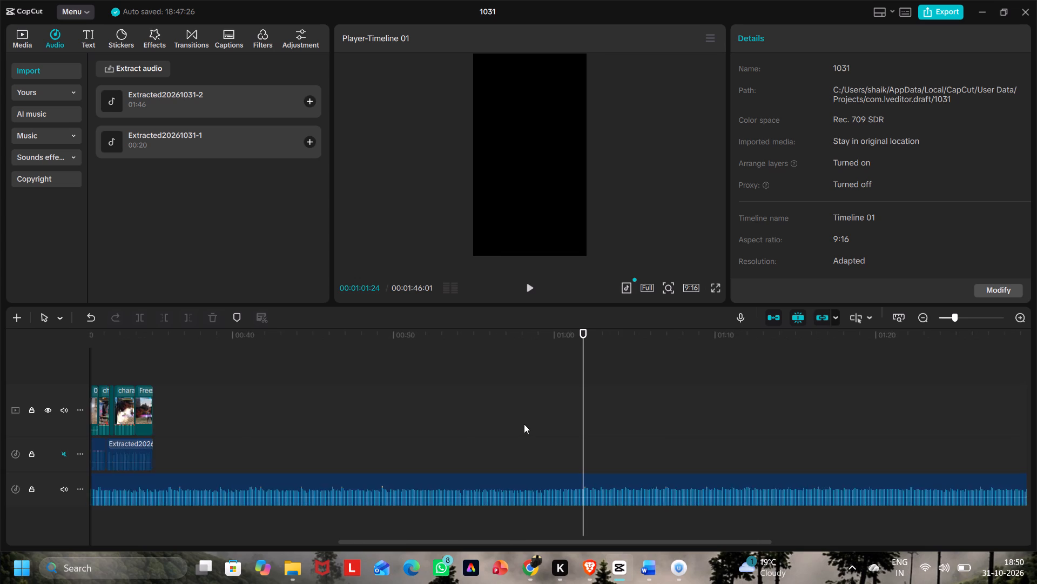
pyautogui.keyDown('ctrl'); pyautogui.scroll(-5, 524, 424); pyautogui.keyUp('ctrl')
pyautogui.click(551, 508)
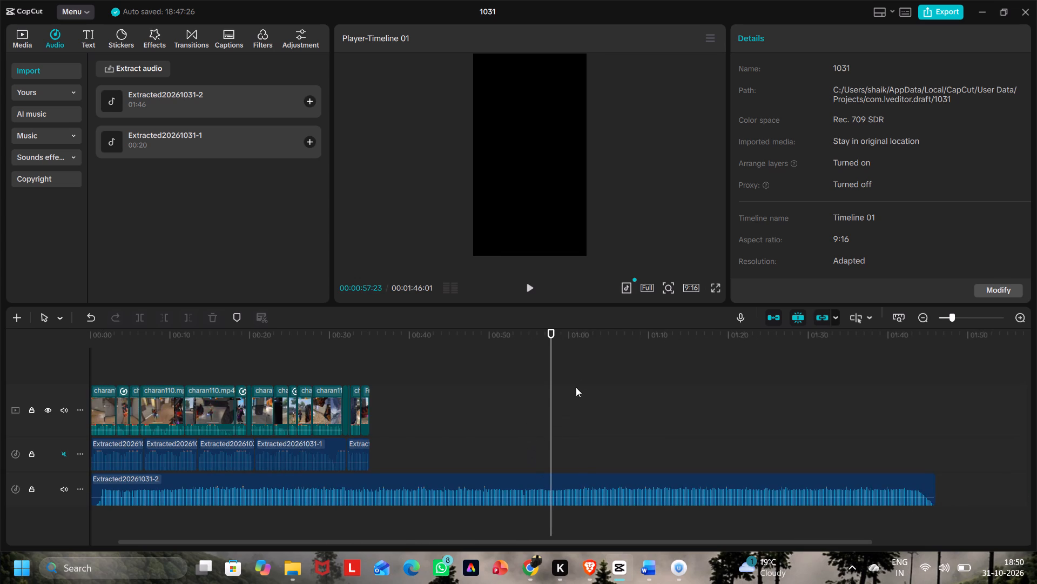
pyautogui.keyDown('ctrl'); pyautogui.scroll(18, 524, 280); pyautogui.keyUp('ctrl')
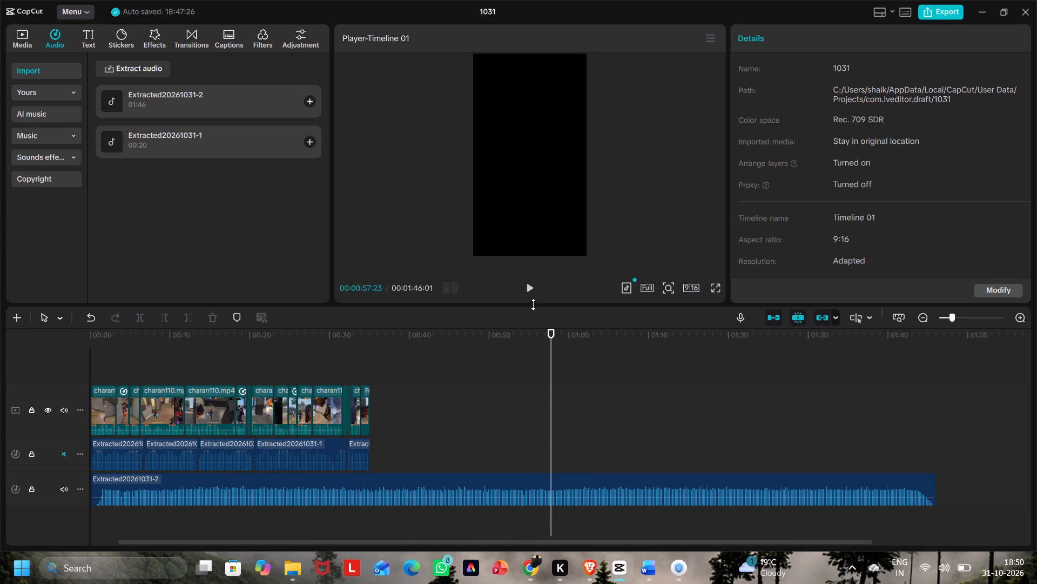
pyautogui.click(530, 293)
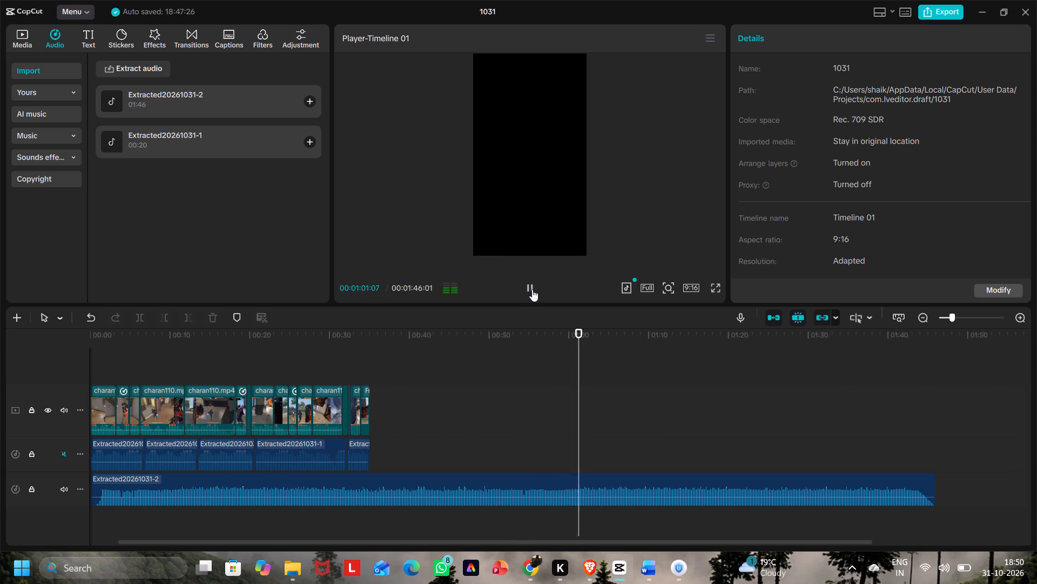
pyautogui.click(532, 289)
# Replay the extracted audio from 00:01:02:16 and from about 00:01:00 to pinpoint the cut position.
pyautogui.keyDown('ctrl'); pyautogui.scroll(10, 532, 289); pyautogui.keyUp('ctrl')
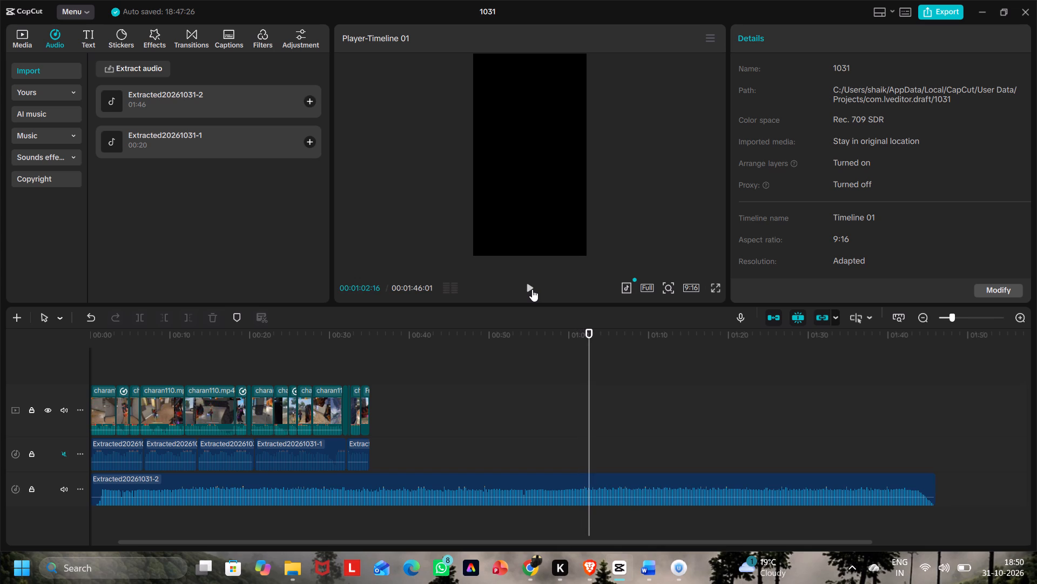
pyautogui.keyDown('ctrl'); pyautogui.scroll(2, 532, 289); pyautogui.keyUp('ctrl')
pyautogui.keyDown('ctrl'); pyautogui.scroll(10, 545, 345); pyautogui.keyUp('ctrl')
pyautogui.keyDown('ctrl'); pyautogui.scroll(7, 555, 414); pyautogui.keyUp('ctrl')
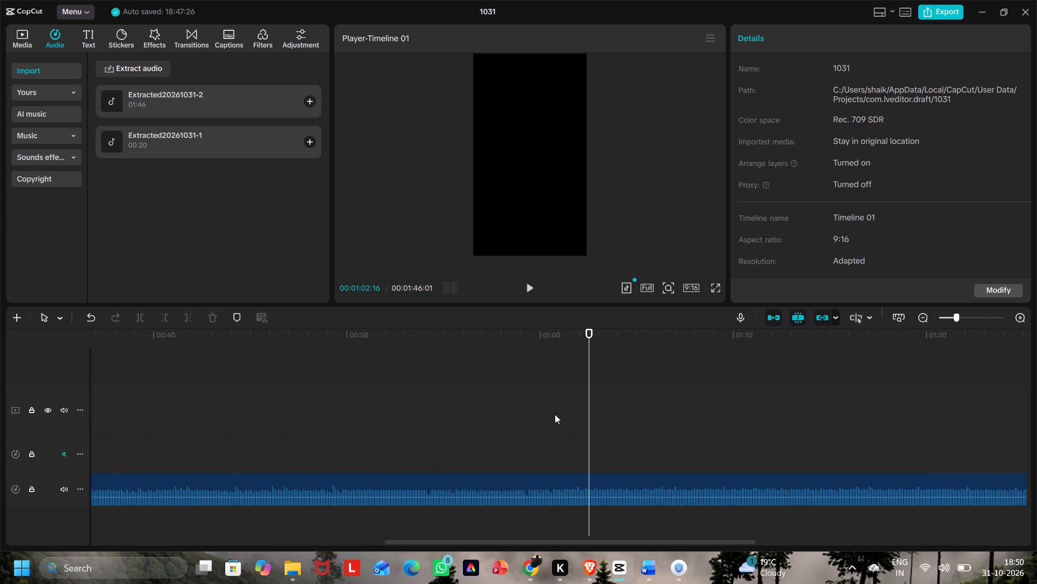
pyautogui.keyDown('ctrl'); pyautogui.scroll(18, 555, 414); pyautogui.keyUp('ctrl')
pyautogui.keyDown('ctrl'); pyautogui.scroll(5, 547, 402); pyautogui.keyUp('ctrl')
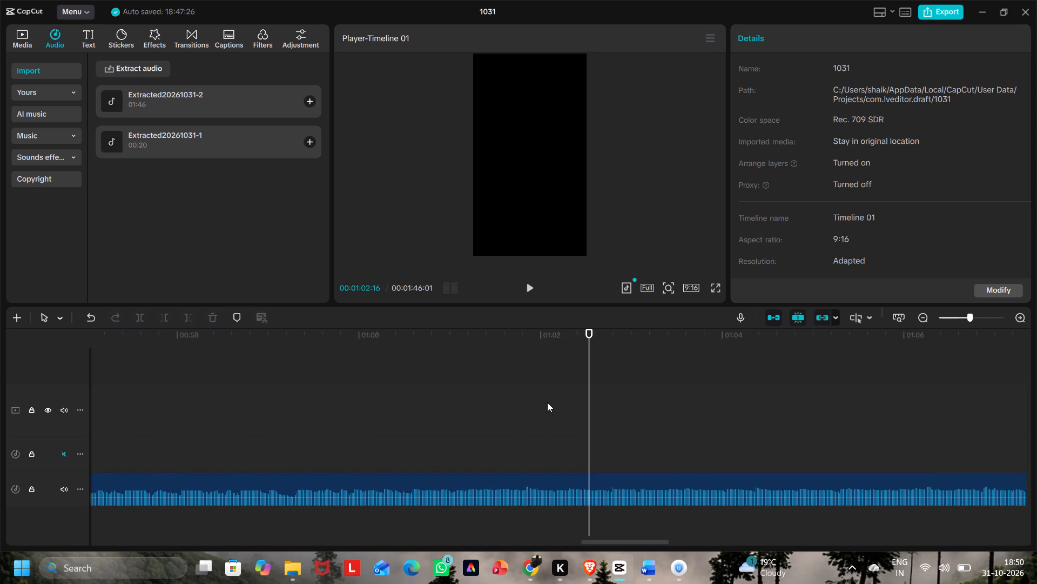
pyautogui.click(531, 288)
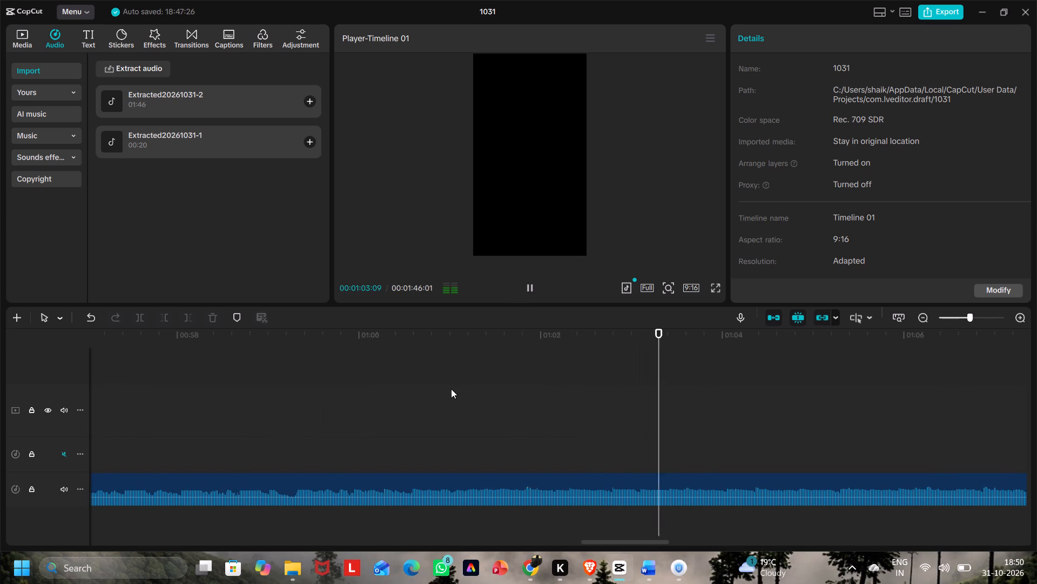
pyautogui.click(457, 384)
pyautogui.click(363, 373)
pyautogui.click(530, 290)
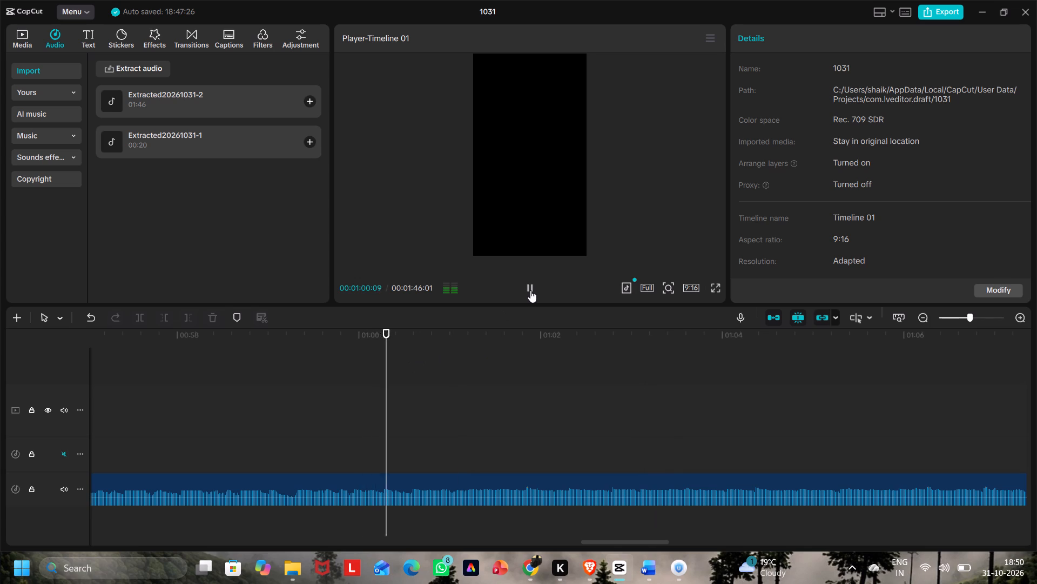
pyautogui.click(530, 289)
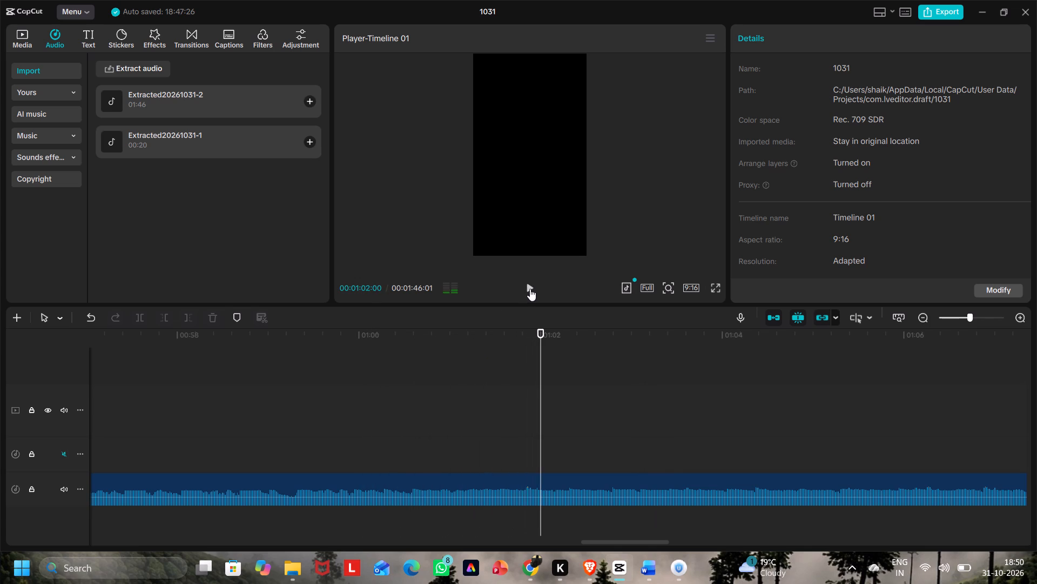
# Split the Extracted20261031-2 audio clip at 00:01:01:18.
pyautogui.click(520, 342)
pyautogui.click(506, 343)
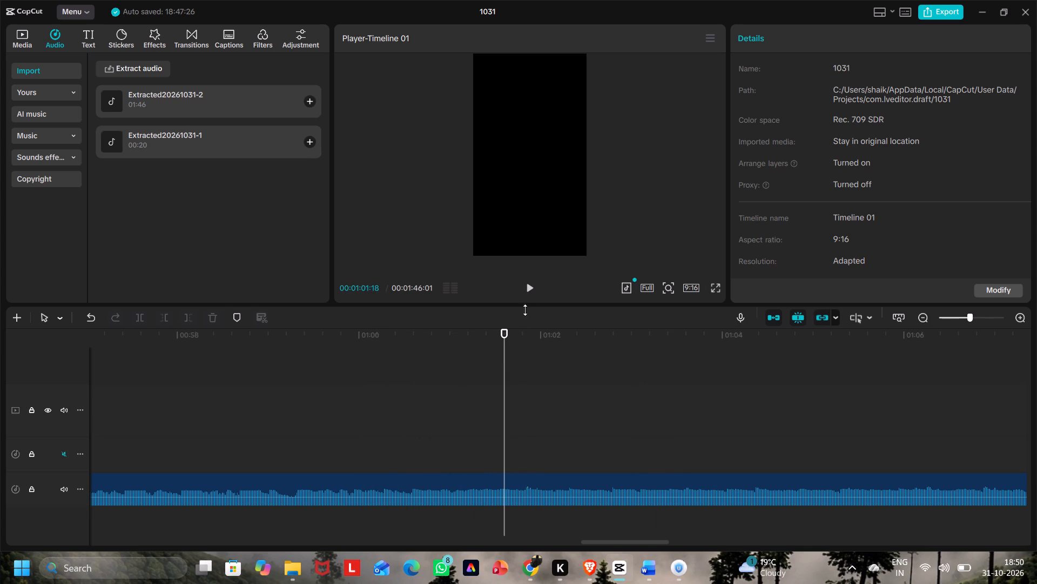
pyautogui.click(473, 513)
pyautogui.click(474, 488)
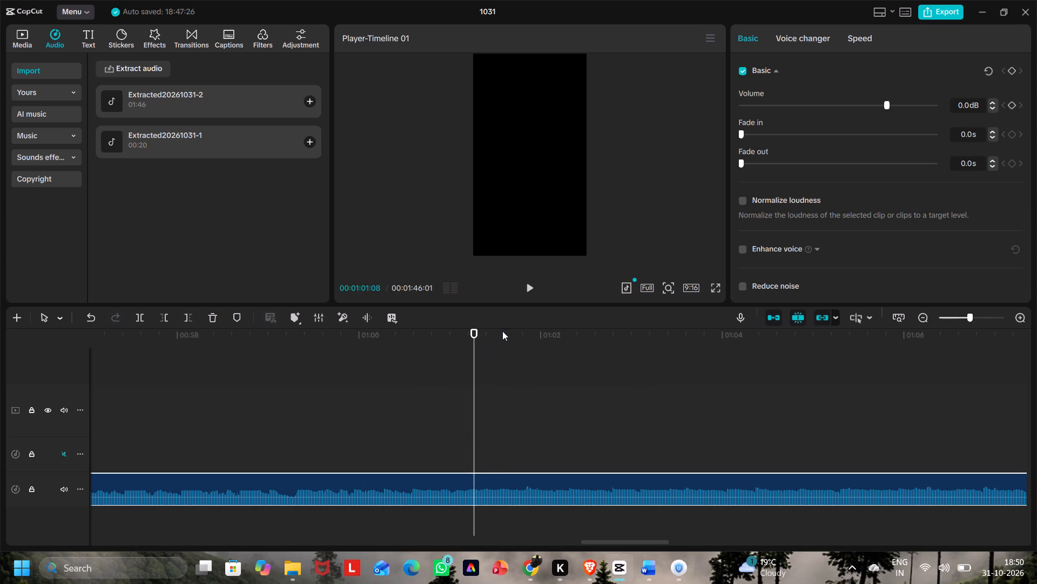
pyautogui.moveTo(504, 332); pyautogui.dragTo(504, 337)
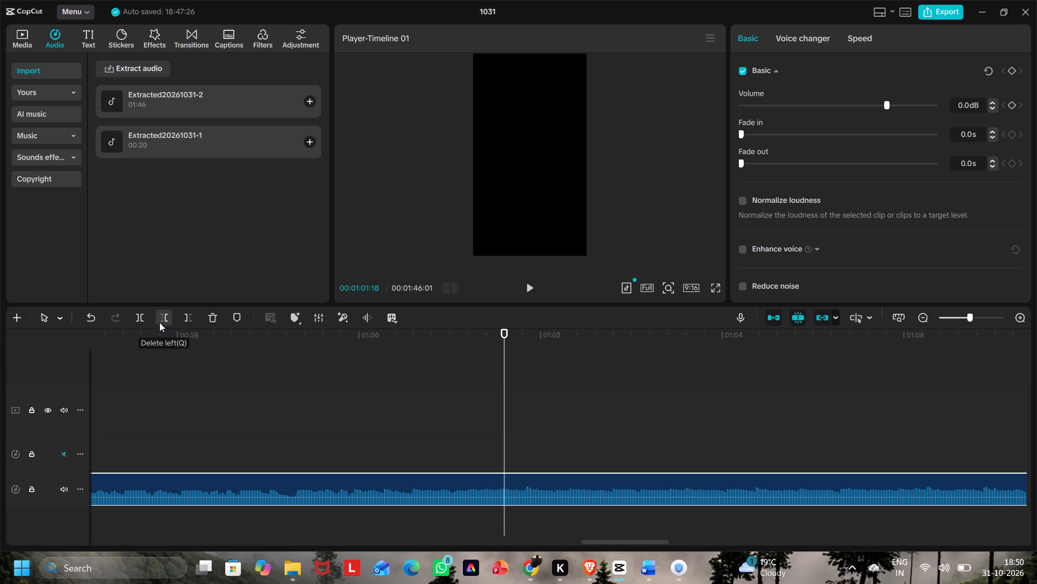
pyautogui.click(140, 319)
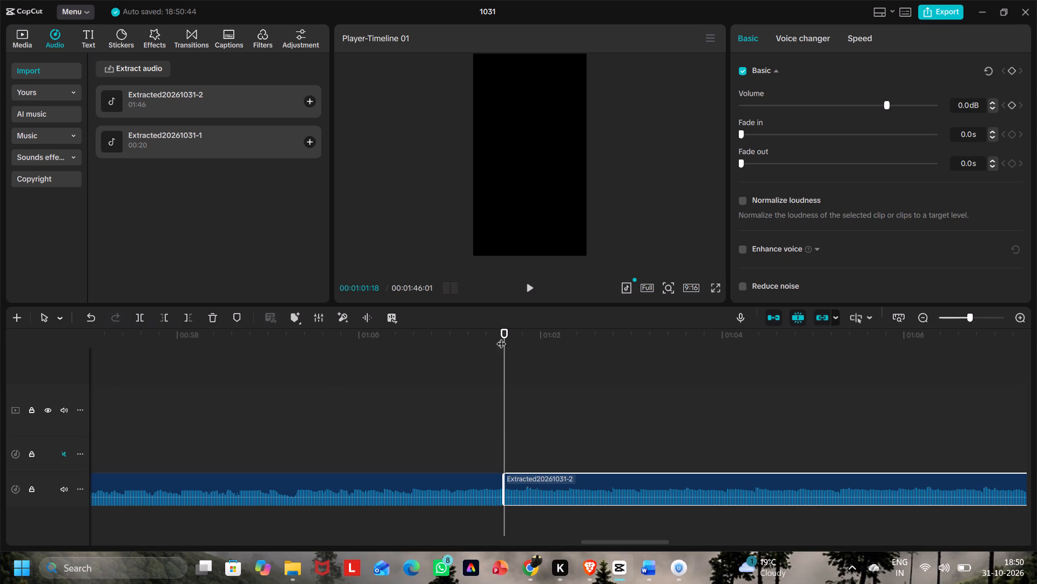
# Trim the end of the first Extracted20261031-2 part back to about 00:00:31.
pyautogui.keyDown('ctrl'); pyautogui.scroll(-11, 458, 470); pyautogui.keyUp('ctrl')
pyautogui.keyDown('ctrl'); pyautogui.scroll(-10, 455, 465); pyautogui.keyUp('ctrl')
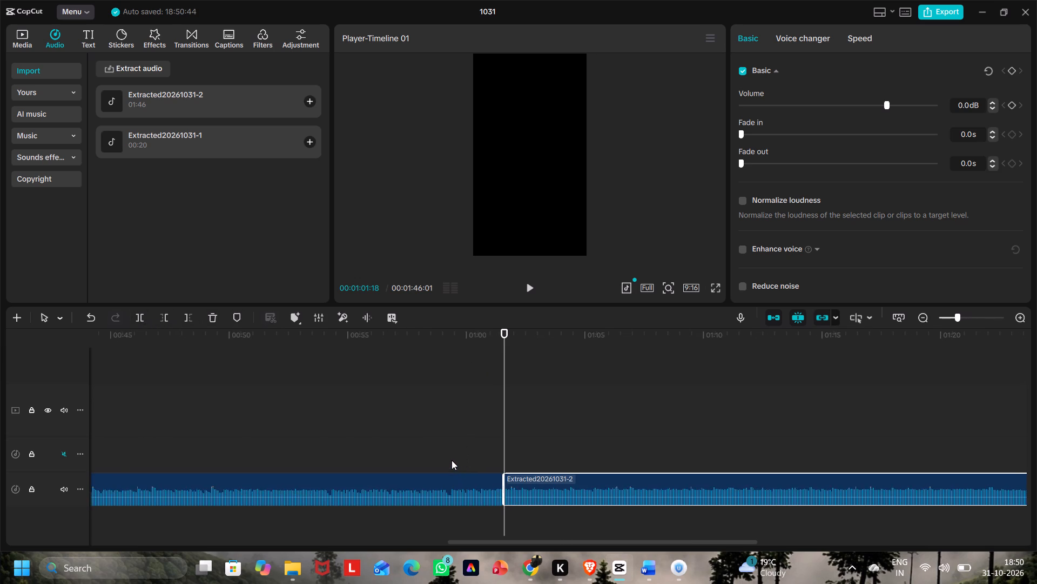
pyautogui.keyDown('ctrl'); pyautogui.scroll(-13, 449, 464); pyautogui.keyUp('ctrl')
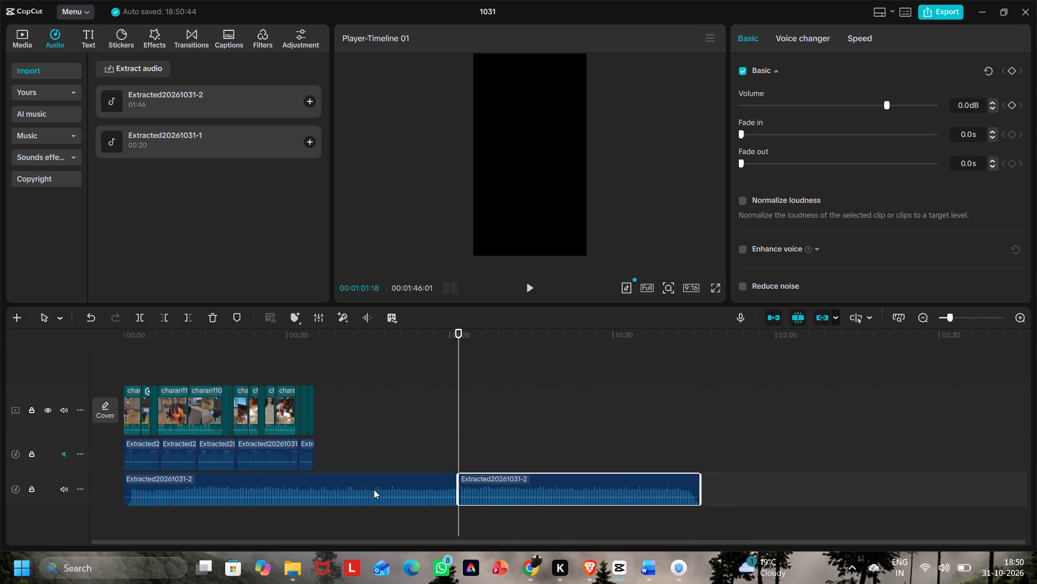
pyautogui.click(367, 486)
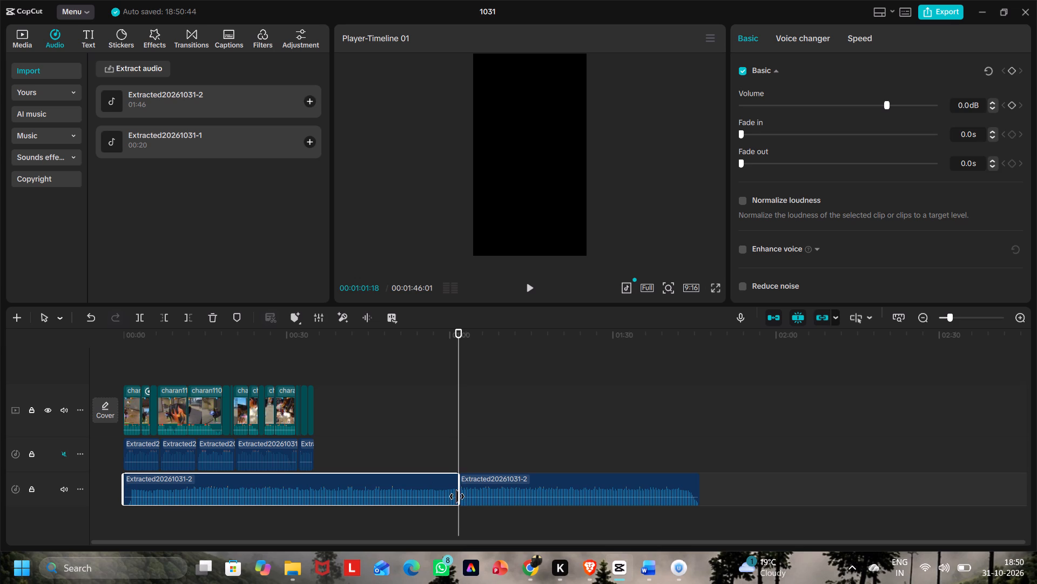
pyautogui.moveTo(457, 496); pyautogui.dragTo(292, 488)
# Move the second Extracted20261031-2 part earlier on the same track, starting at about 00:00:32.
pyautogui.keyDown('ctrl'); pyautogui.scroll(10, 308, 487); pyautogui.keyUp('ctrl')
pyautogui.hscroll(1, 309, 485)
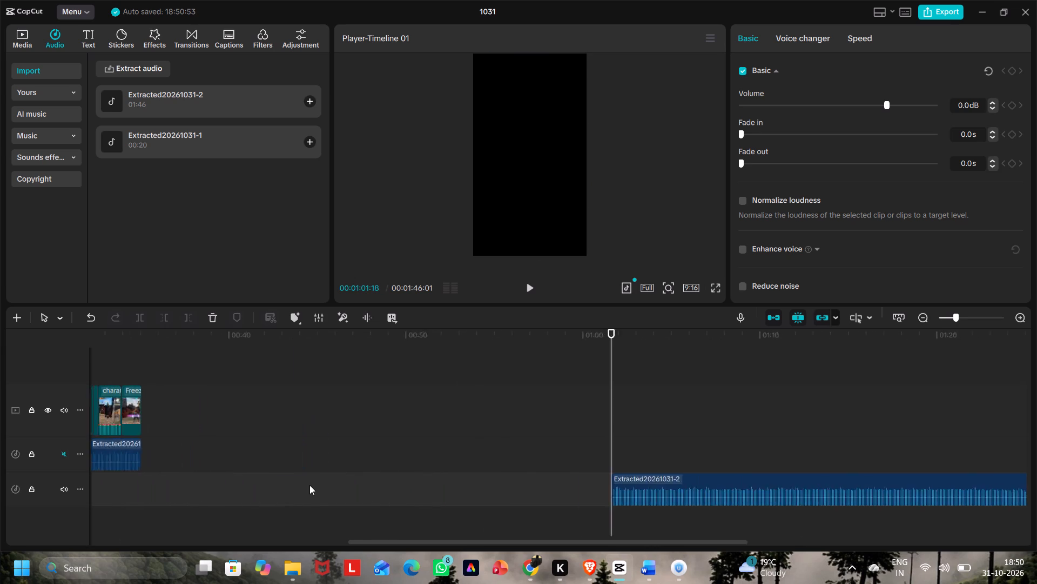
pyautogui.hscroll(2, 309, 485)
pyautogui.hscroll(-1, 728, 441)
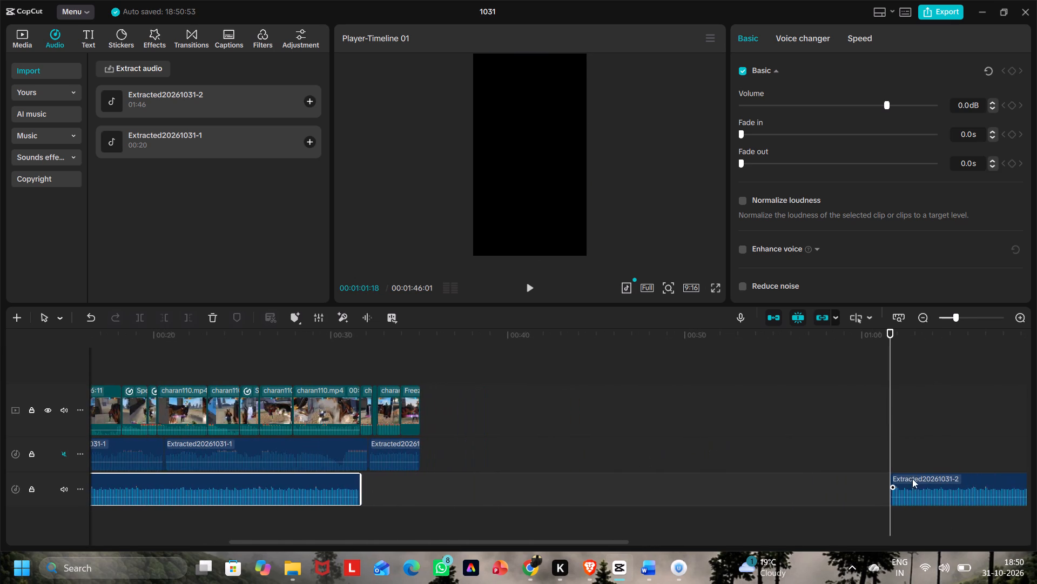
pyautogui.click(917, 486)
pyautogui.moveTo(935, 489); pyautogui.dragTo(422, 489)
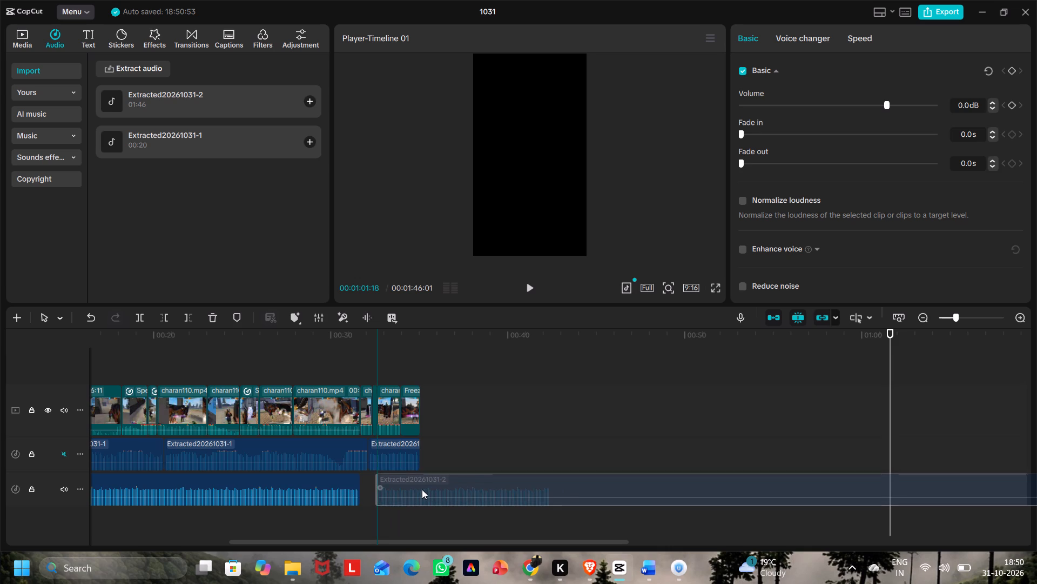
pyautogui.moveTo(422, 489); pyautogui.dragTo(420, 489)
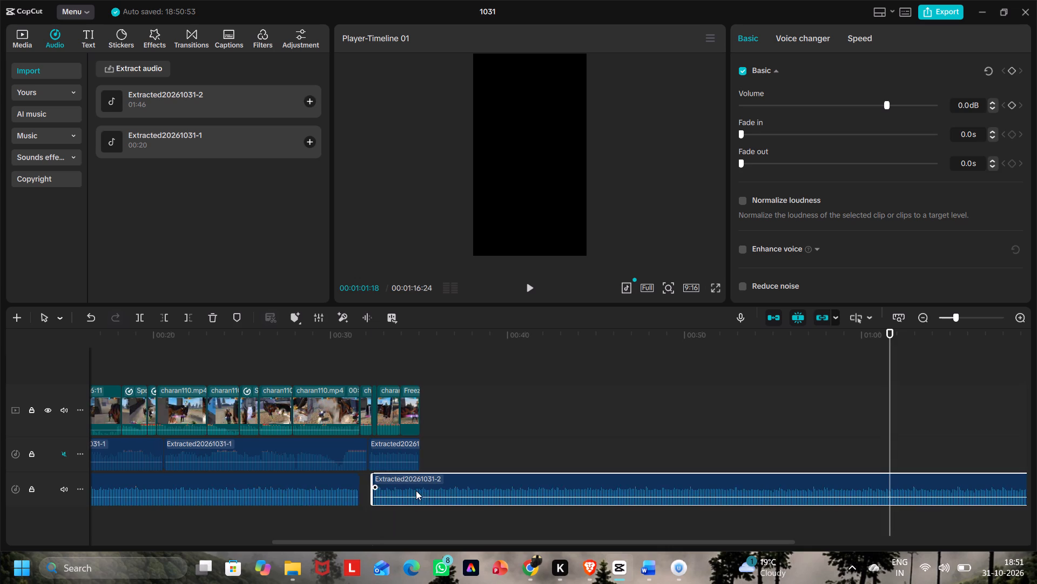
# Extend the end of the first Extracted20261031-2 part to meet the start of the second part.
pyautogui.click(298, 500)
pyautogui.moveTo(360, 495); pyautogui.dragTo(370, 495)
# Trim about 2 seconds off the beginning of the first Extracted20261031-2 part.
pyautogui.hscroll(2, 268, 394)
pyautogui.hscroll(2, 424, 428)
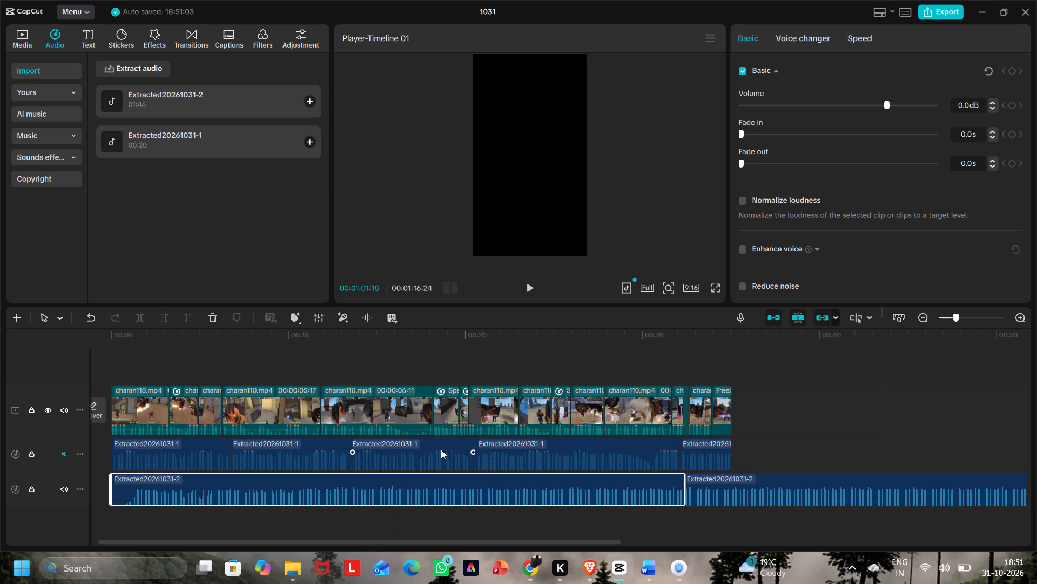
pyautogui.hscroll(1, 441, 449)
pyautogui.moveTo(122, 496); pyautogui.dragTo(148, 495)
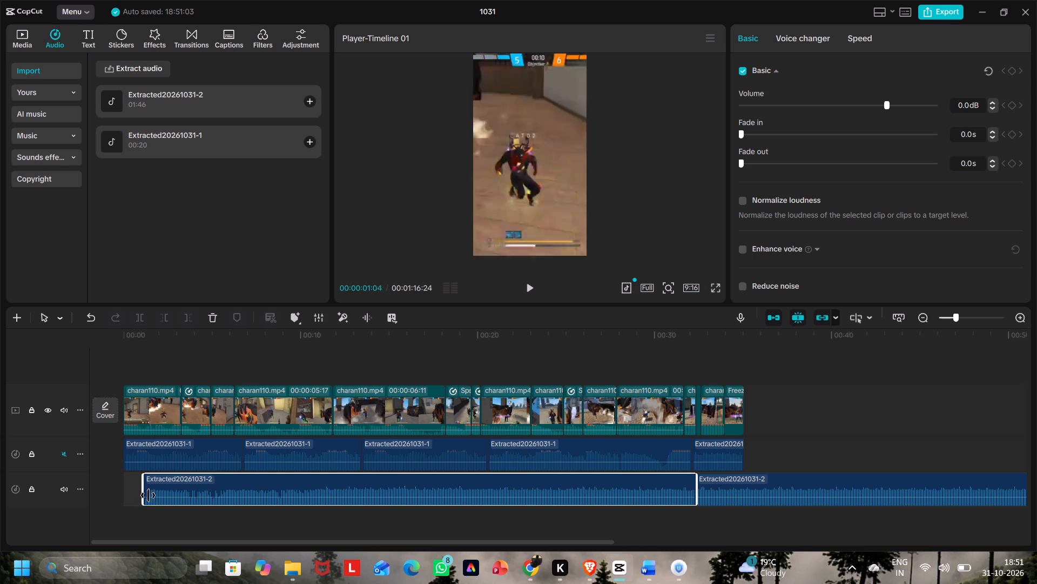
pyautogui.moveTo(148, 495); pyautogui.dragTo(163, 495)
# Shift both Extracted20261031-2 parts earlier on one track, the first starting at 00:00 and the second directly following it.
pyautogui.moveTo(252, 487); pyautogui.dragTo(217, 490)
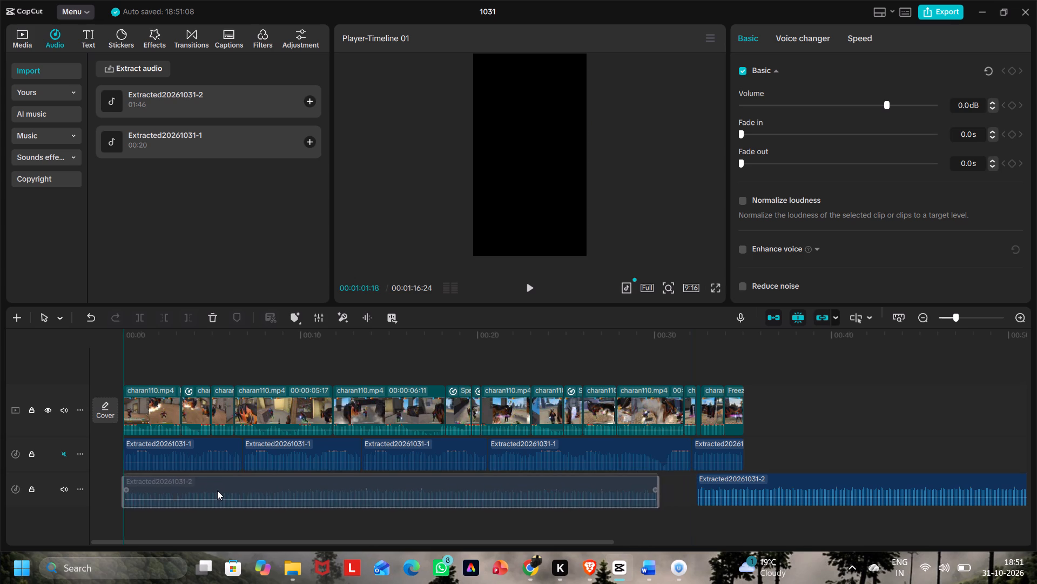
pyautogui.moveTo(217, 490); pyautogui.dragTo(216, 486)
pyautogui.moveTo(750, 480); pyautogui.dragTo(703, 481)
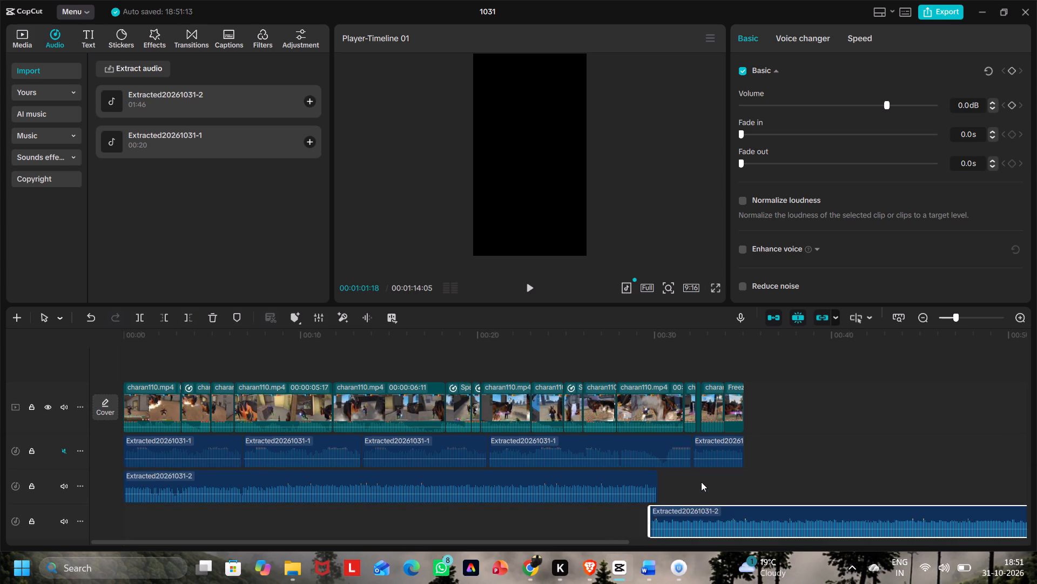
pyautogui.moveTo(708, 513); pyautogui.dragTo(713, 493)
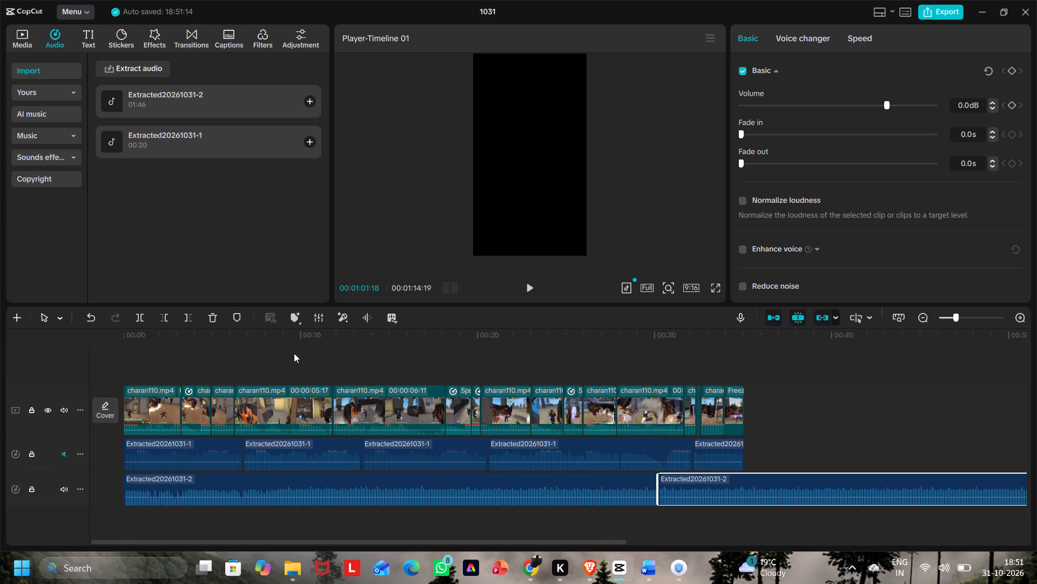
# Play the timeline from about 00:00:23 to check how the join between the two audio parts sounds.
pyautogui.click(234, 347)
pyautogui.click(541, 345)
pyautogui.click(533, 291)
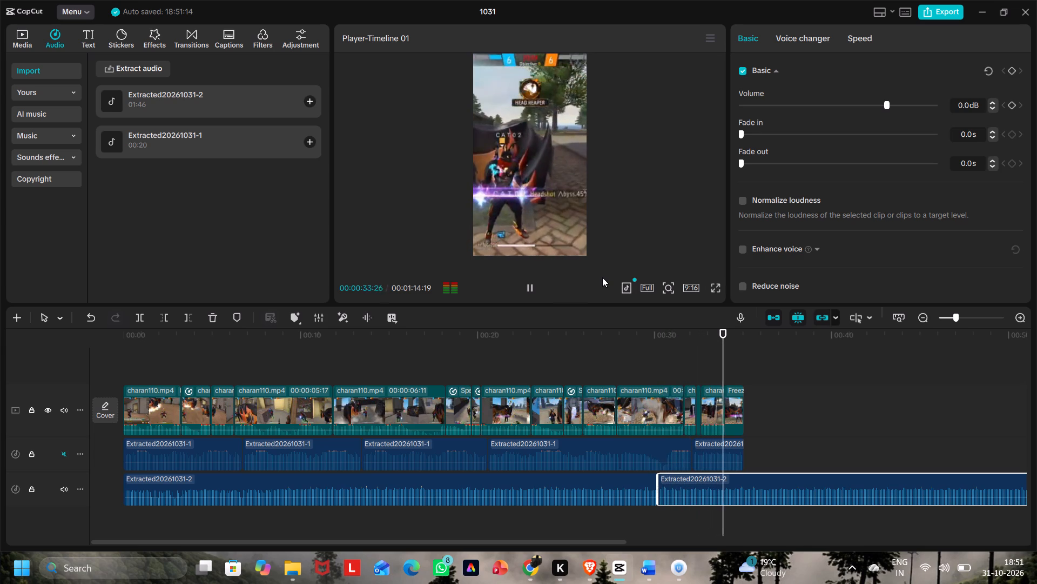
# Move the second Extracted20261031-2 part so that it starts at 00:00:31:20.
pyautogui.click(608, 342)
pyautogui.click(664, 353)
pyautogui.moveTo(664, 350); pyautogui.dragTo(685, 350)
pyautogui.click(685, 351)
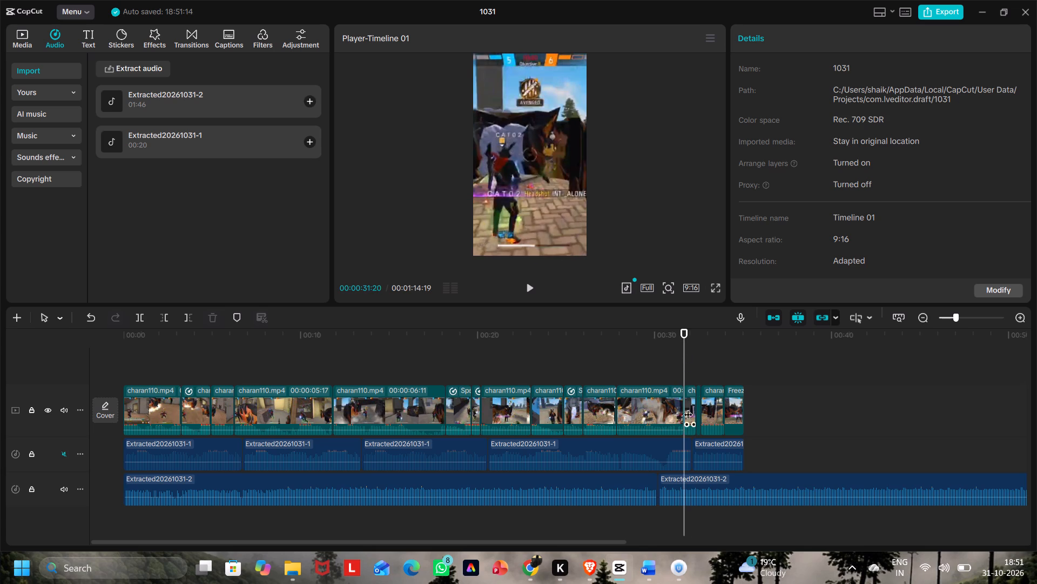
pyautogui.moveTo(665, 487); pyautogui.dragTo(691, 488)
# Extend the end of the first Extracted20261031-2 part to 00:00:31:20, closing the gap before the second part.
pyautogui.moveTo(657, 497); pyautogui.dragTo(671, 497)
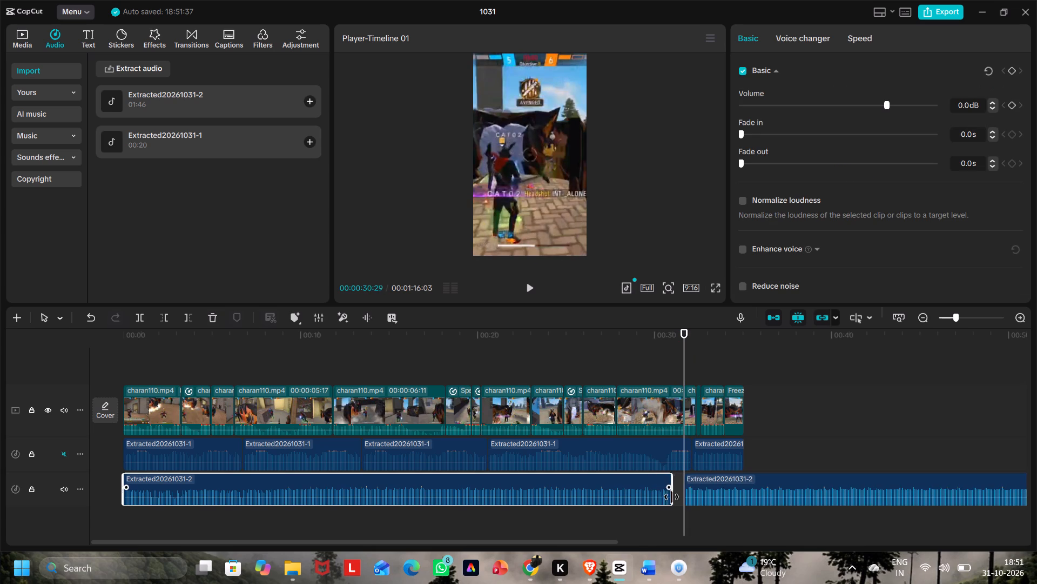
pyautogui.moveTo(671, 497); pyautogui.dragTo(685, 493)
# Play the timeline from 00:00:23:01 to check the adjusted audio join against the video.
pyautogui.click(528, 371)
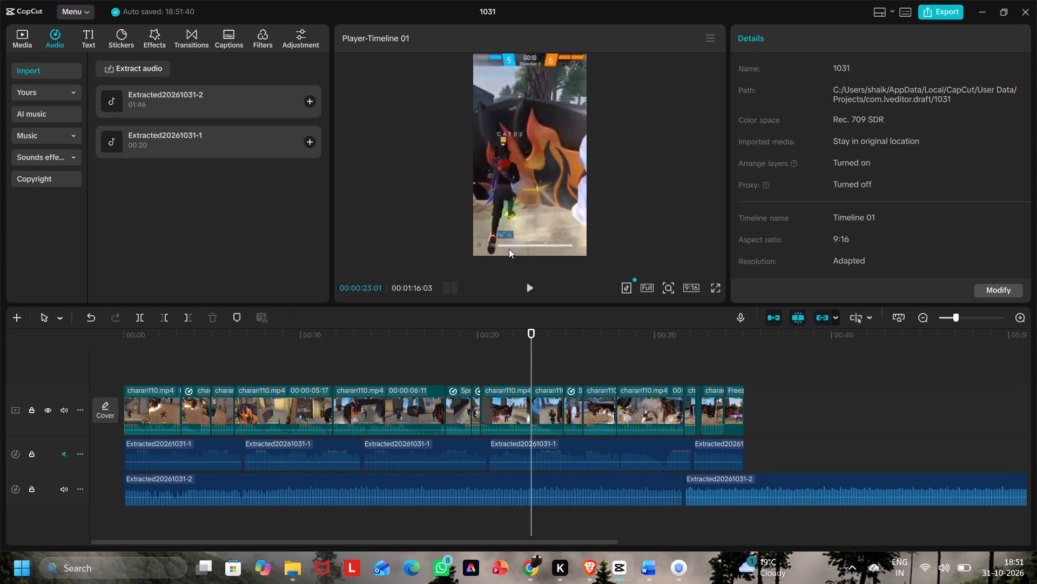
pyautogui.click(528, 283)
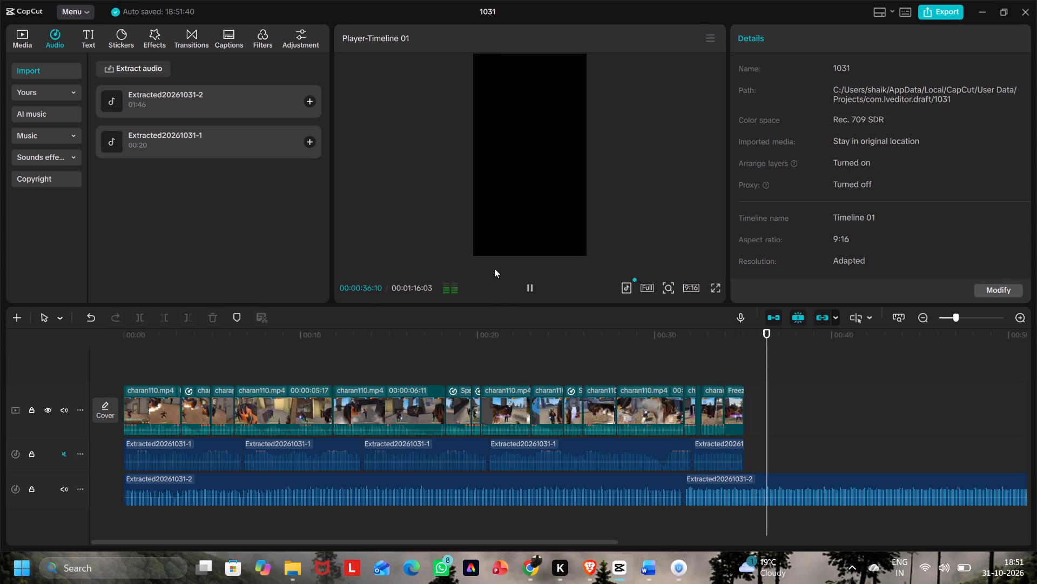
pyautogui.click(731, 396)
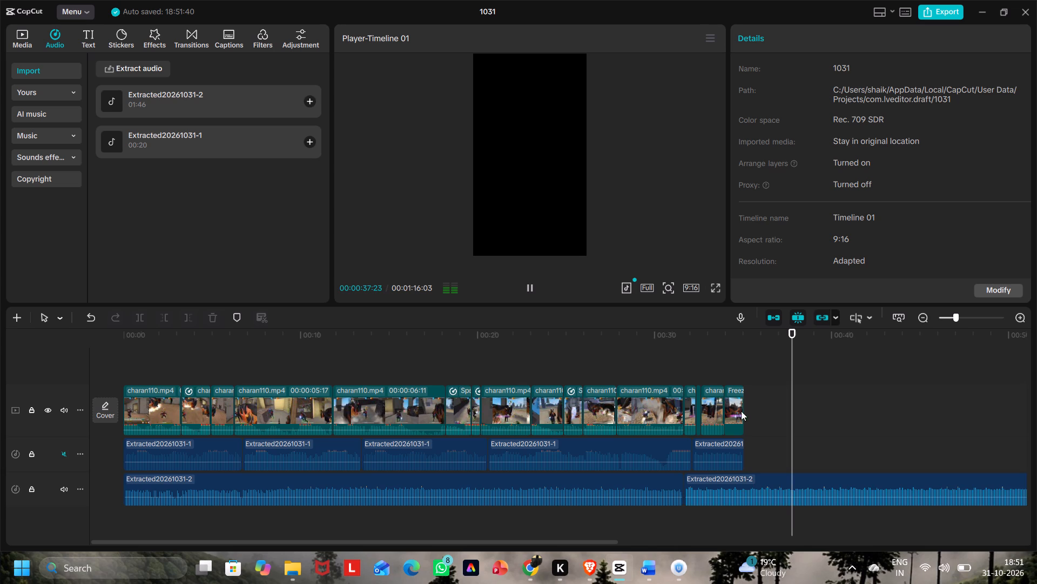
pyautogui.click(739, 448)
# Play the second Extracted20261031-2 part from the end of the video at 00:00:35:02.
pyautogui.click(752, 365)
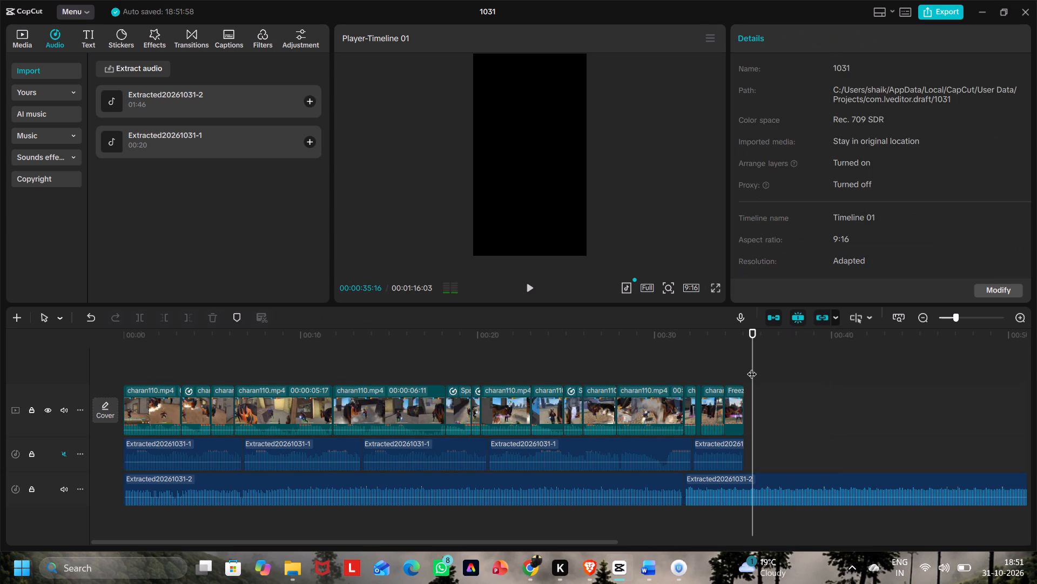
pyautogui.click(749, 367)
pyautogui.click(765, 487)
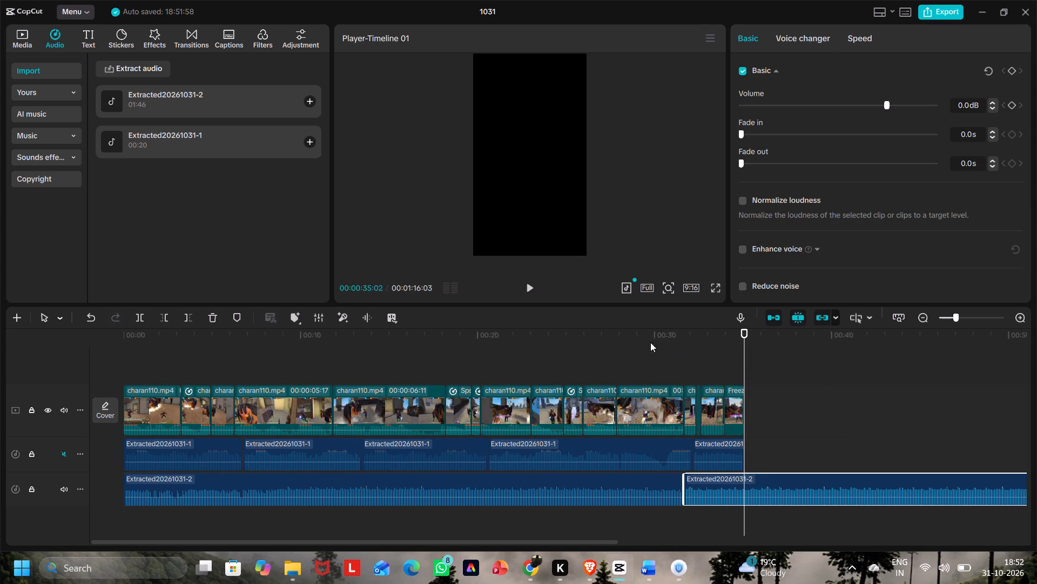
pyautogui.click(527, 286)
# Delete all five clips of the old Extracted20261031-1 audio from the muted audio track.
pyautogui.click(213, 450)
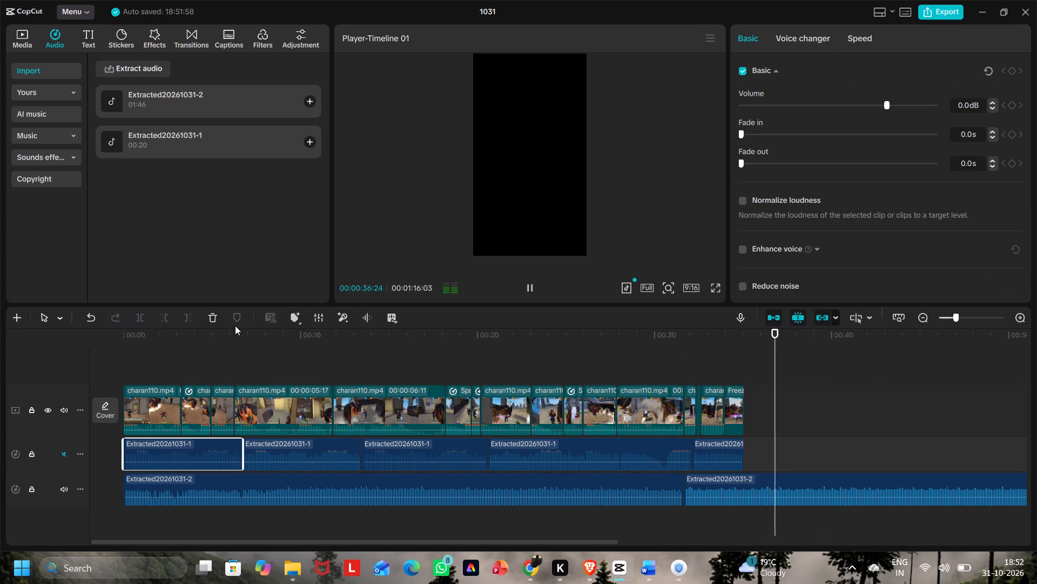
pyautogui.press('BackSpace')
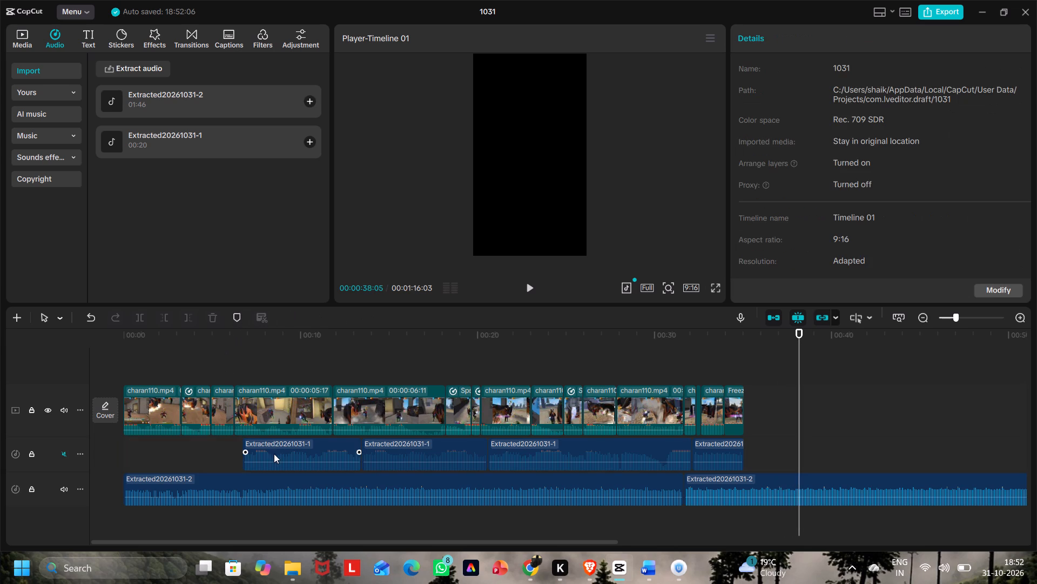
pyautogui.click(276, 452)
pyautogui.press('BackSpace')
pyautogui.click(446, 447)
pyautogui.press('BackSpace')
pyautogui.click(534, 453)
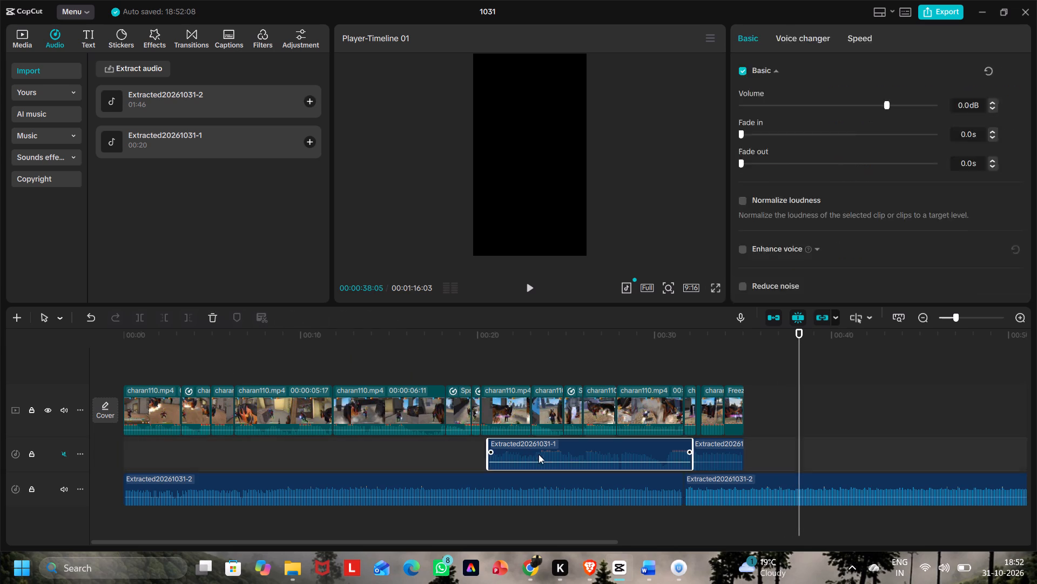
pyautogui.press('BackSpace')
pyautogui.click(709, 450)
pyautogui.press('BackSpace')
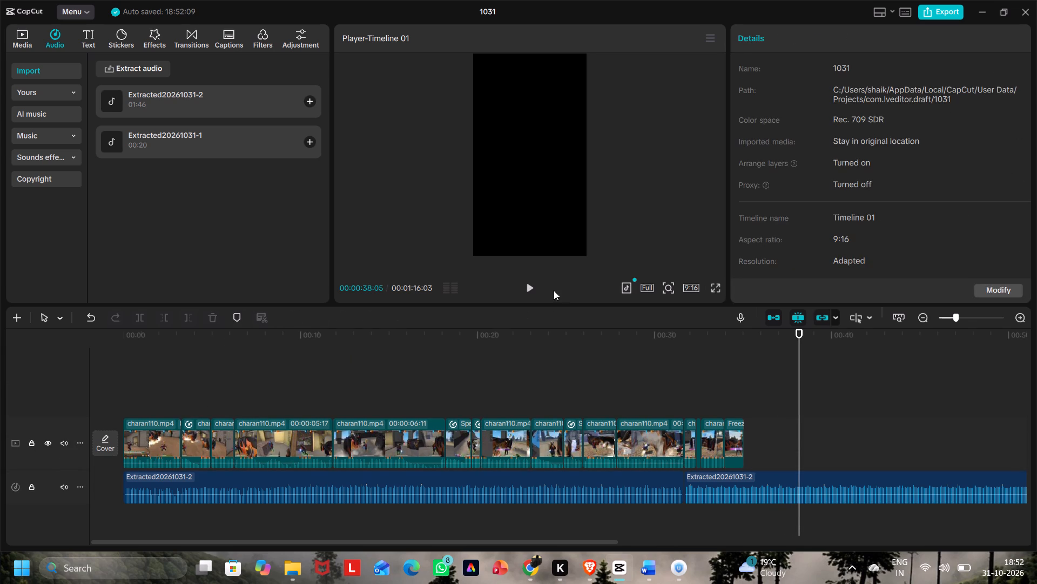
# Play the remaining audio from 00:00:38:05 to listen to the passage beyond the end of the video.
pyautogui.click(529, 291)
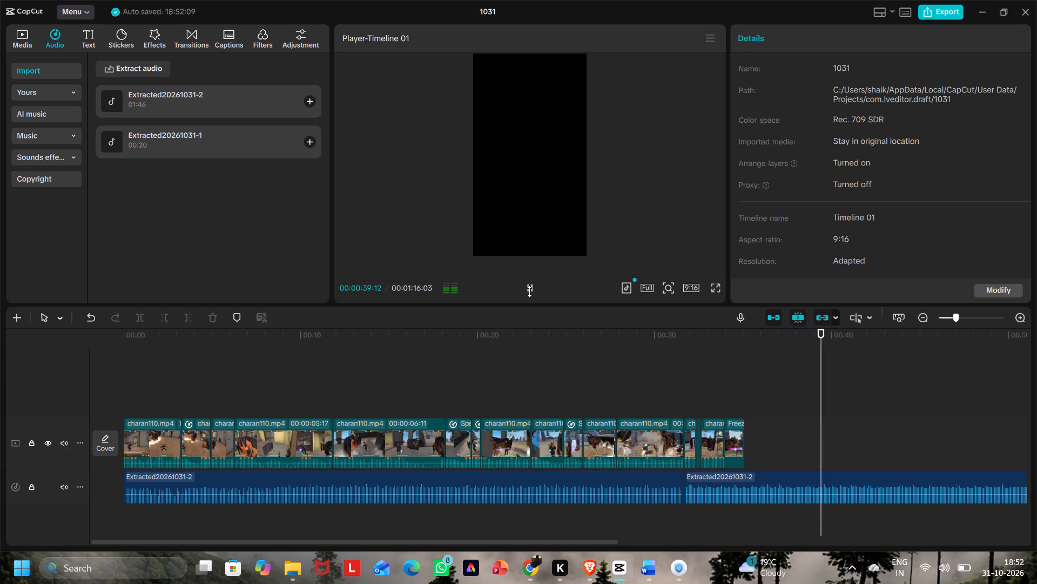
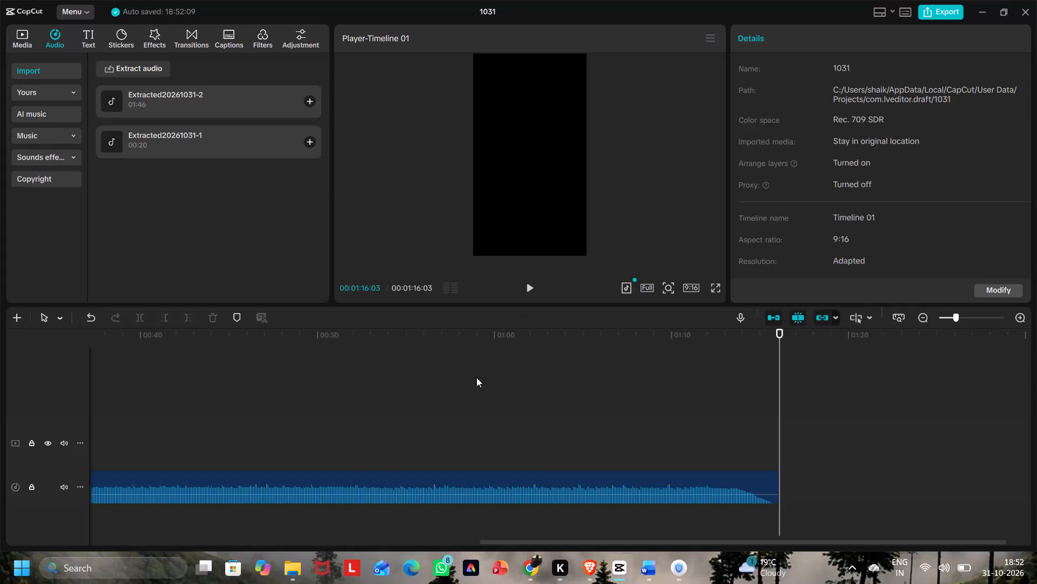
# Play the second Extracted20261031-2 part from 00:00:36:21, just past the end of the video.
pyautogui.hscroll(2, 466, 389)
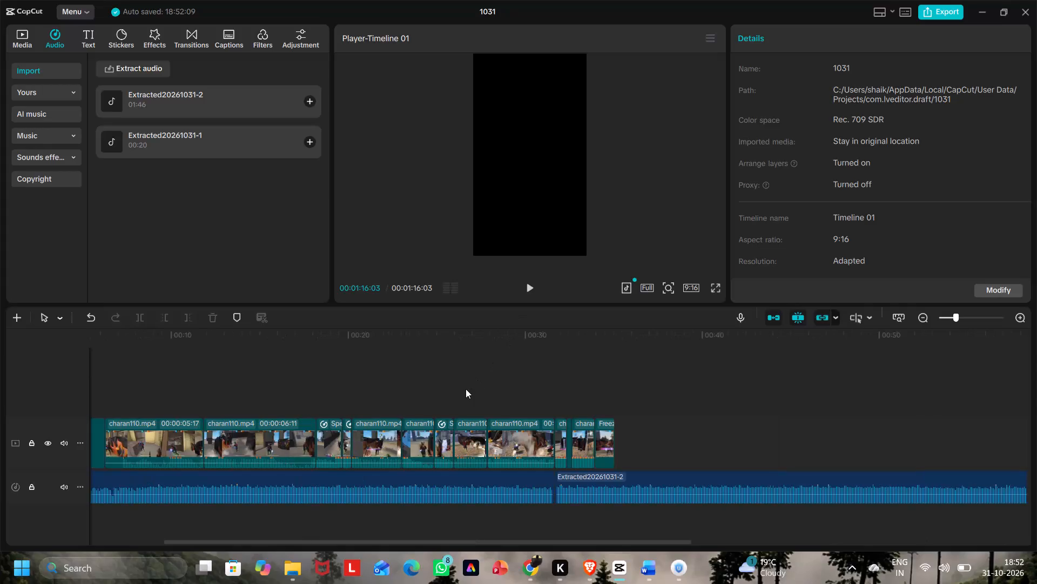
pyautogui.hscroll(1, 466, 389)
pyautogui.click(690, 382)
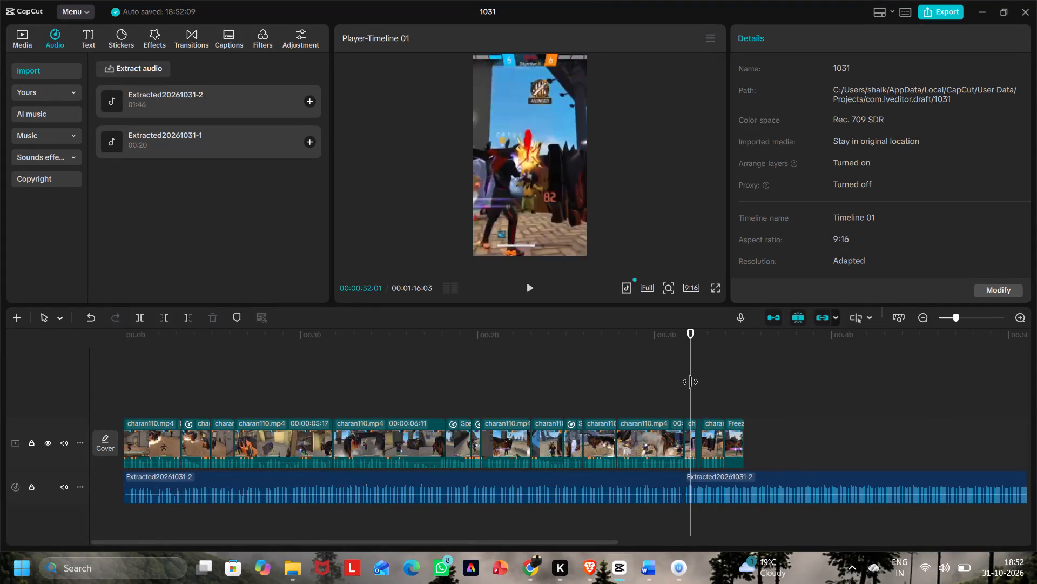
pyautogui.hscroll(-1, 690, 382)
pyautogui.click(690, 382)
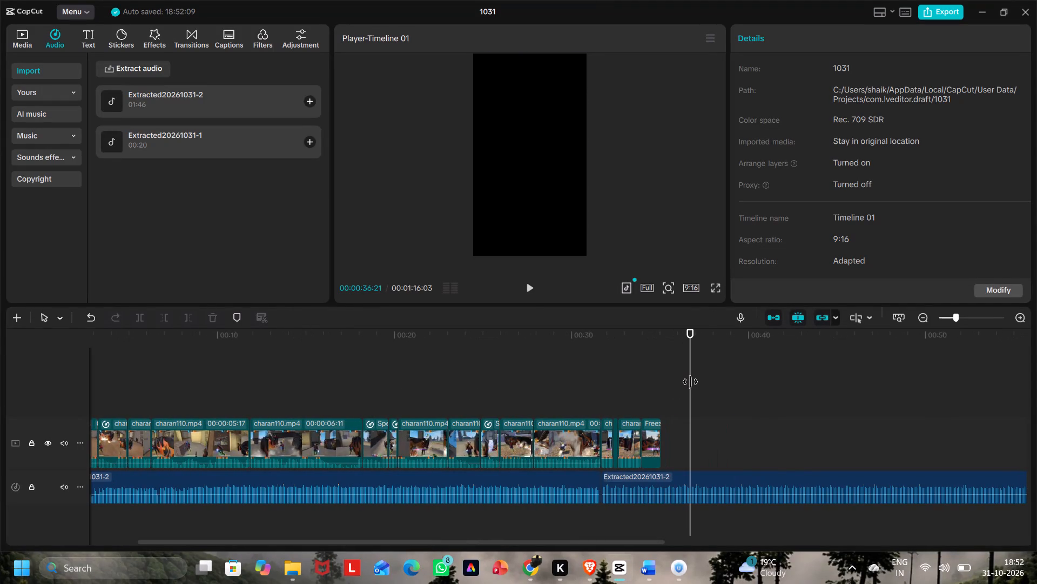
pyautogui.click(533, 289)
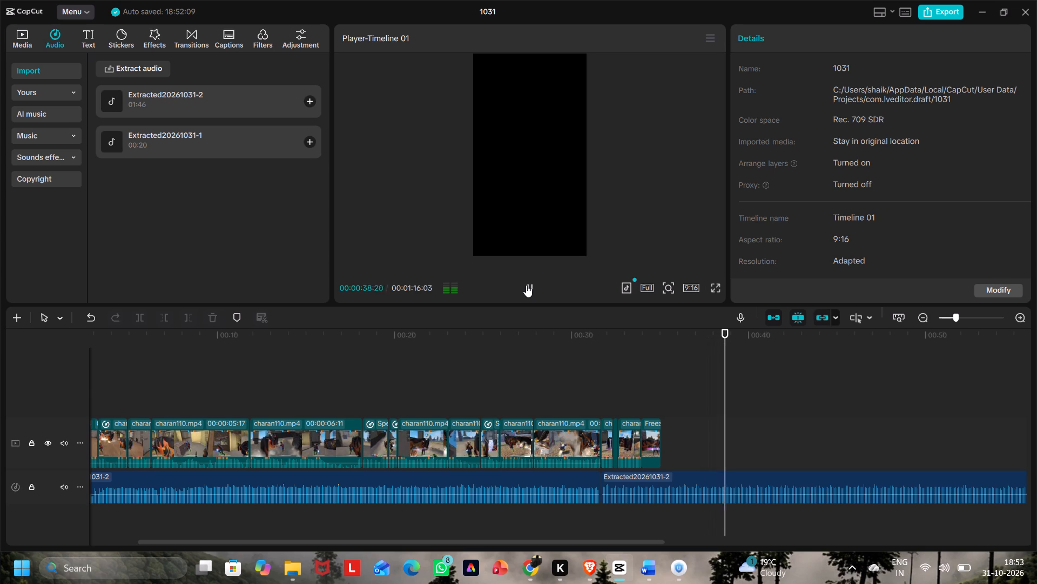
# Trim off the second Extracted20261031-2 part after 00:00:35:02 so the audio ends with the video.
pyautogui.click(661, 379)
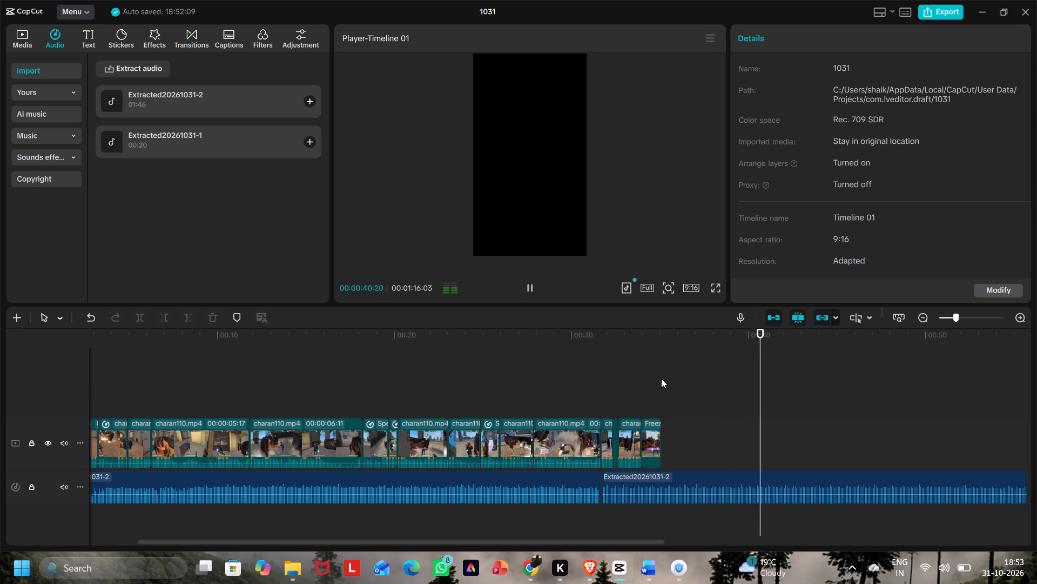
pyautogui.click(685, 489)
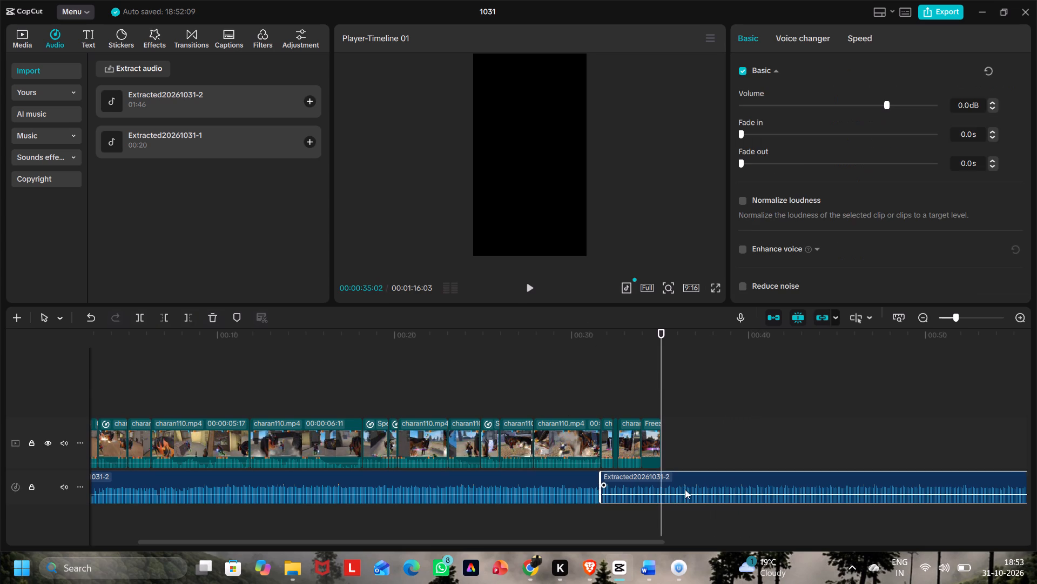
pyautogui.moveTo(663, 394); pyautogui.dragTo(658, 396)
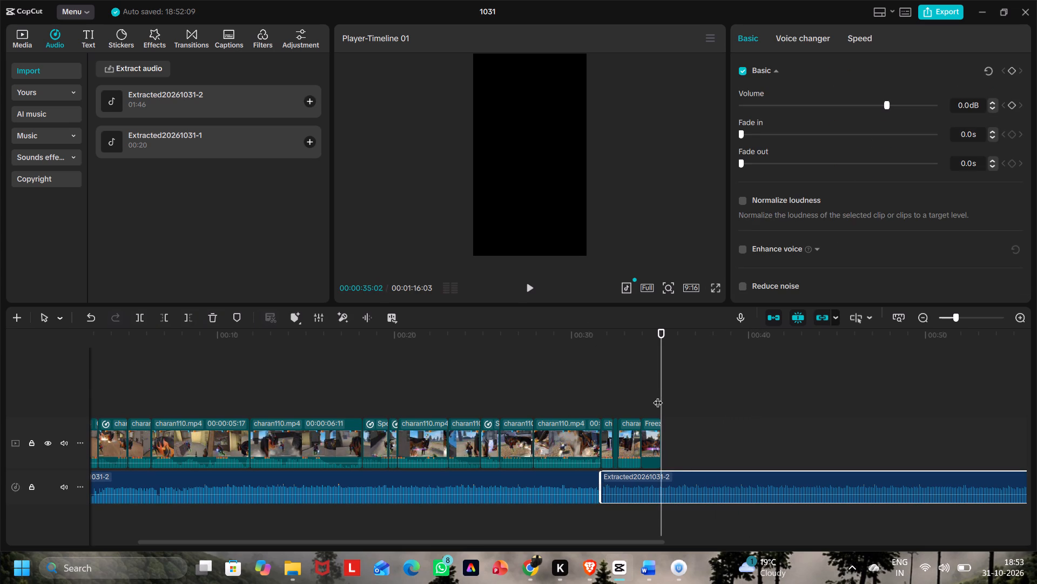
pyautogui.click(183, 317)
# Play the timeline from 00:00:00:00 to review the video with its trimmed soundtrack.
pyautogui.click(304, 370)
pyautogui.moveTo(301, 370); pyautogui.dragTo(114, 370)
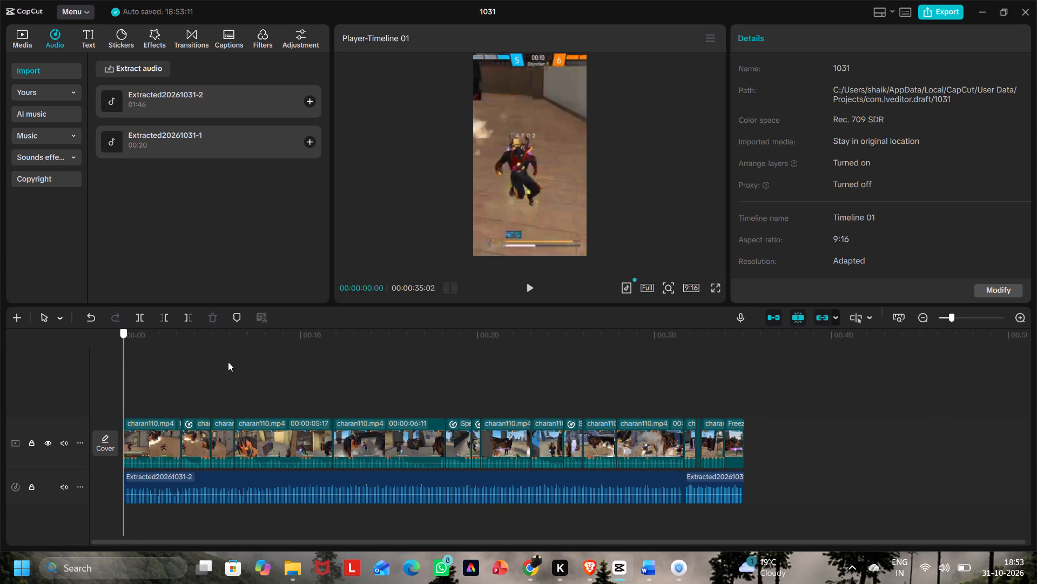
pyautogui.click(535, 284)
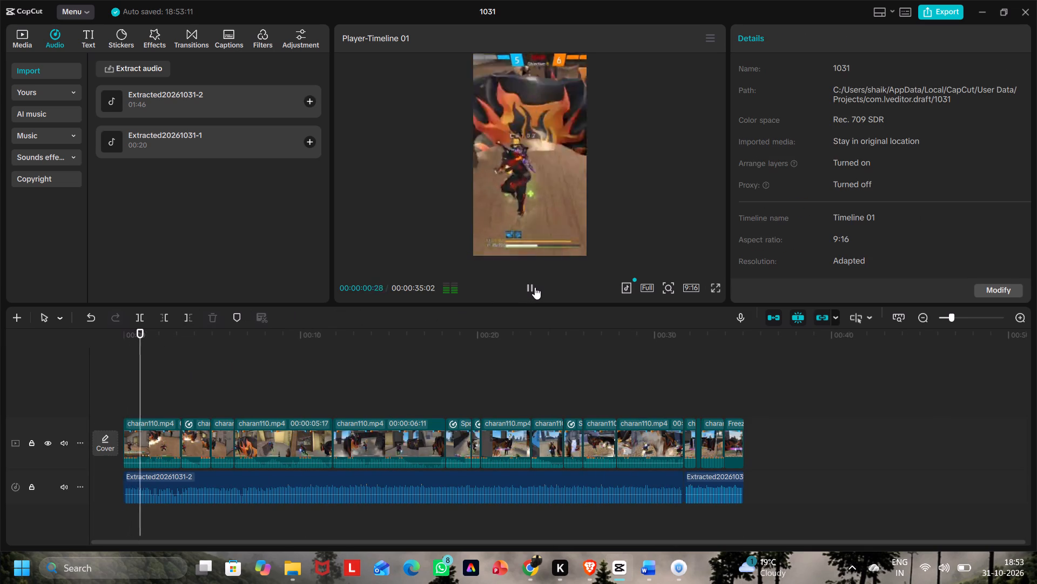
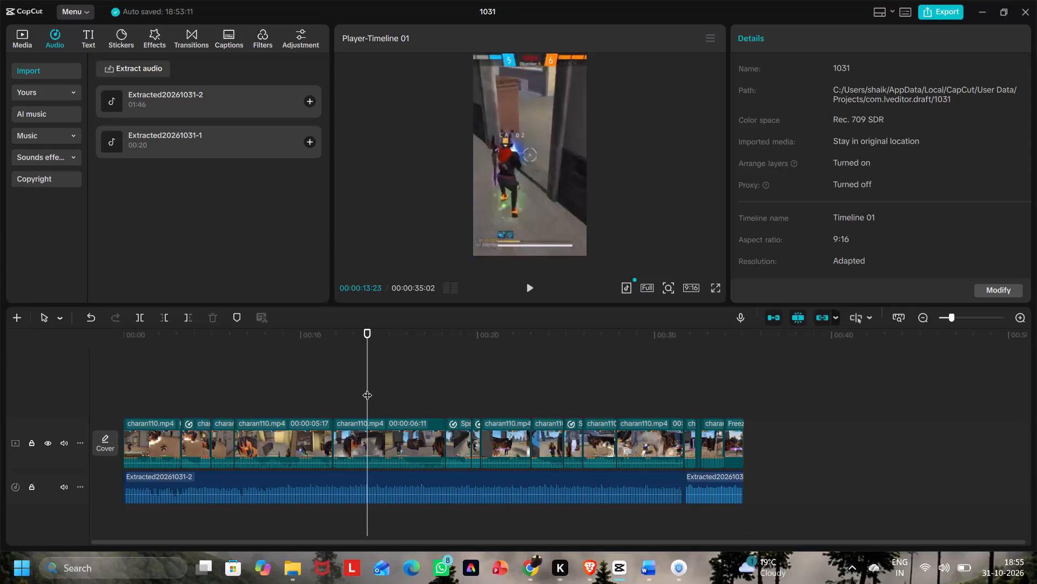
# Replay the timeline from 00:00:00:00 to listen to the opening of the soundtrack.
pyautogui.moveTo(367, 388); pyautogui.dragTo(0, 389)
pyautogui.click(533, 288)
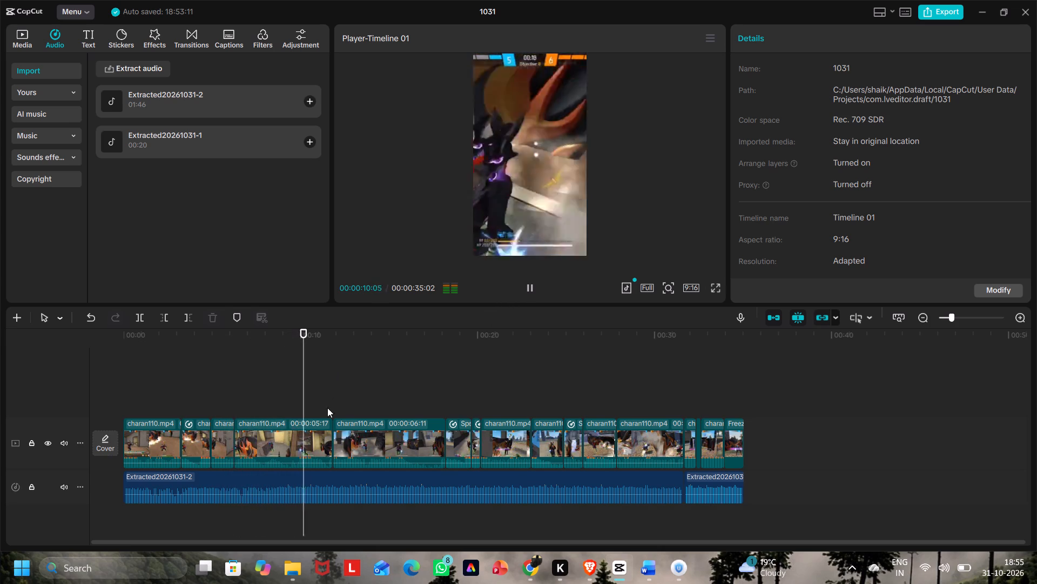
pyautogui.click(295, 393)
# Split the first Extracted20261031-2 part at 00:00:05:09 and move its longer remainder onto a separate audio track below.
pyautogui.moveTo(292, 389); pyautogui.dragTo(36, 403)
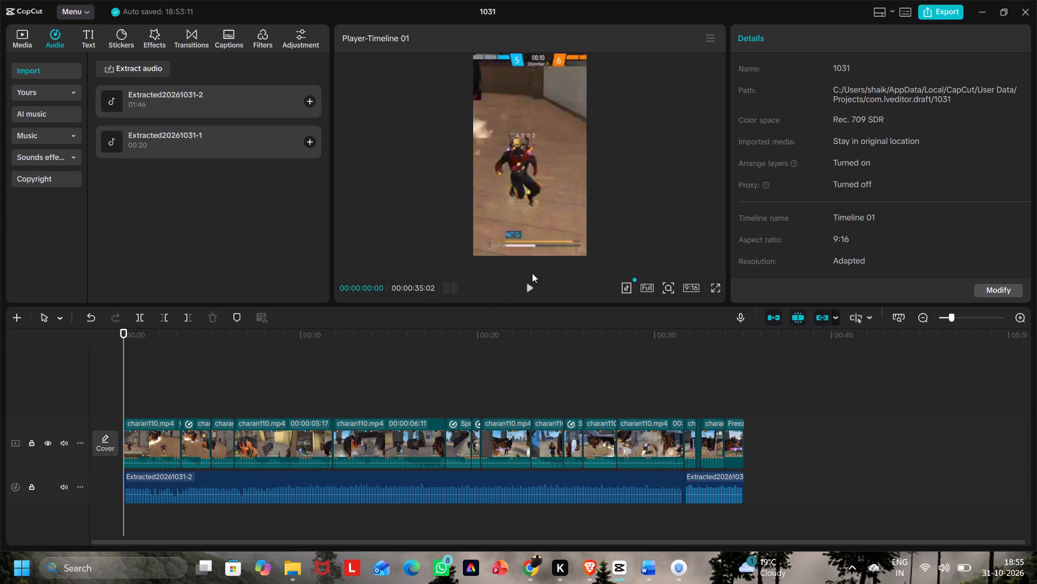
pyautogui.click(530, 282)
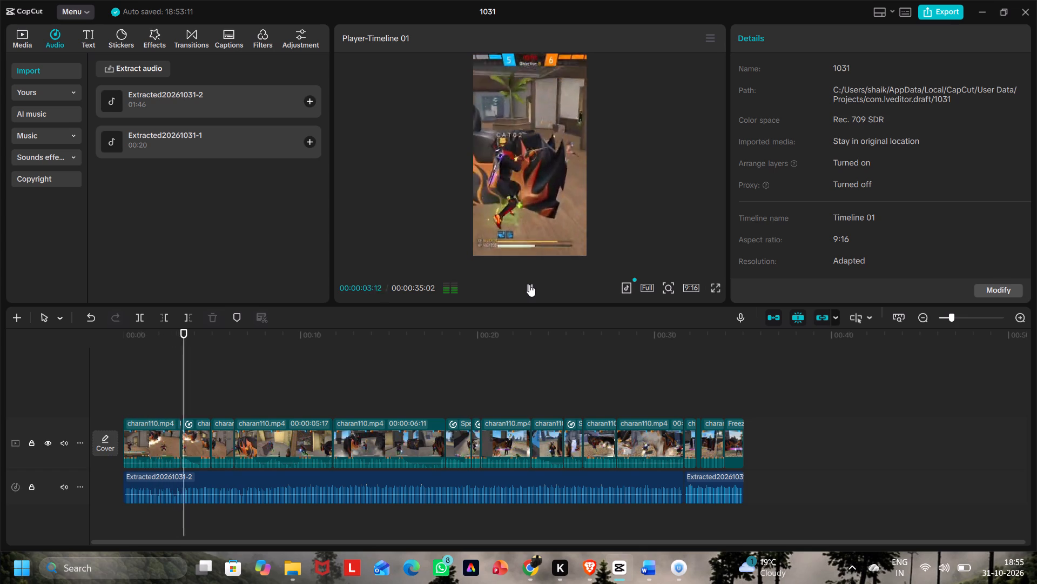
pyautogui.click(529, 284)
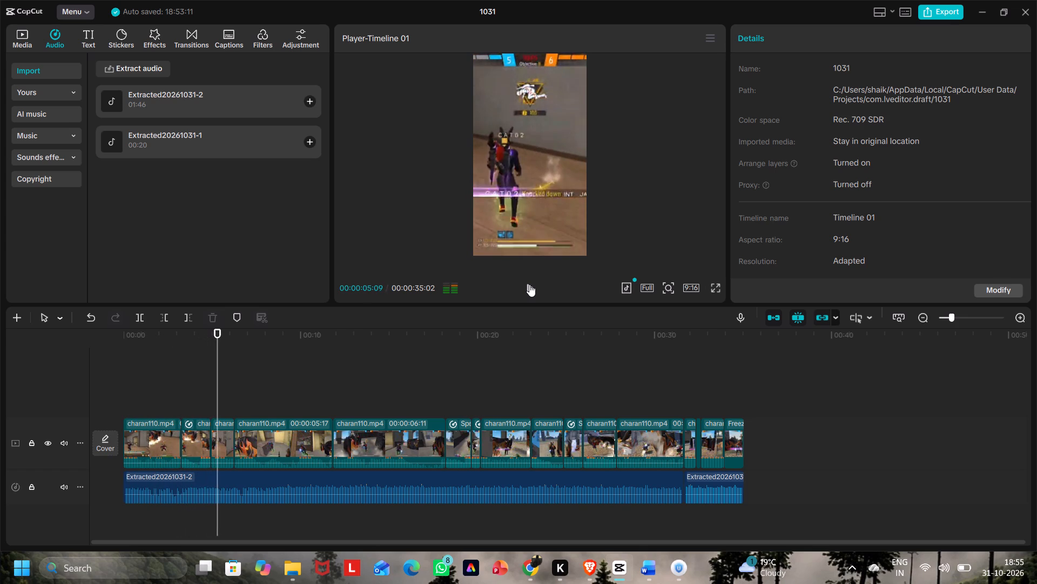
pyautogui.click(239, 478)
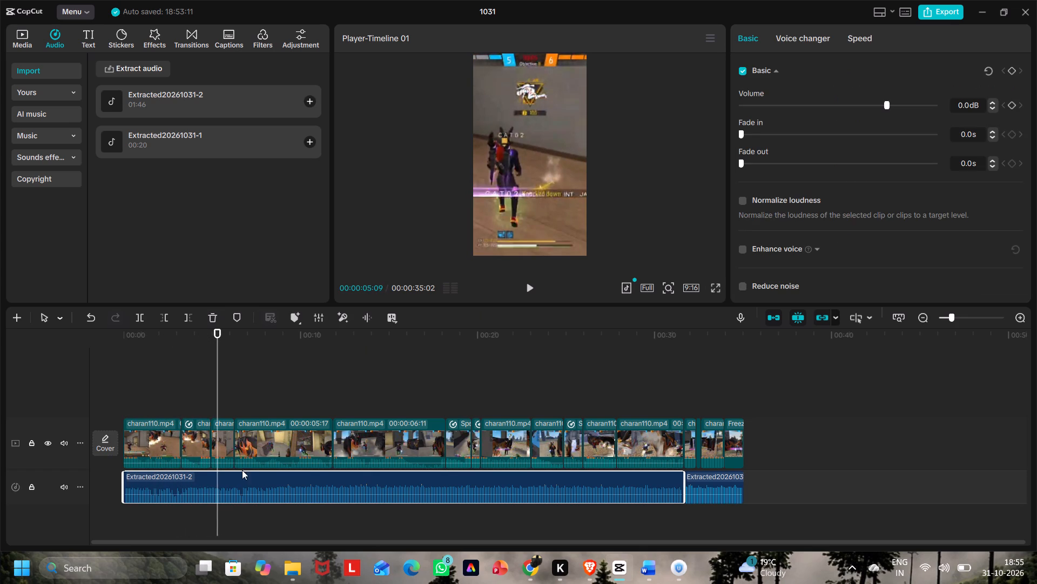
pyautogui.click(132, 319)
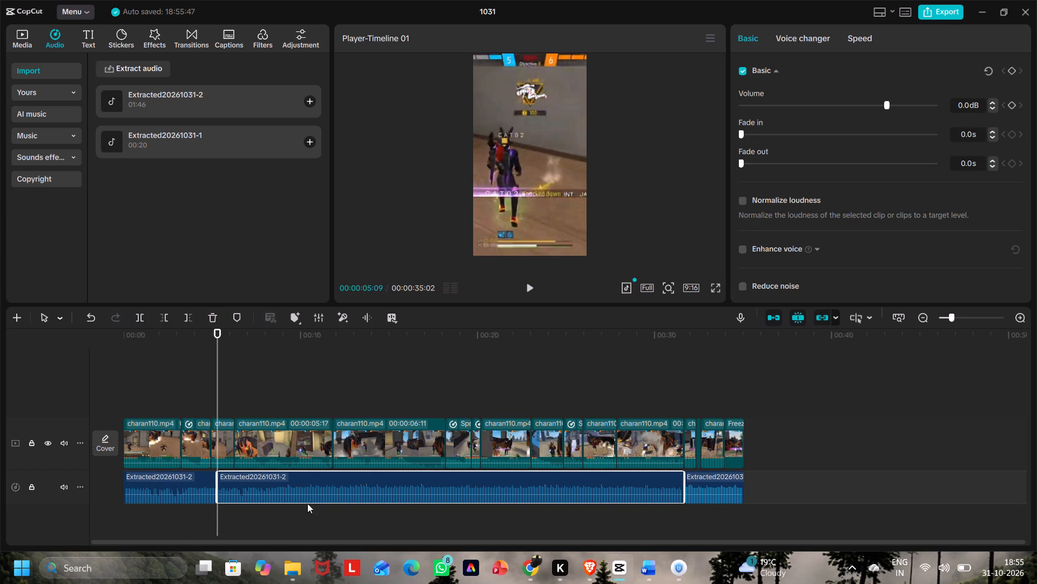
pyautogui.moveTo(327, 492); pyautogui.dragTo(333, 527)
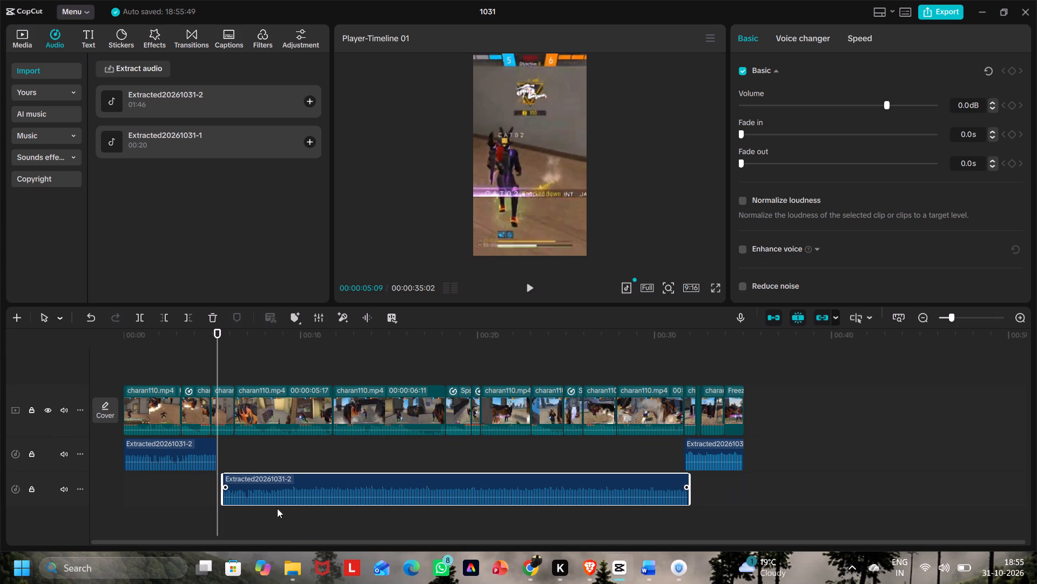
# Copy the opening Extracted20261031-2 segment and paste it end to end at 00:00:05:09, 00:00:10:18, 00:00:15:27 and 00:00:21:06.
pyautogui.click(201, 451)
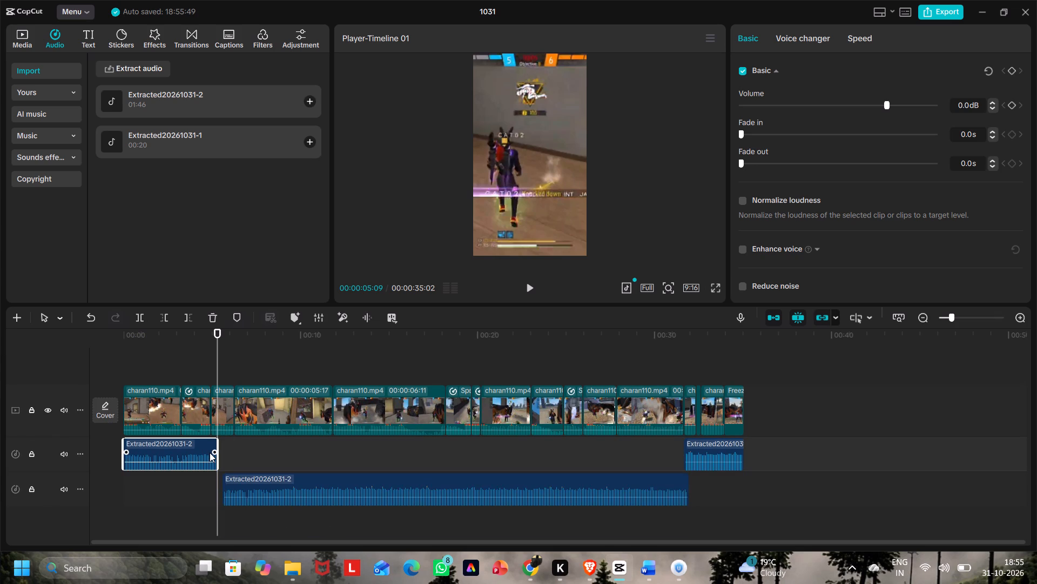
pyautogui.hotkey('ctrl', 'c')
pyautogui.hotkey('ctrl', 'v')
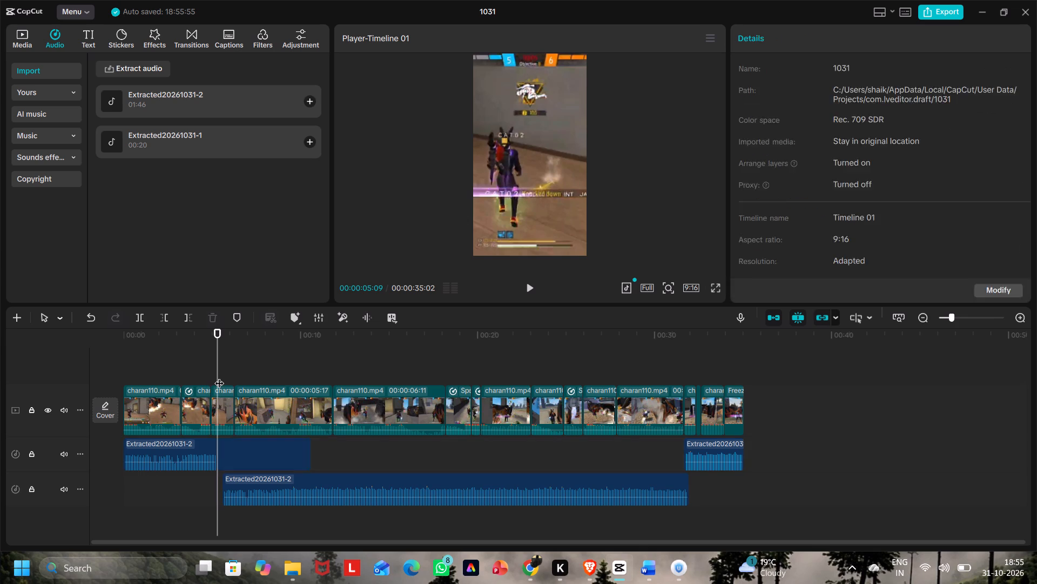
pyautogui.click(314, 357)
pyautogui.hotkey('ctrl', 'v')
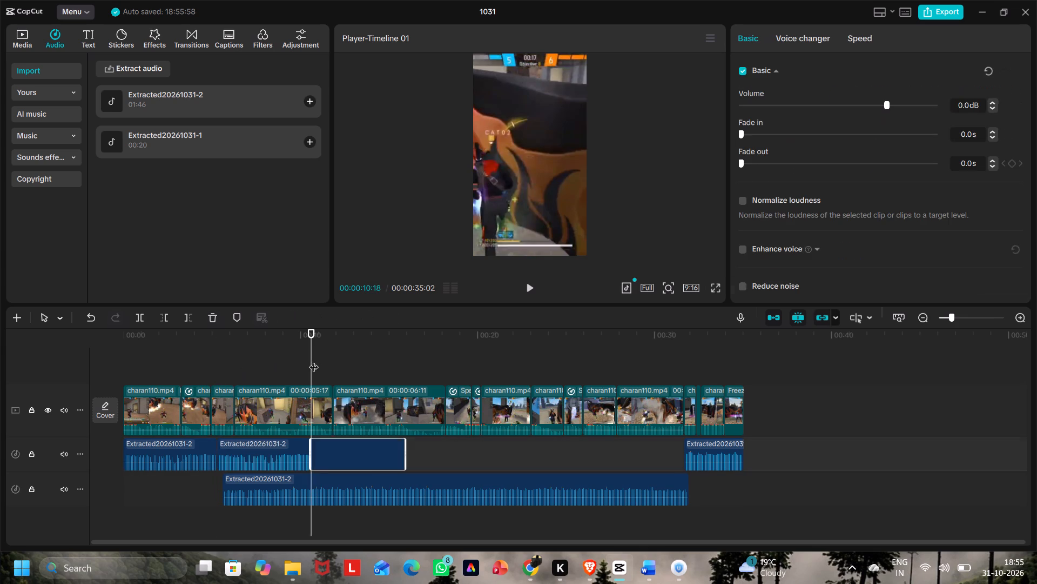
pyautogui.click(402, 365)
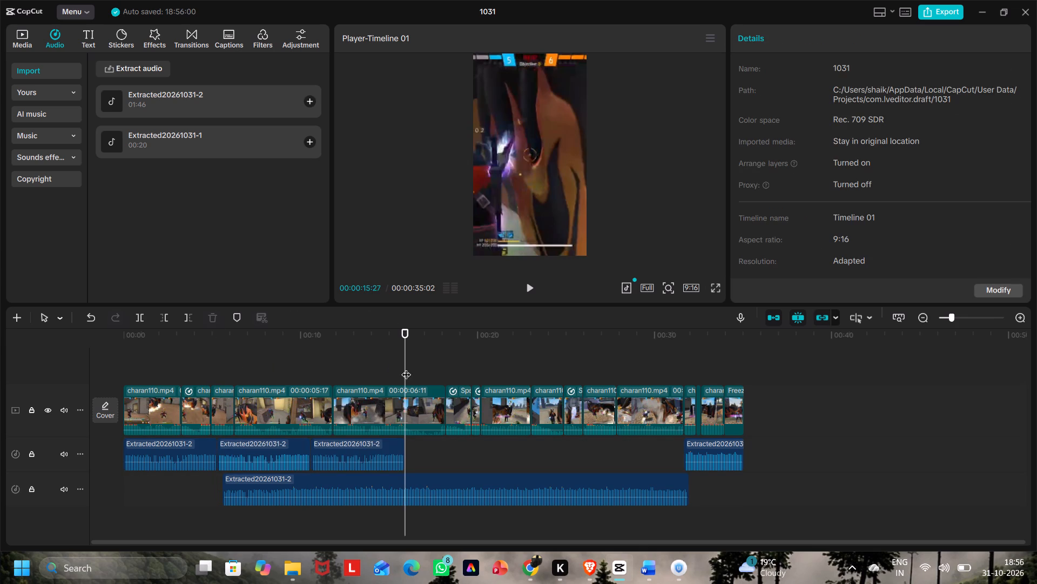
pyautogui.hotkey('ctrl', 'v')
pyautogui.click(499, 362)
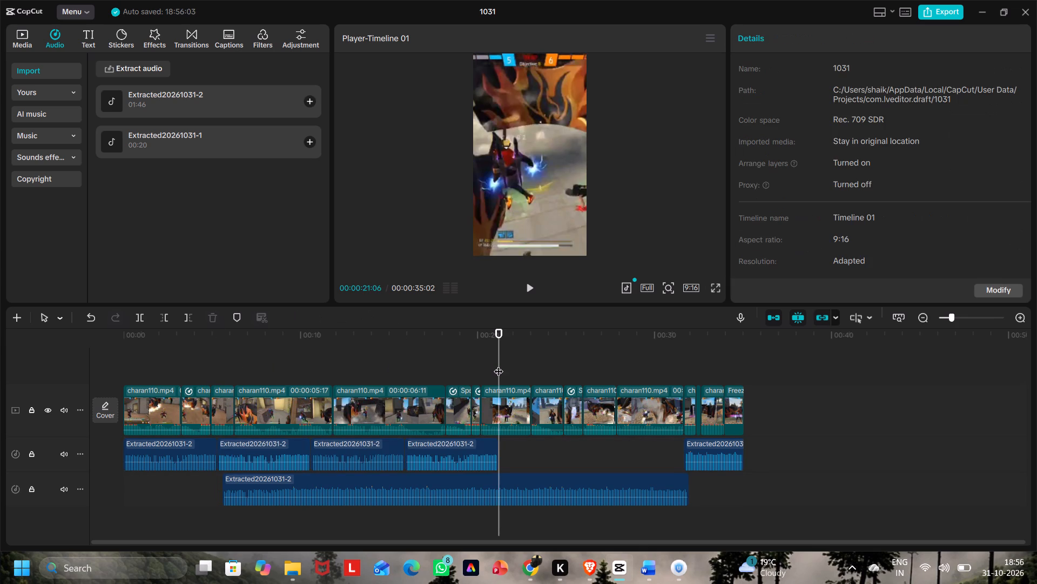
pyautogui.hotkey('ctrl', 'v')
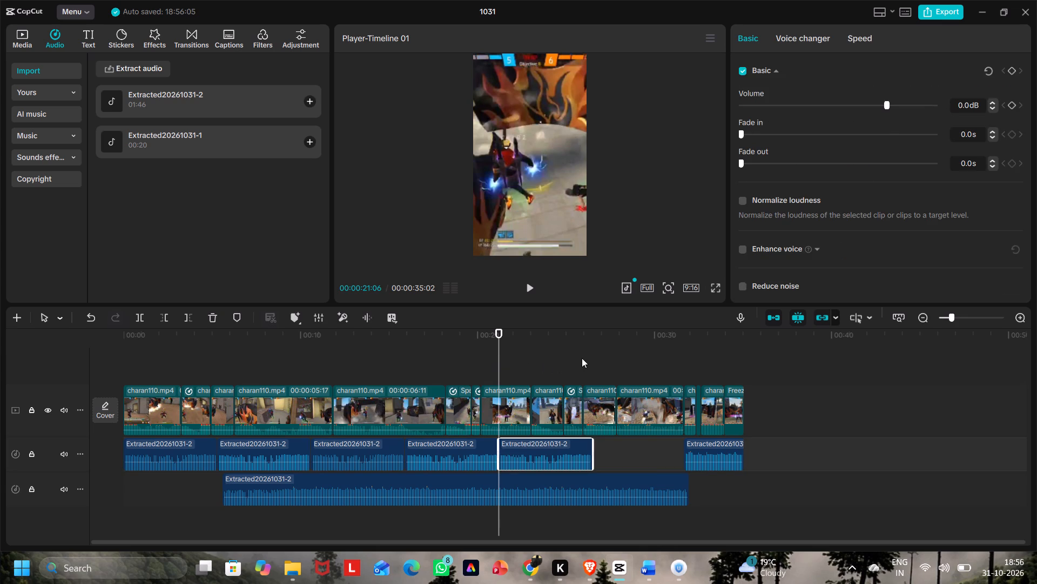
# Paste a fifth copy of the segment at 00:00:26:15 and try to move it up onto the first audio track.
pyautogui.click(587, 362)
pyautogui.click(592, 364)
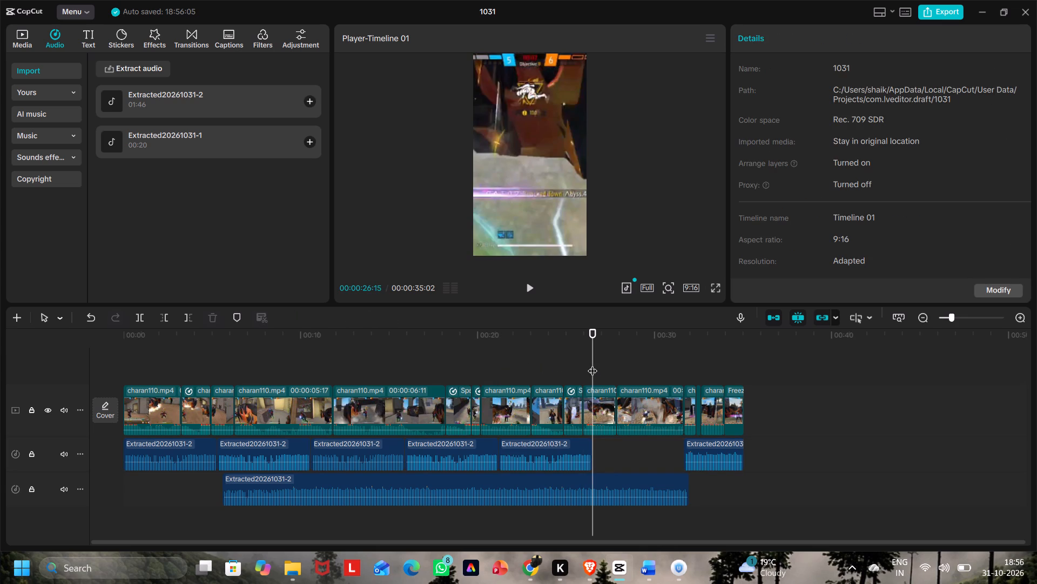
pyautogui.hotkey('ctrl', 'v')
pyautogui.moveTo(637, 482); pyautogui.dragTo(639, 461)
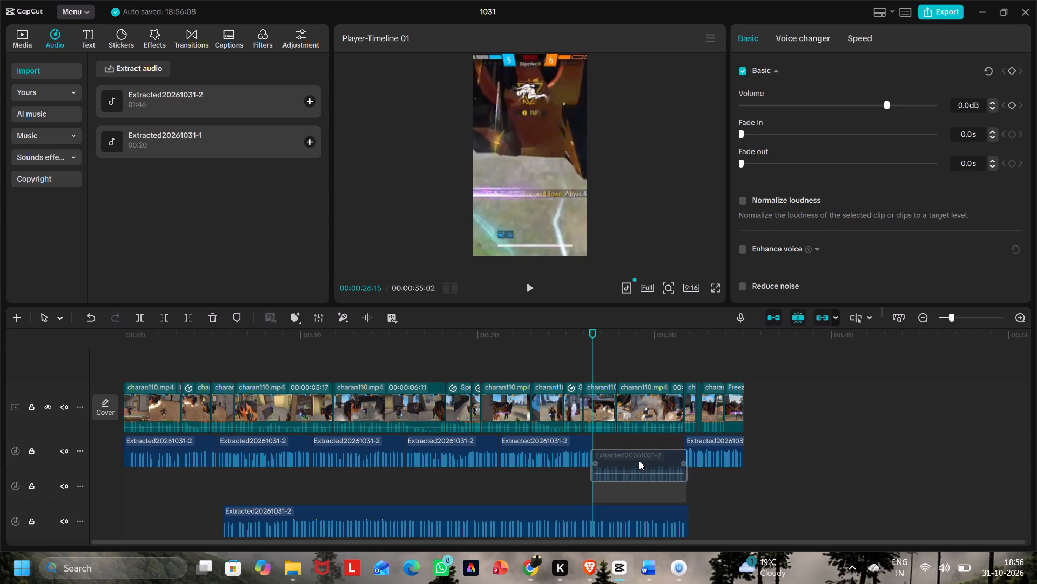
pyautogui.moveTo(639, 461); pyautogui.dragTo(639, 447)
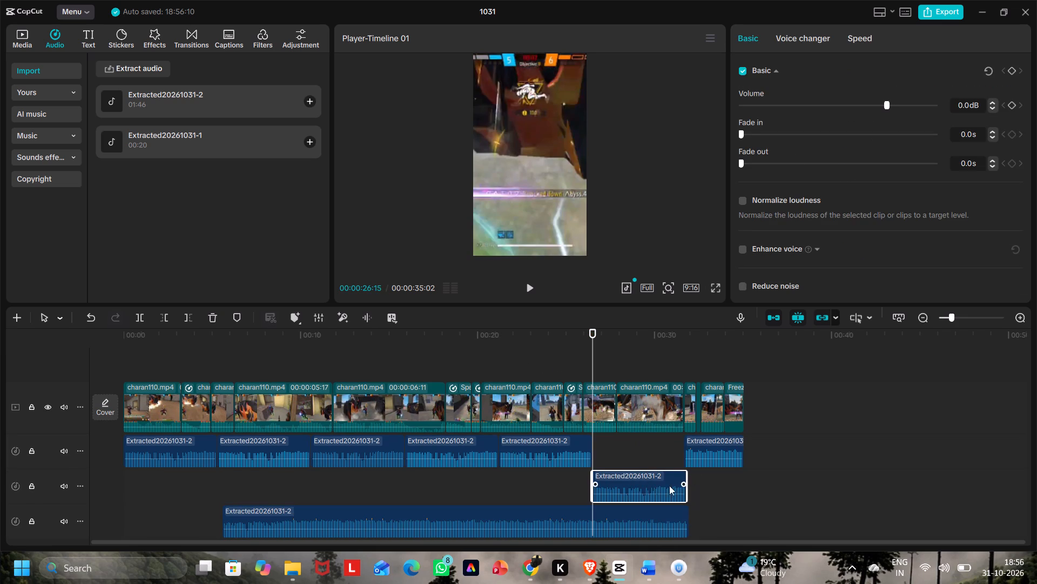
# Trim the end of the fifth copy back to about 00:00:31:20, where the last audio part begins.
pyautogui.click(594, 491)
pyautogui.click(684, 348)
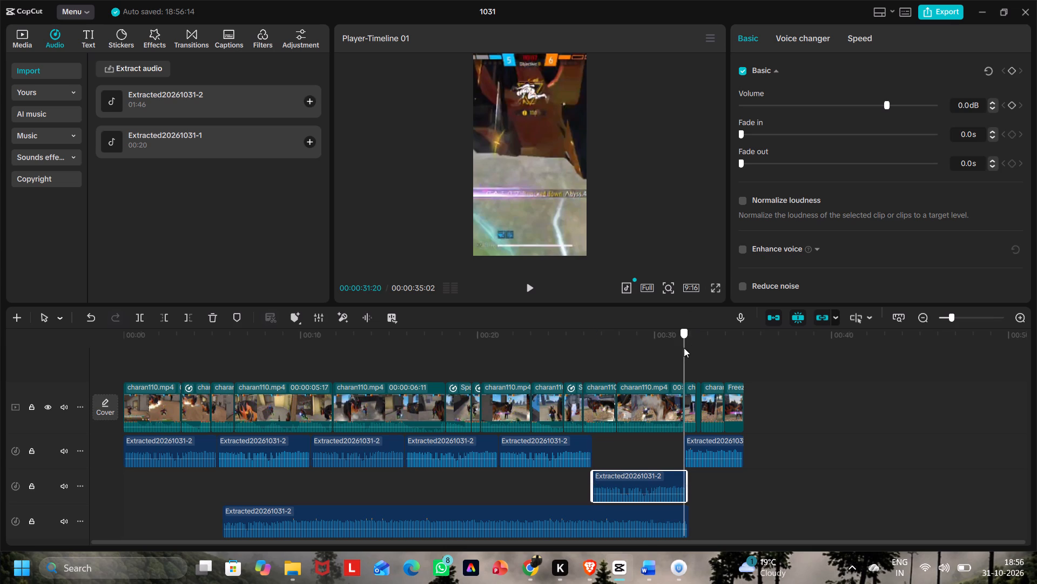
pyautogui.click(686, 481)
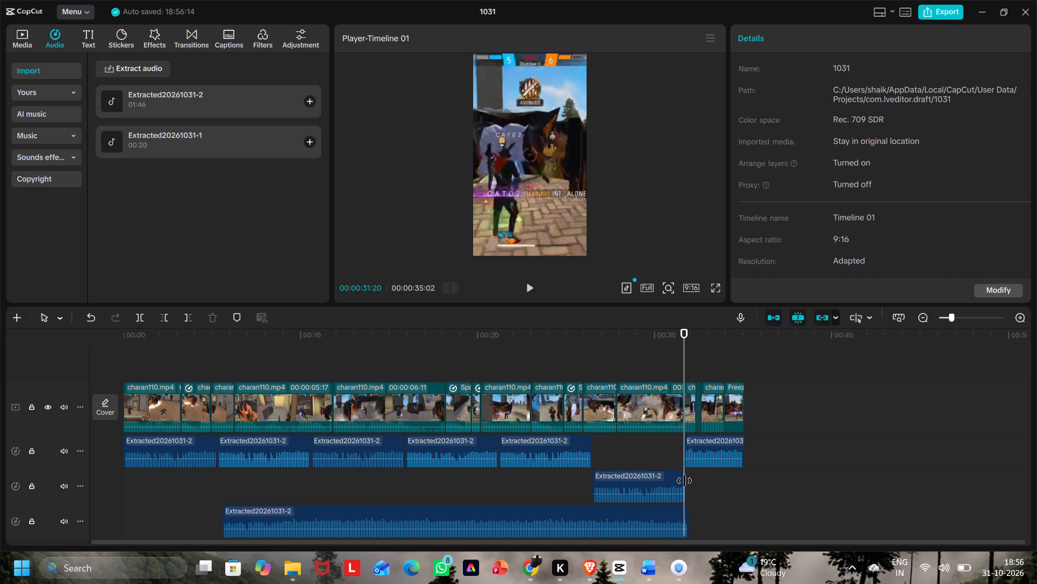
pyautogui.click(678, 486)
pyautogui.click(690, 493)
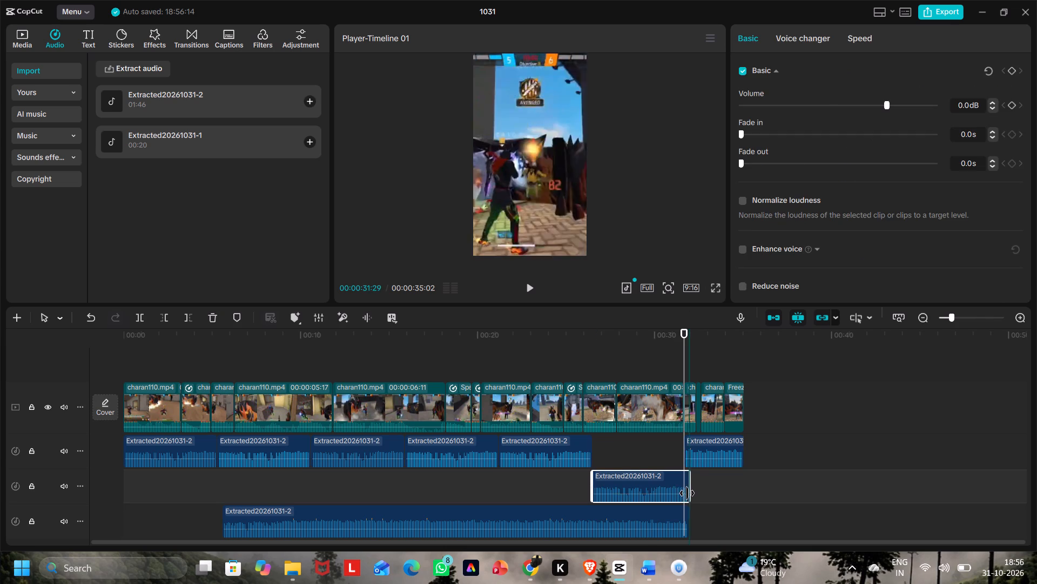
# Play the timeline from 00:00:00:25 to review the repeated audio segments with the video.
pyautogui.click(501, 358)
pyautogui.click(138, 351)
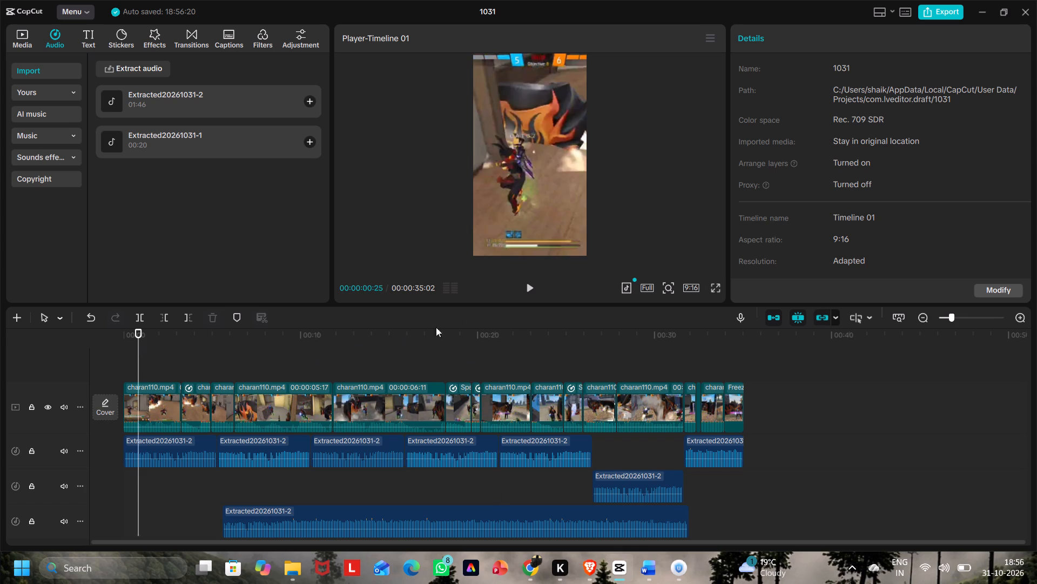
pyautogui.click(532, 290)
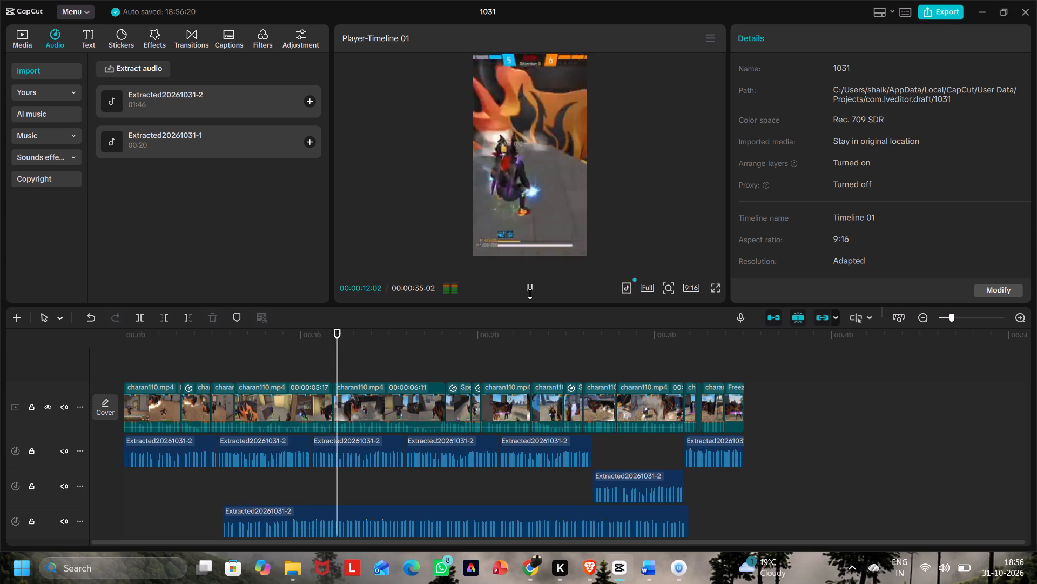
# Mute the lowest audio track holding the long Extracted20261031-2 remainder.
pyautogui.click(66, 521)
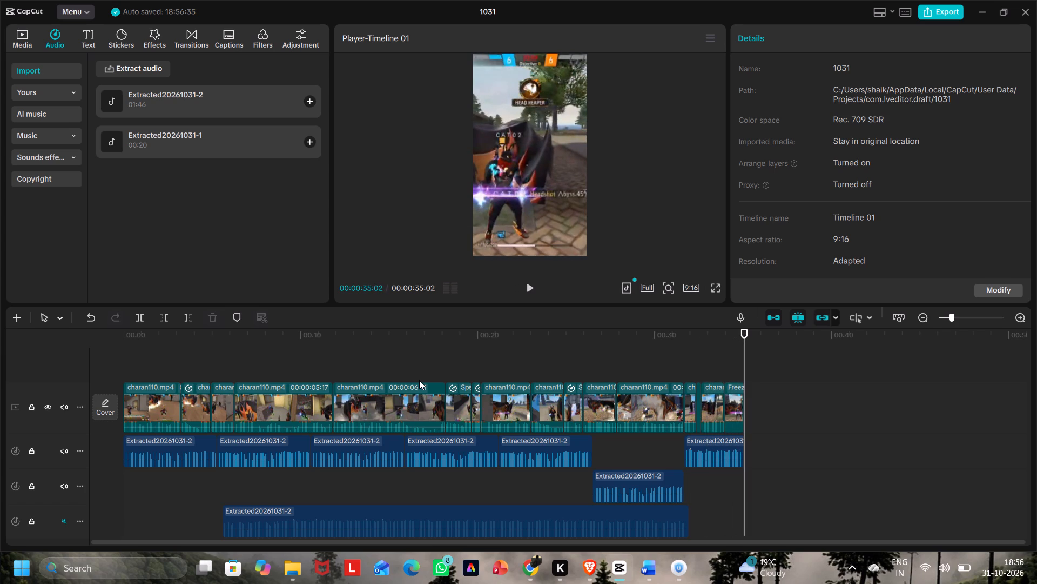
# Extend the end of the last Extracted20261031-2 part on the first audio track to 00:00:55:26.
pyautogui.click(716, 453)
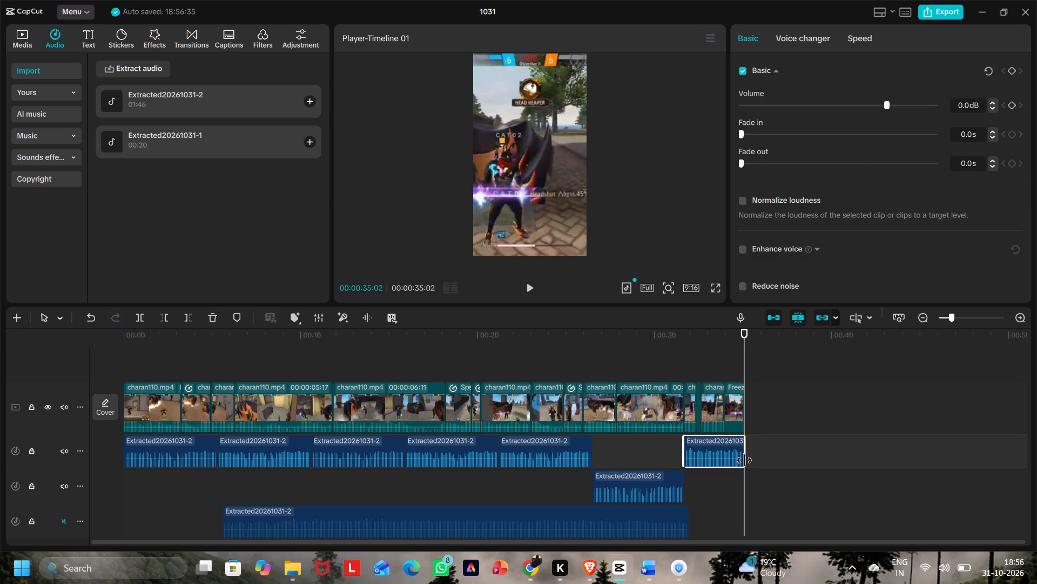
pyautogui.moveTo(744, 461); pyautogui.dragTo(1036, 414)
# Play the extended audio from 00:00:35:02 and again from 00:00:35:17, just past the end of the video.
pyautogui.click(533, 289)
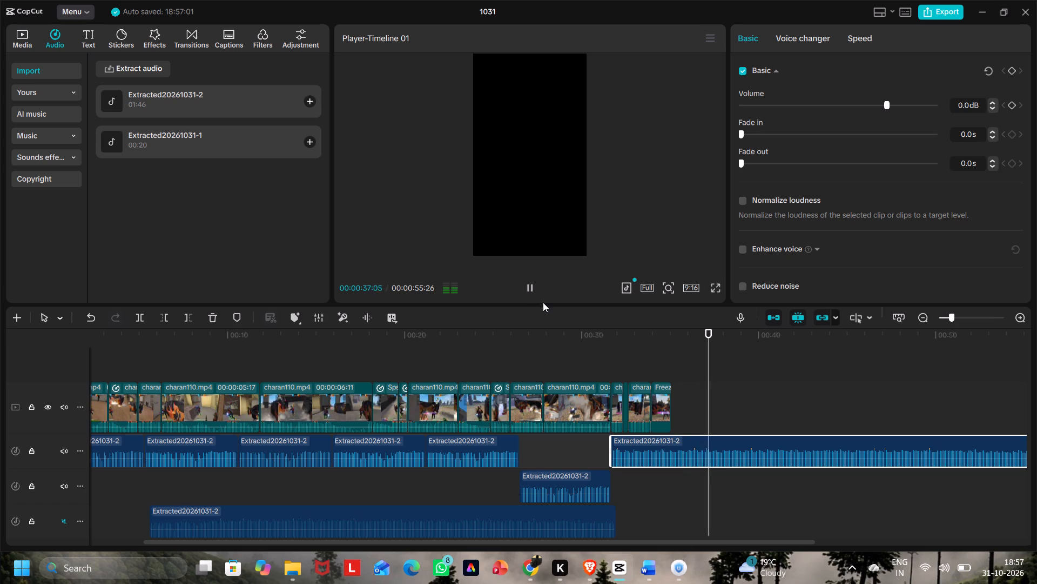
pyautogui.click(680, 363)
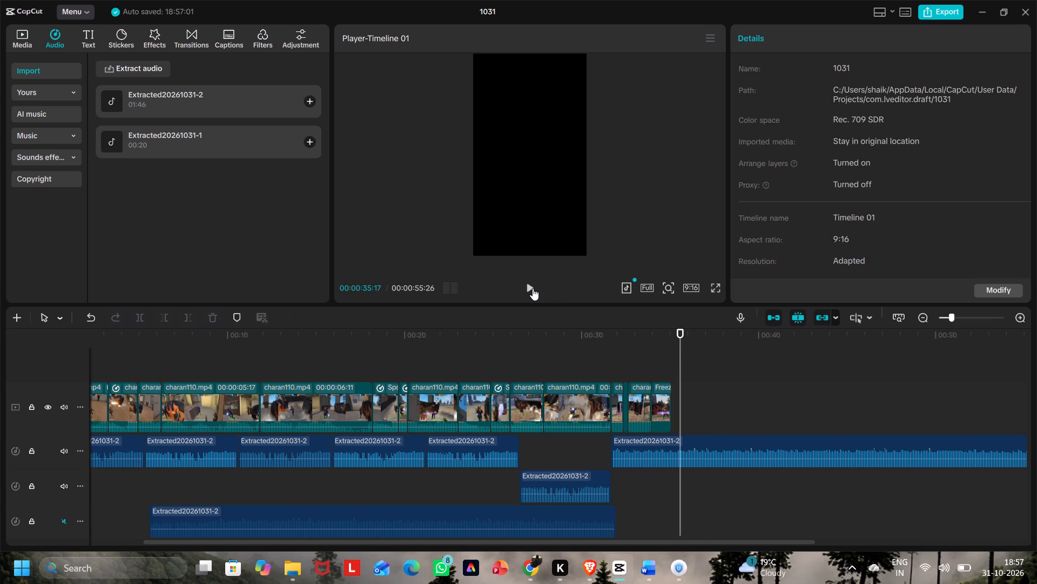
pyautogui.click(533, 288)
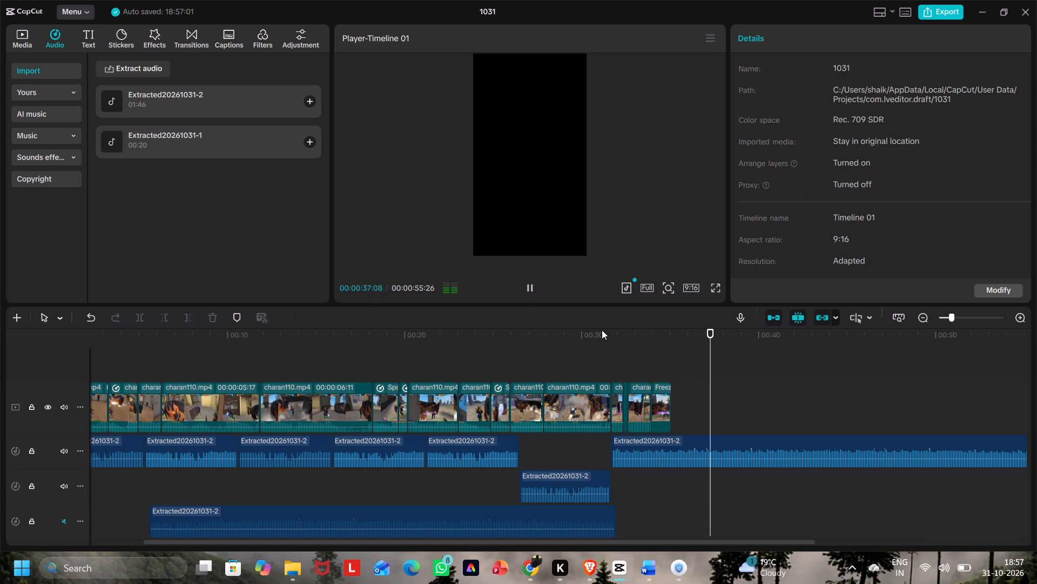
pyautogui.click(692, 361)
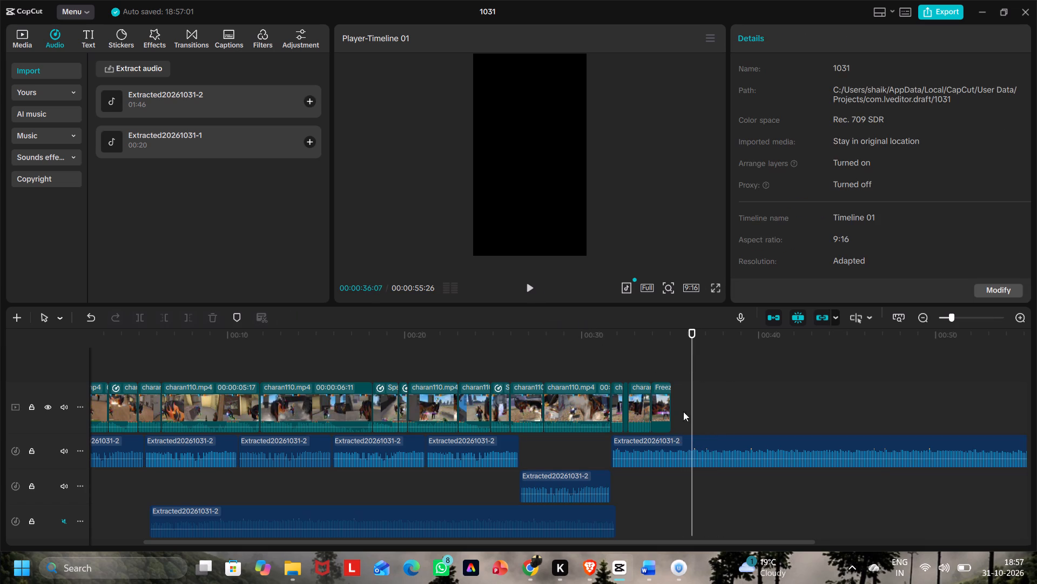
# Move the extended last audio part earlier on the first audio track so it starts right after the fifth segment at 00:00:26:15.
pyautogui.moveTo(671, 445); pyautogui.dragTo(586, 448)
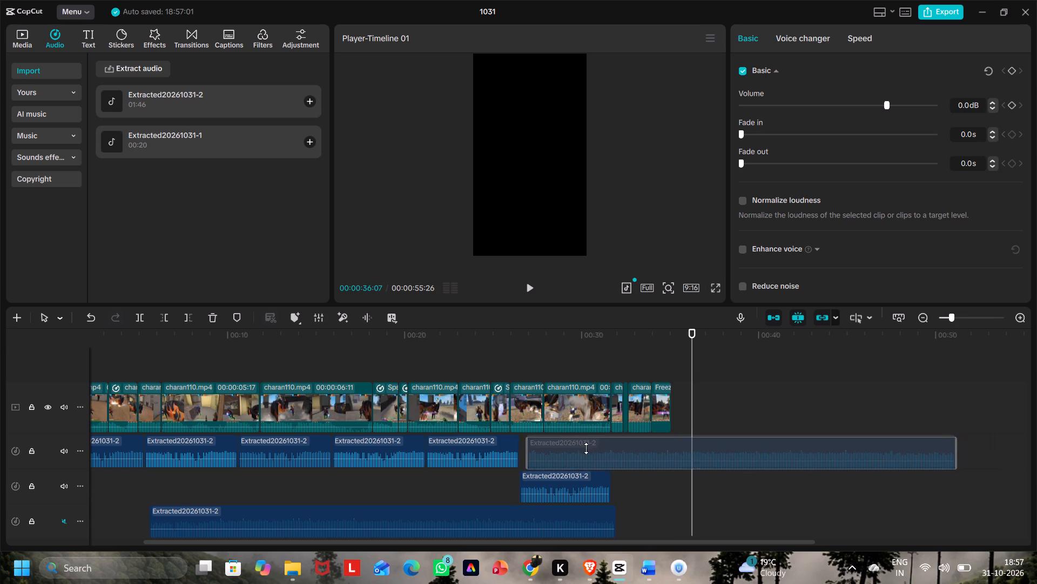
pyautogui.moveTo(586, 448); pyautogui.dragTo(579, 448)
# Play the timeline from 00:00:31:03 past the end of the video to check the moved audio.
pyautogui.click(601, 362)
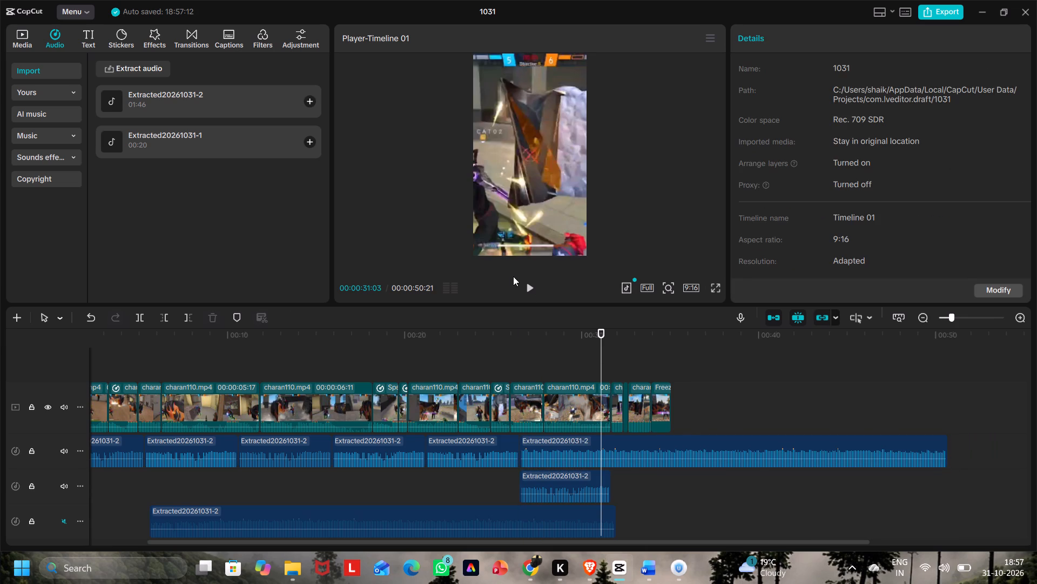
pyautogui.click(527, 287)
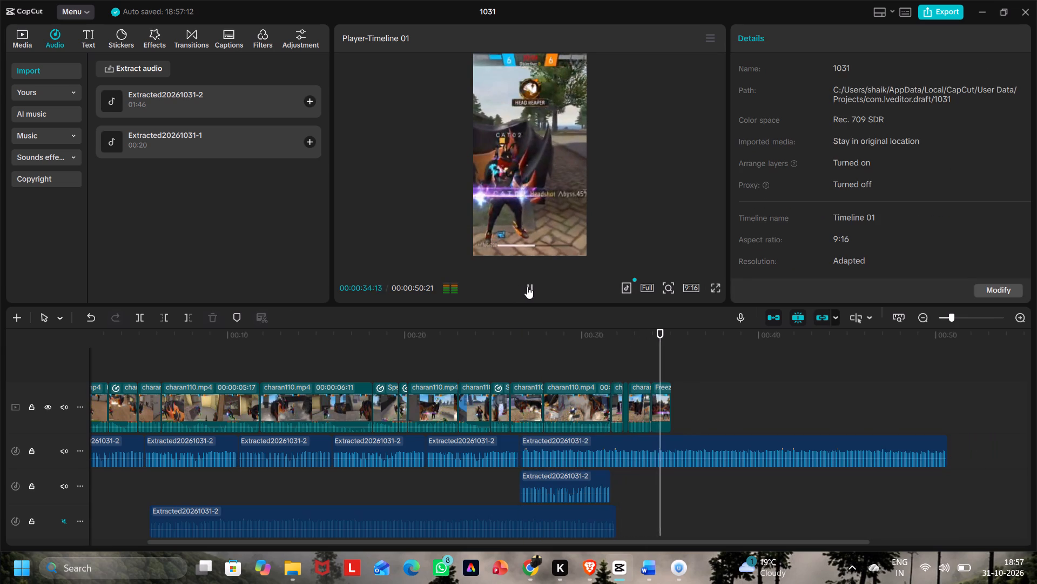
pyautogui.click(536, 290)
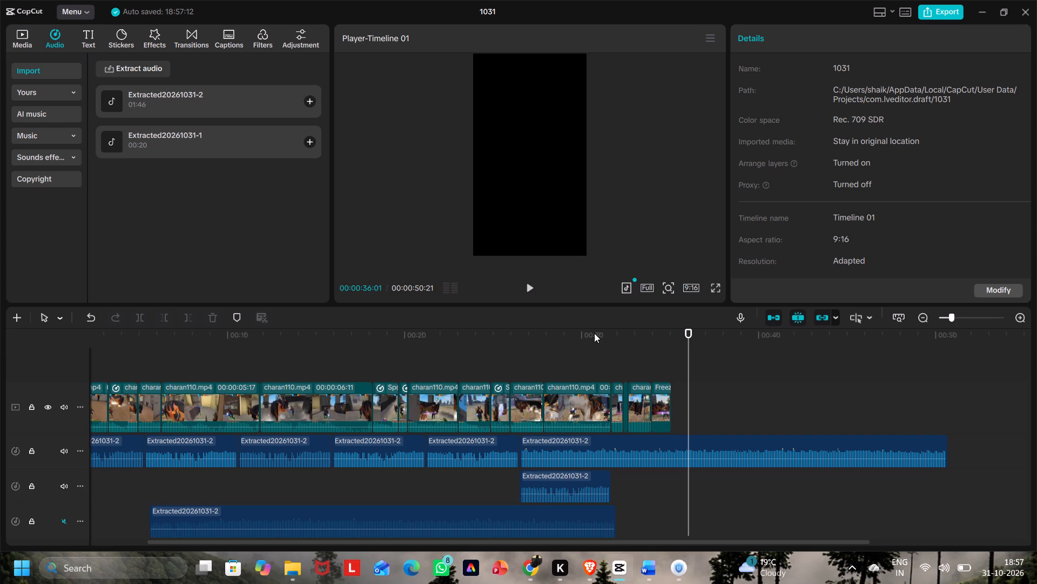
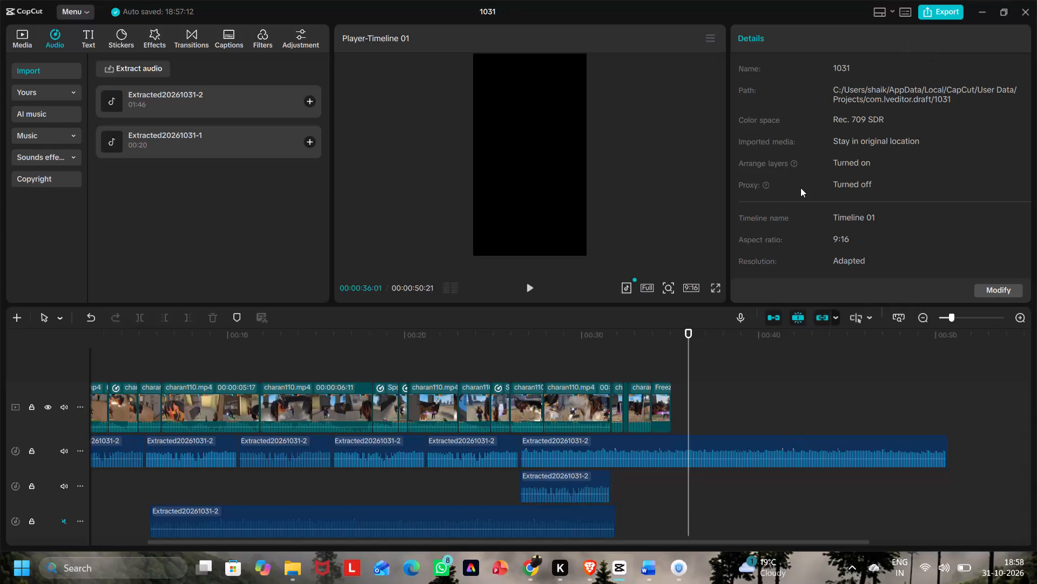
# Set the volume of the last charan110.mp4 clip before the freeze frame to 0.0 dB and inspect the freeze clip.
pyautogui.click(644, 408)
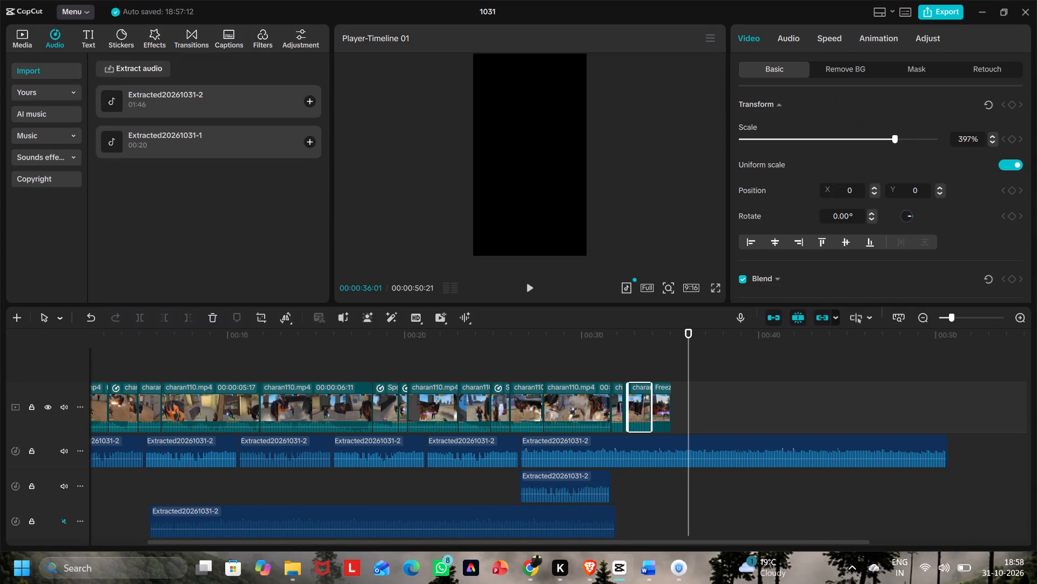
pyautogui.click(820, 37)
pyautogui.click(789, 36)
pyautogui.click(889, 138)
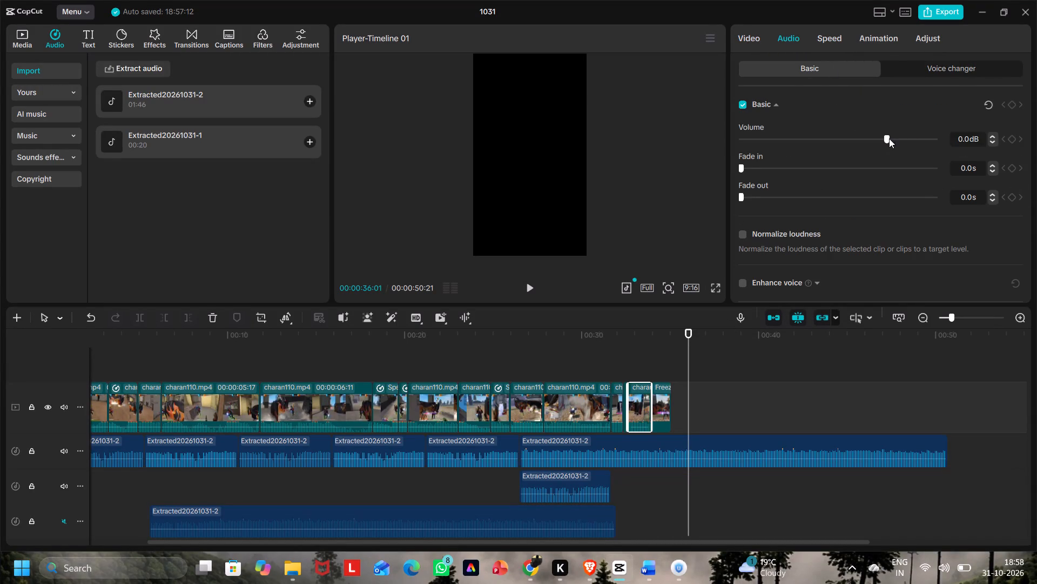
pyautogui.click(660, 420)
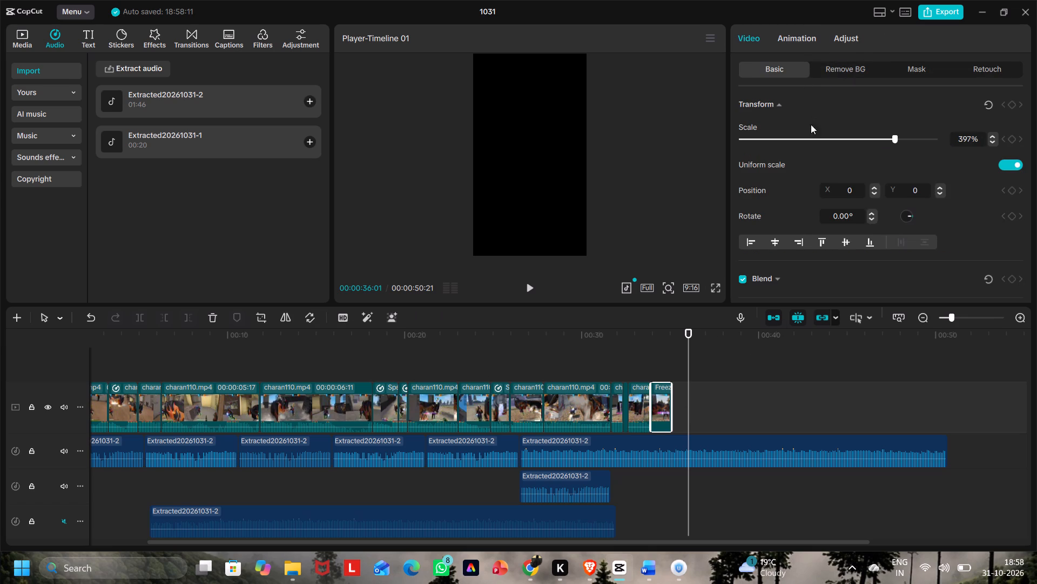
pyautogui.click(753, 38)
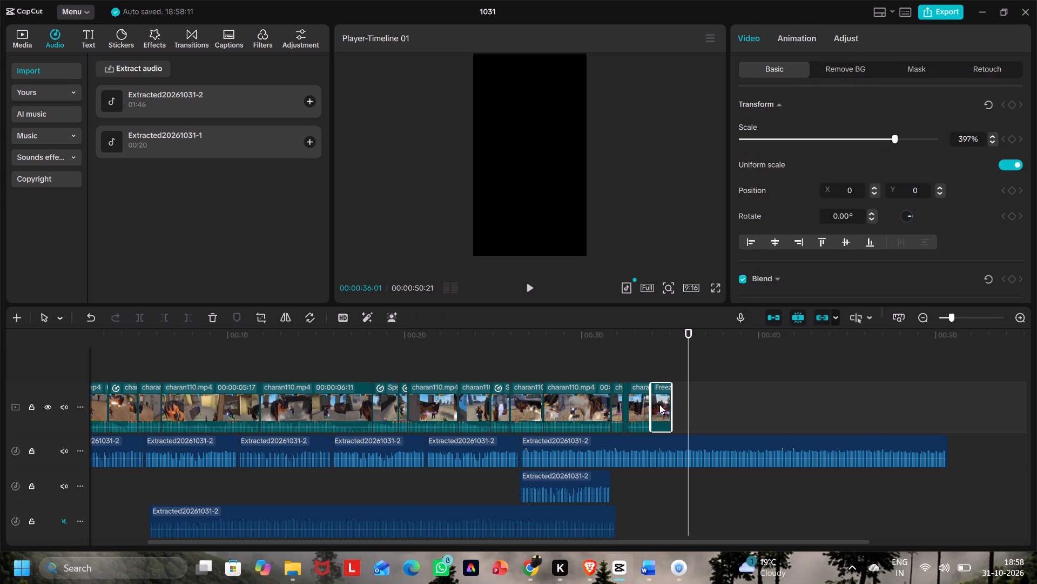
pyautogui.click(659, 404)
pyautogui.click(647, 407)
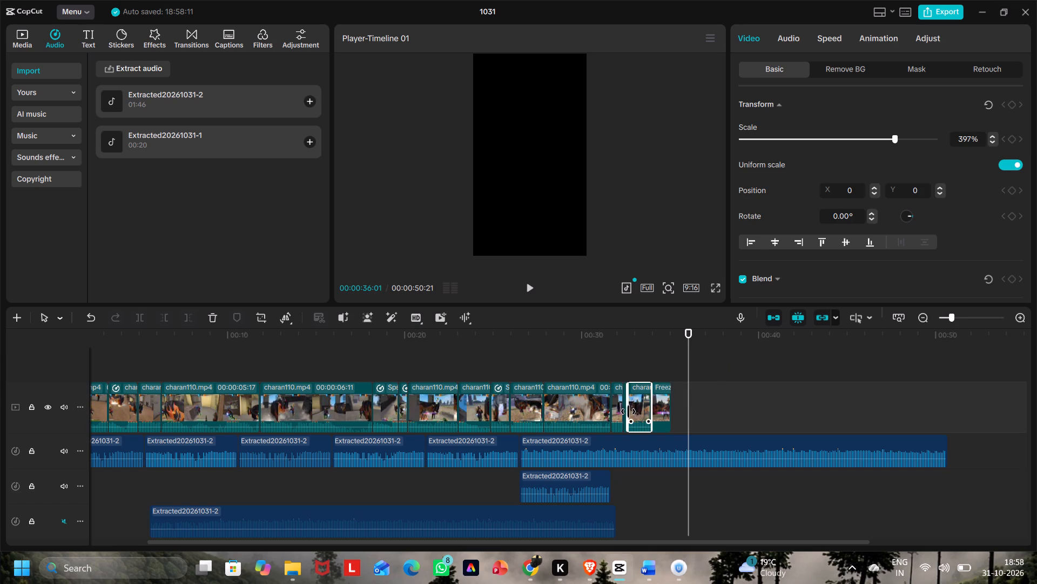
# Set the volume of the short charan110.mp4 clip starting at 00:00:31:20 to 0.0 dB and check the two clips after it.
pyautogui.hscroll(1, 629, 412)
pyautogui.keyDown('ctrl'); pyautogui.scroll(9, 629, 412); pyautogui.keyUp('ctrl')
pyautogui.hscroll(1, 632, 401)
pyautogui.keyDown('ctrl'); pyautogui.scroll(8, 632, 401); pyautogui.keyUp('ctrl')
pyautogui.click(450, 394)
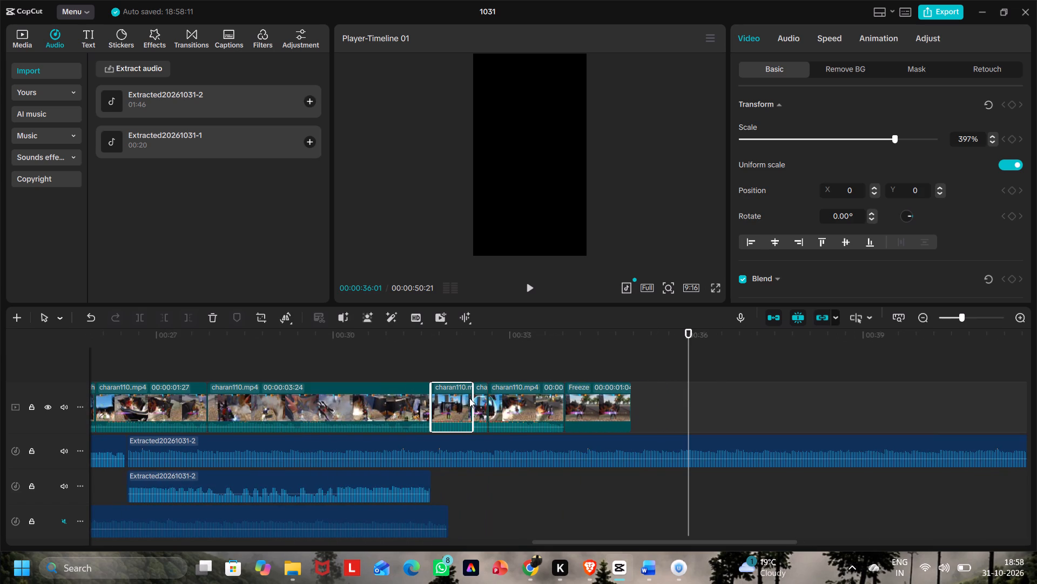
pyautogui.click(779, 34)
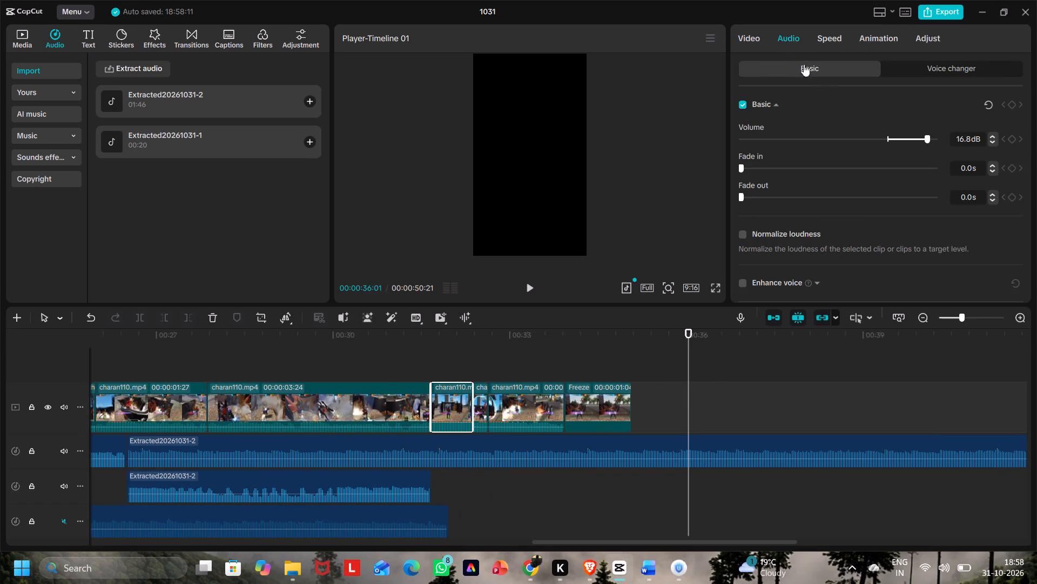
pyautogui.click(889, 142)
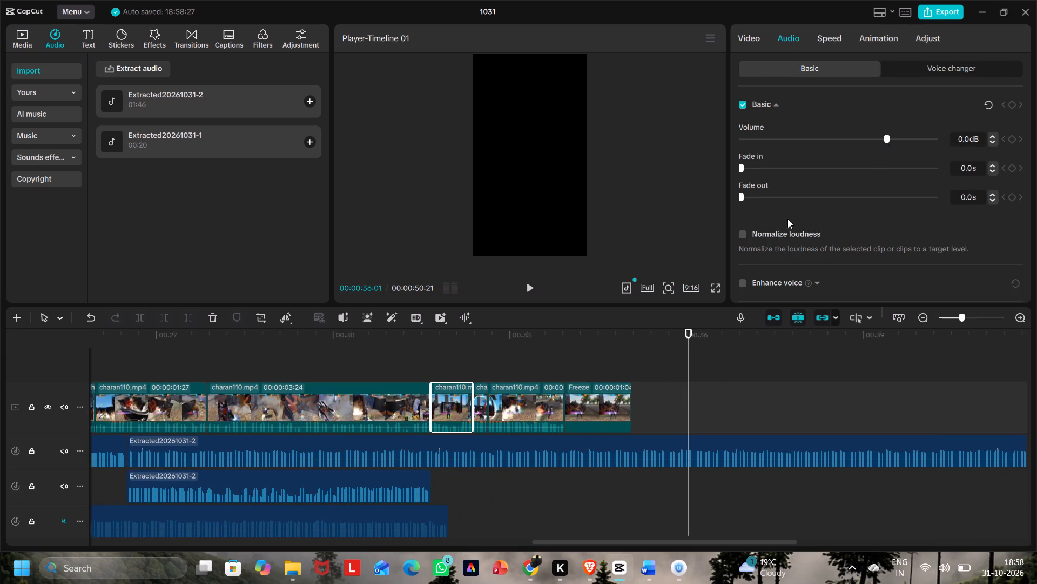
pyautogui.click(483, 395)
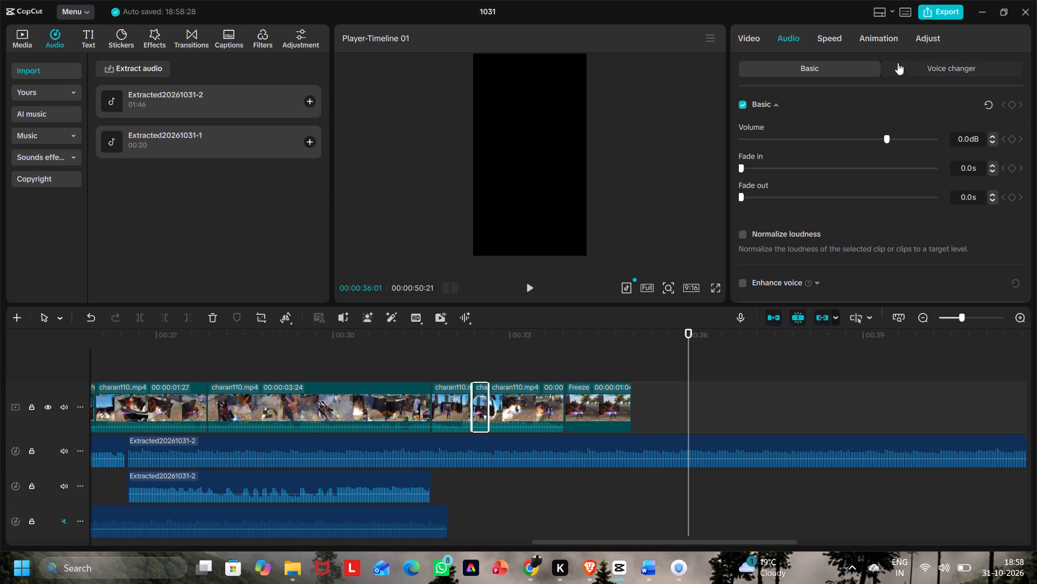
pyautogui.click(495, 412)
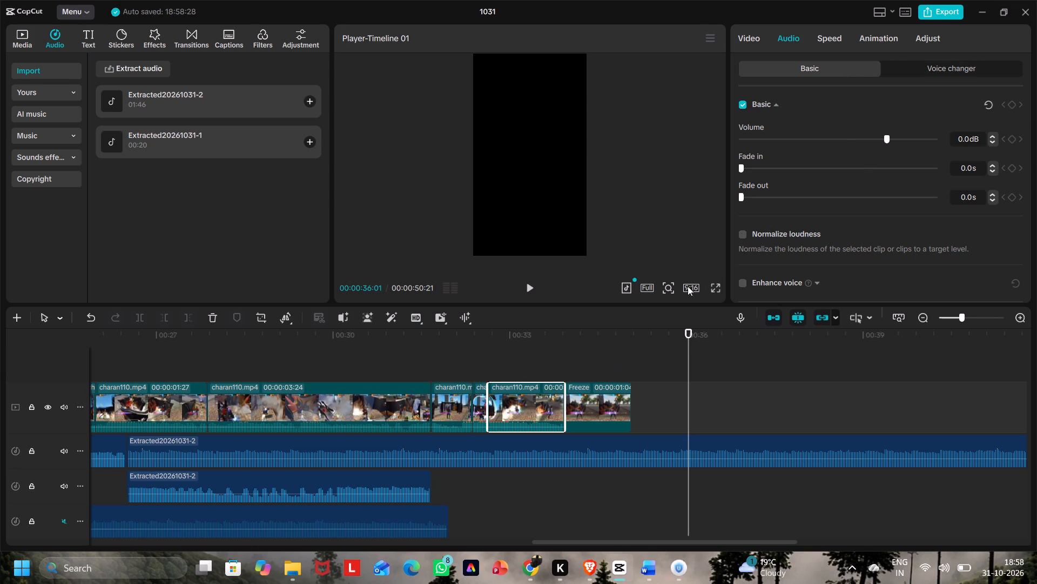
# Play the timeline twice from around 00:00:30:21 through the end of the video to check the audio.
pyautogui.click(375, 365)
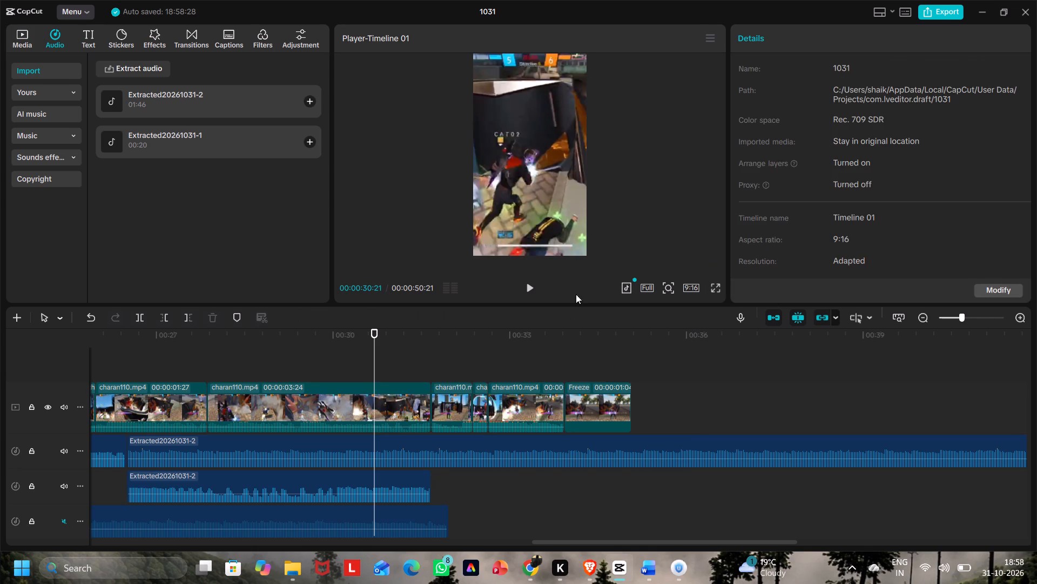
pyautogui.click(529, 282)
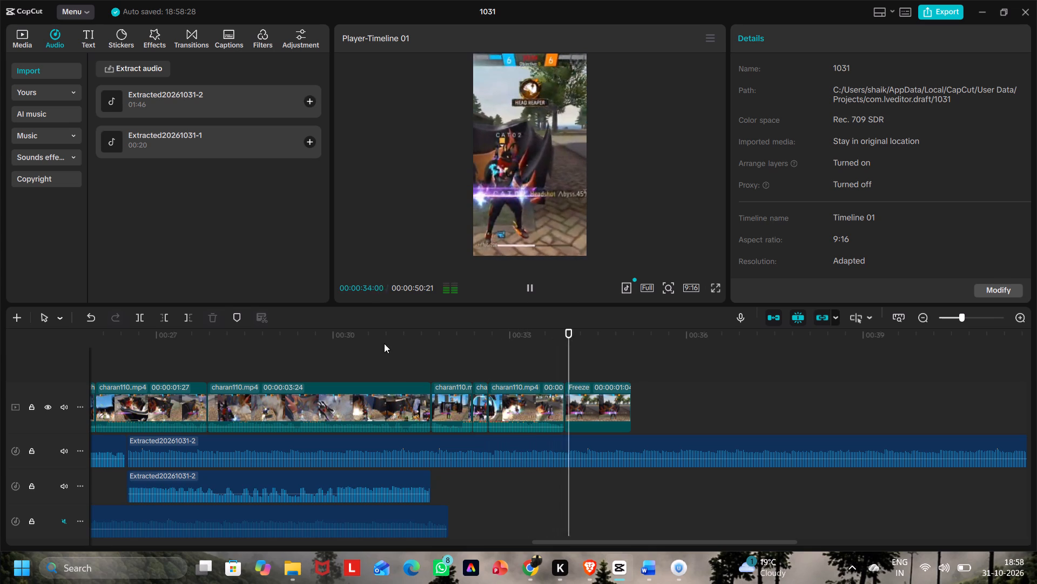
pyautogui.click(384, 345)
pyautogui.click(530, 284)
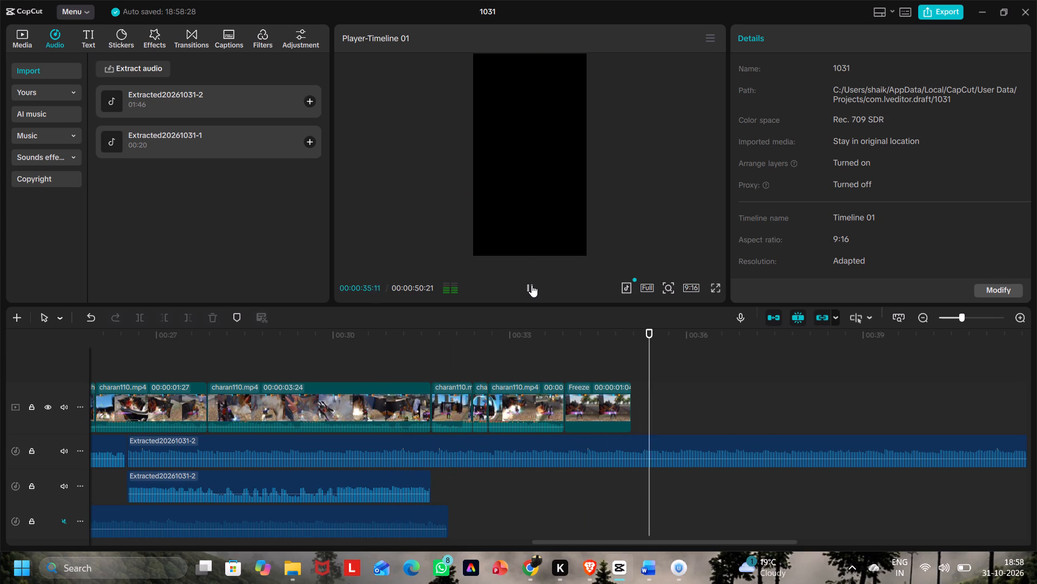
# Mute the second audio track and play the timeline from 00:00:26:27.
pyautogui.click(286, 352)
pyautogui.moveTo(285, 351); pyautogui.dragTo(151, 353)
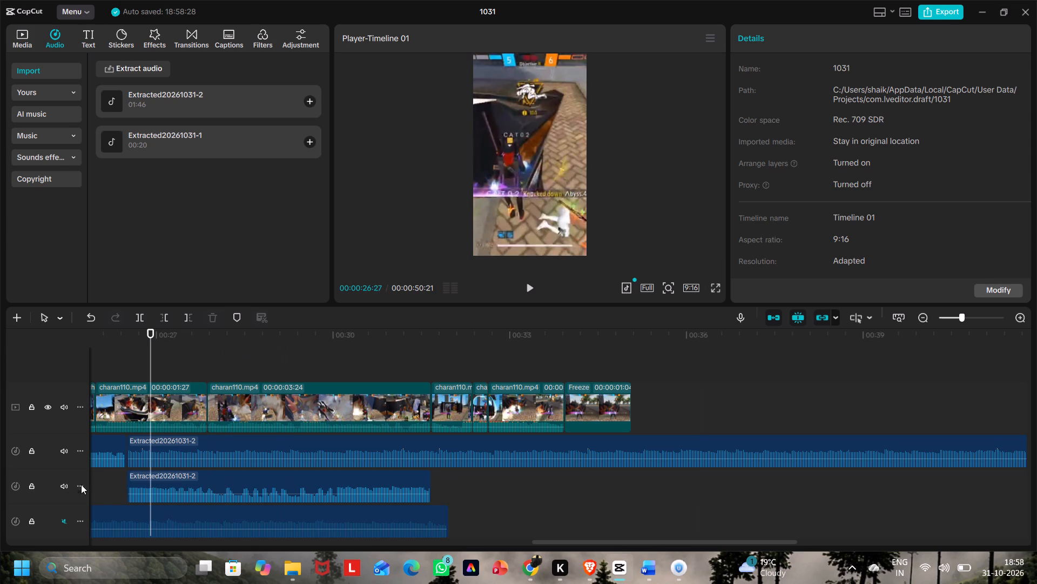
pyautogui.click(63, 486)
pyautogui.click(529, 288)
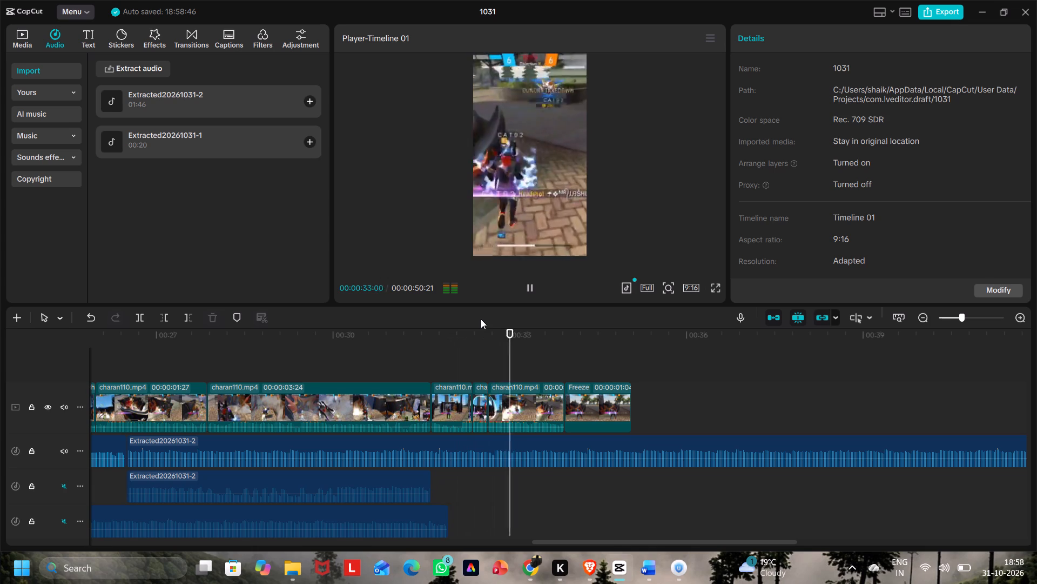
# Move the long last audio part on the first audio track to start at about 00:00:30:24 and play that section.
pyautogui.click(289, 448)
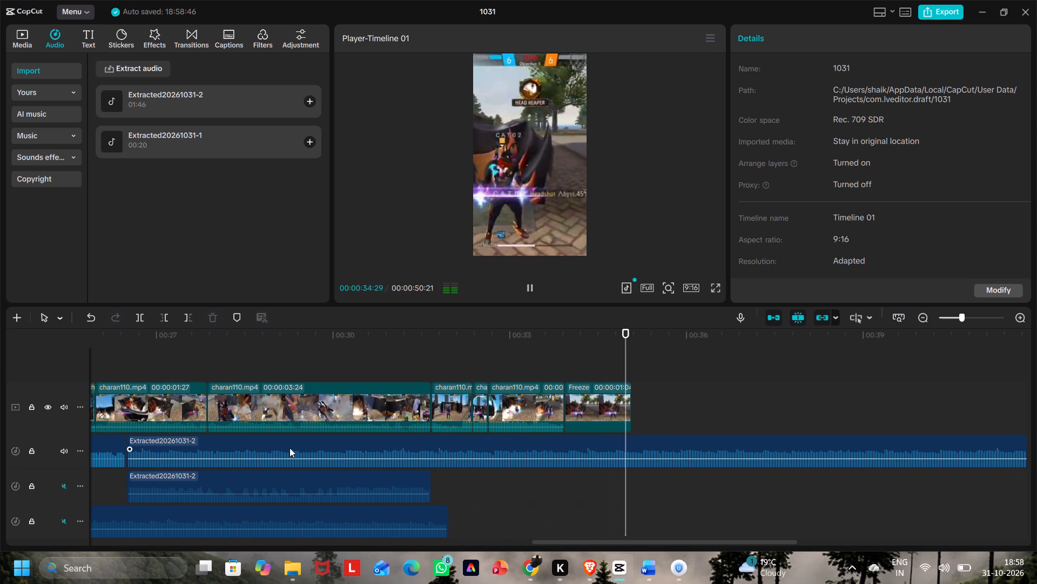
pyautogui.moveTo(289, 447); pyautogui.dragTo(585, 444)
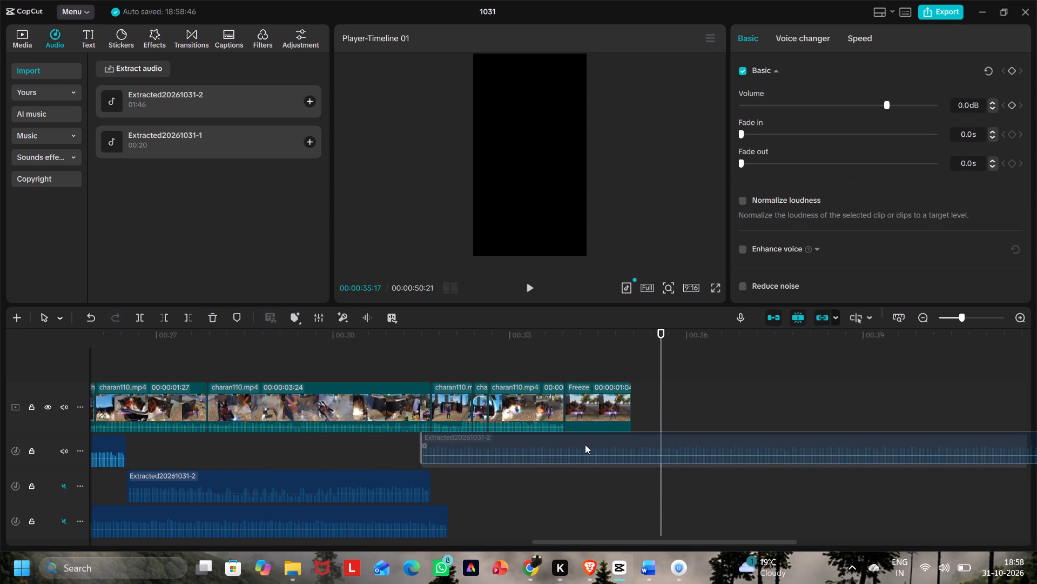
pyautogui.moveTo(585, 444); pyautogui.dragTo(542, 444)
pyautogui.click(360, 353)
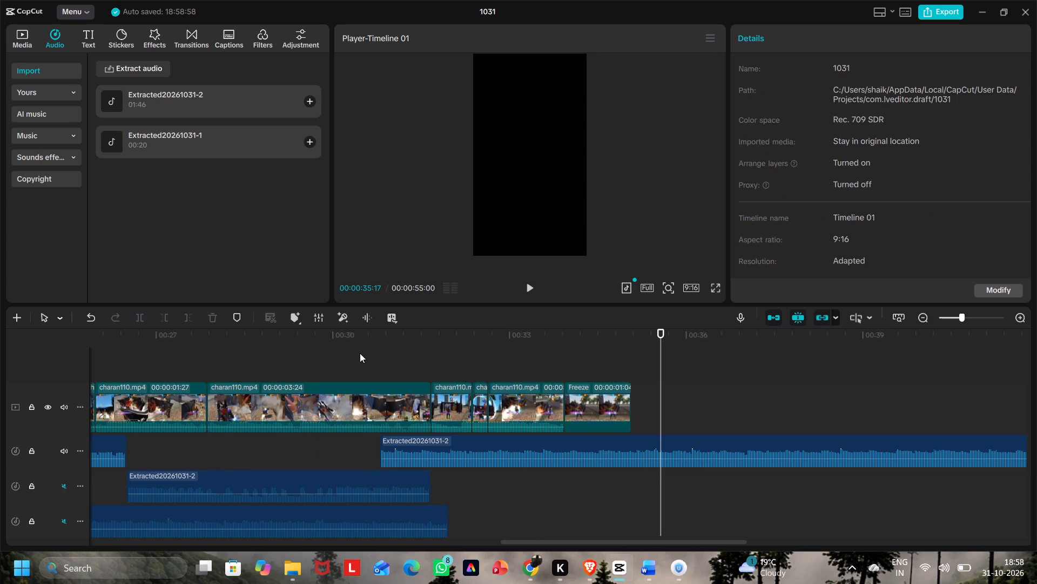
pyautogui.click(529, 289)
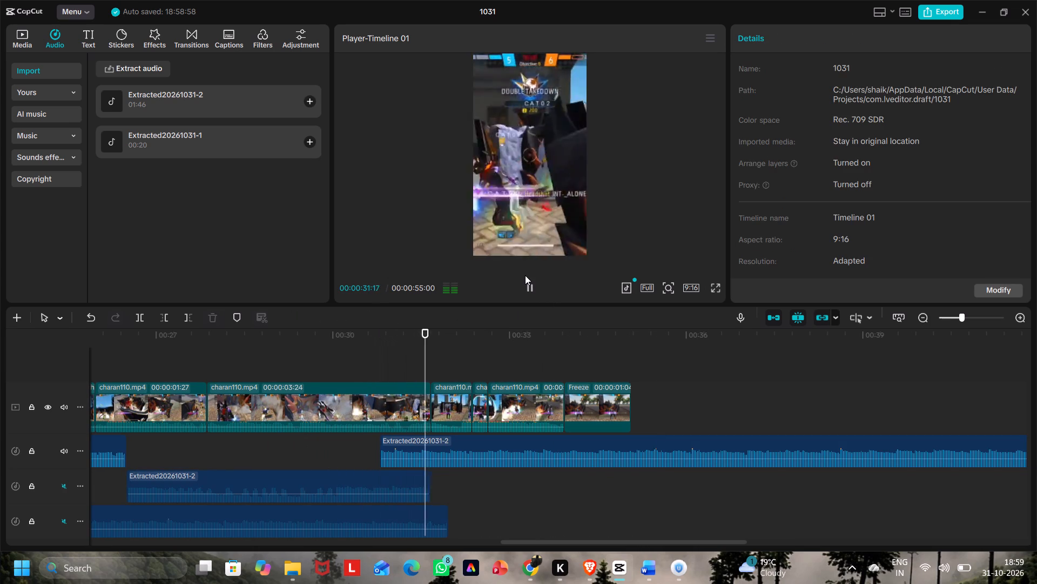
# Raise the volume of the long last audio part to 17.9 dB and play the section from just before its start.
pyautogui.click(420, 459)
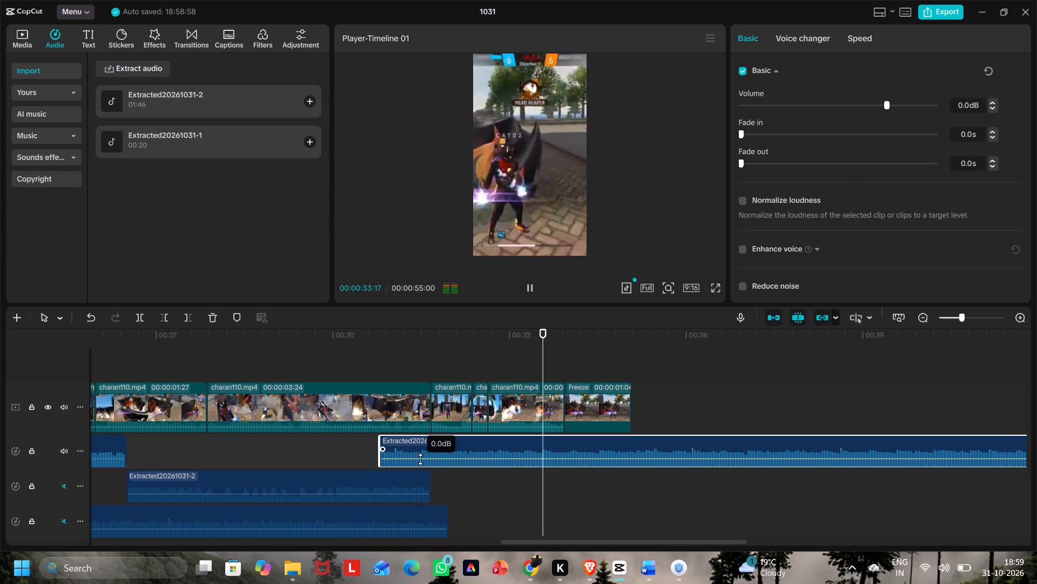
pyautogui.moveTo(420, 459); pyautogui.dragTo(468, 452)
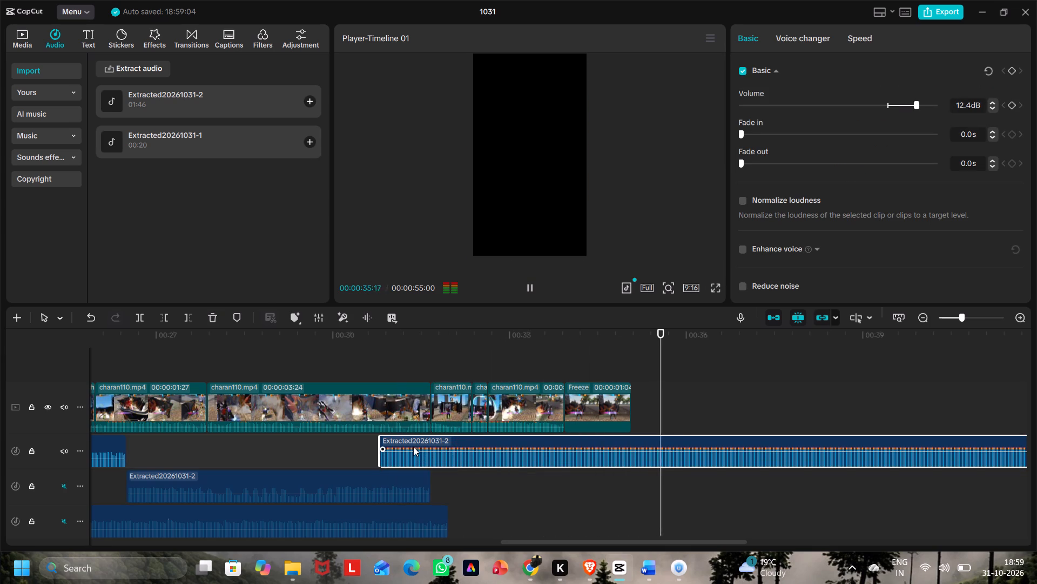
pyautogui.click(413, 447)
pyautogui.click(413, 451)
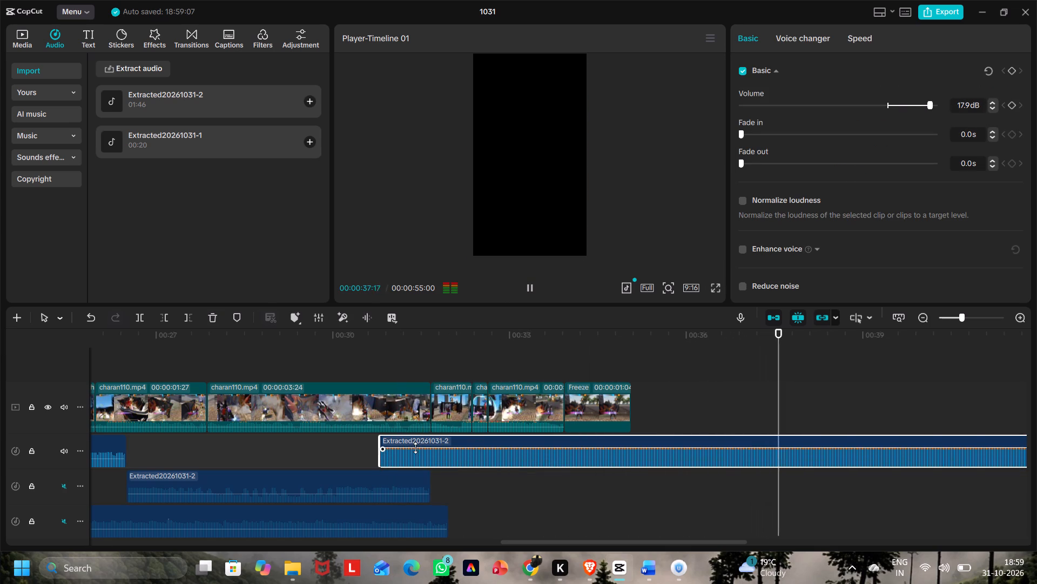
pyautogui.click(428, 359)
pyautogui.moveTo(428, 359); pyautogui.dragTo(370, 373)
pyautogui.click(533, 290)
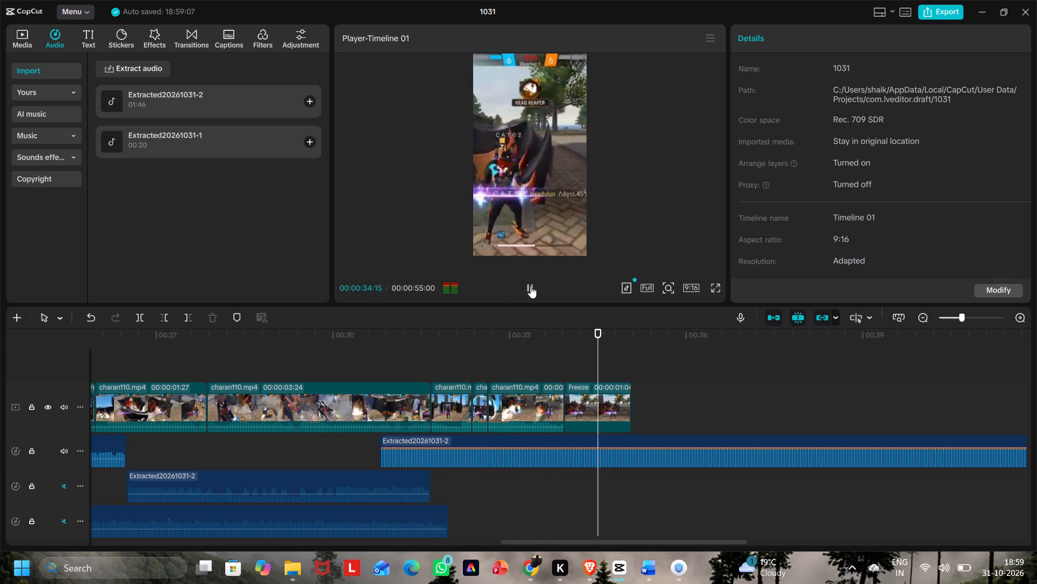
# Move the louder last audio part to start at 00:00:31:20, where the muted part below ends, and play from there.
pyautogui.click(485, 454)
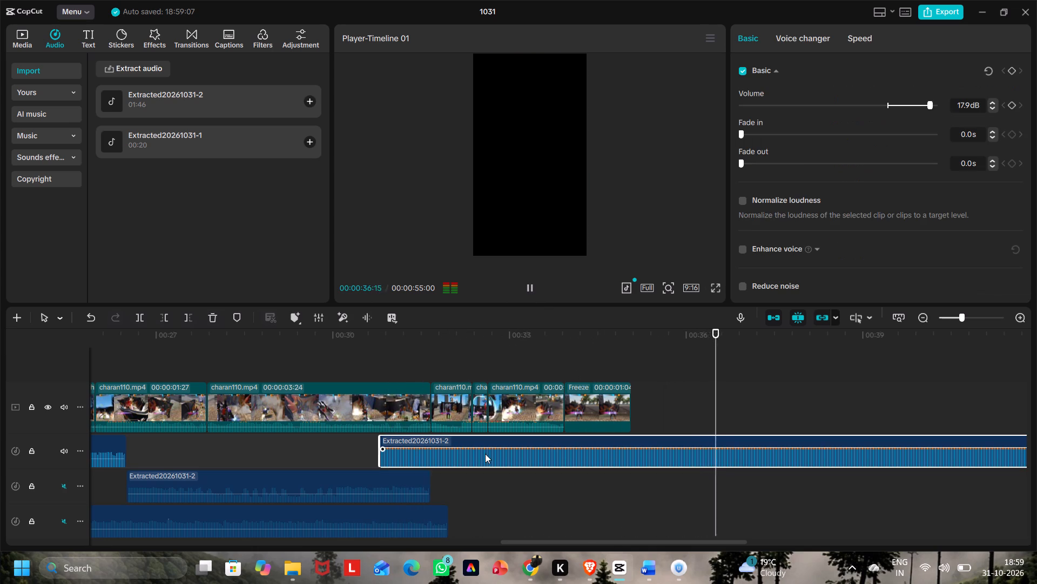
pyautogui.moveTo(483, 454); pyautogui.dragTo(532, 450)
pyautogui.click(430, 332)
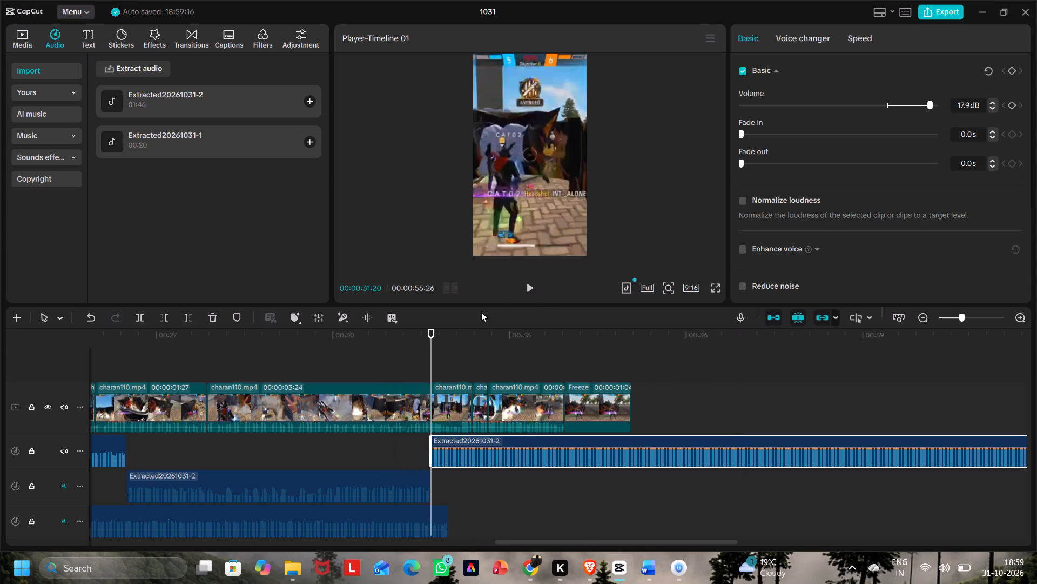
pyautogui.click(530, 296)
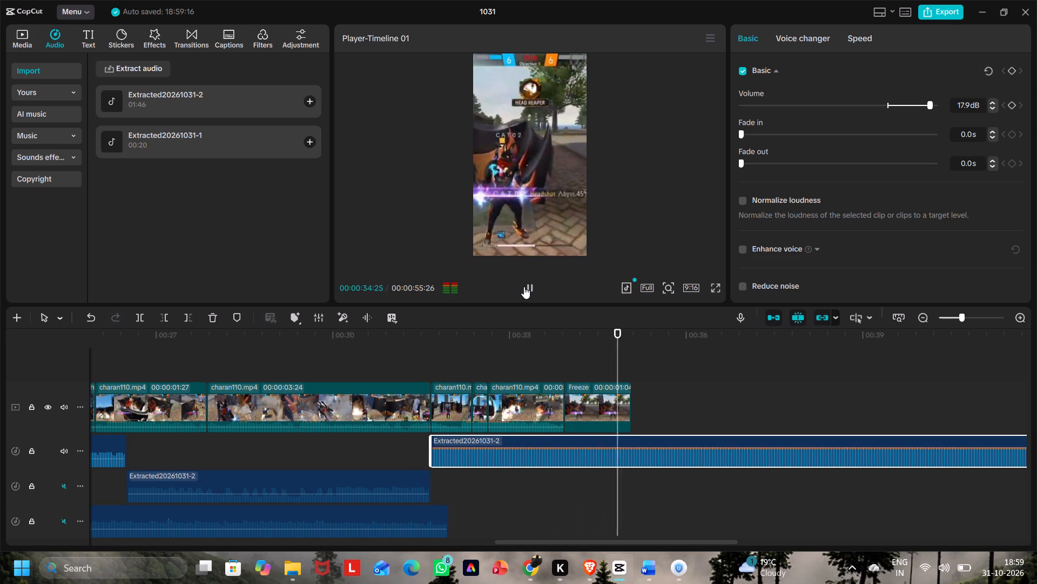
# Trim off everything in the last audio part after the video's end at 00:00:35:02.
pyautogui.click(589, 449)
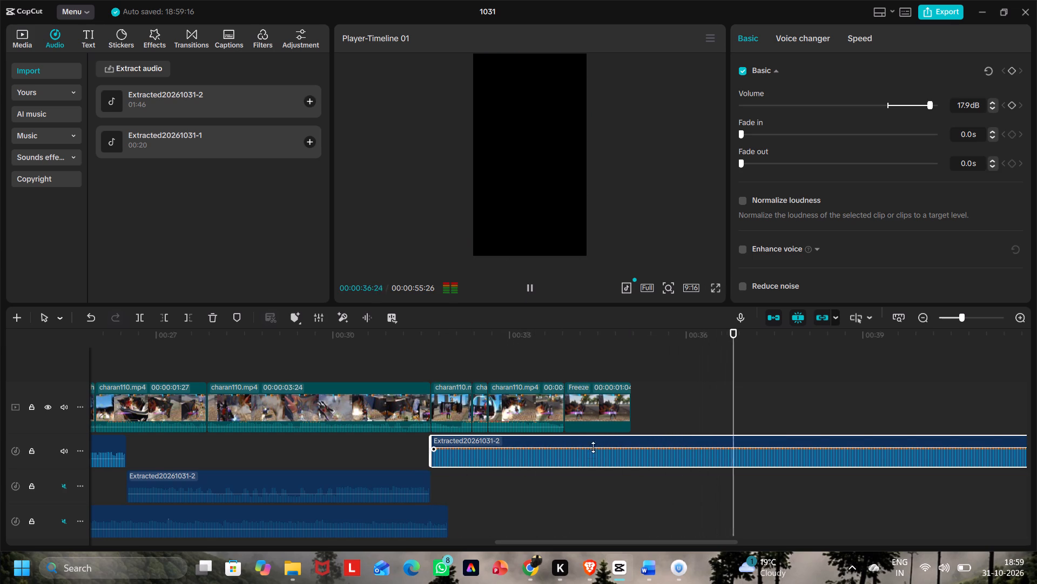
pyautogui.click(629, 357)
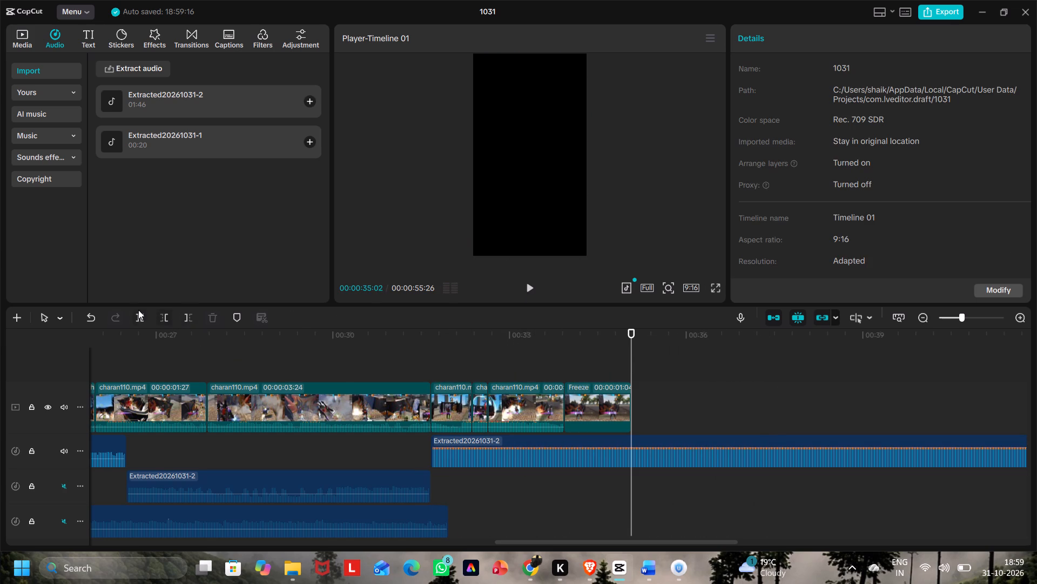
pyautogui.click(186, 317)
pyautogui.click(517, 449)
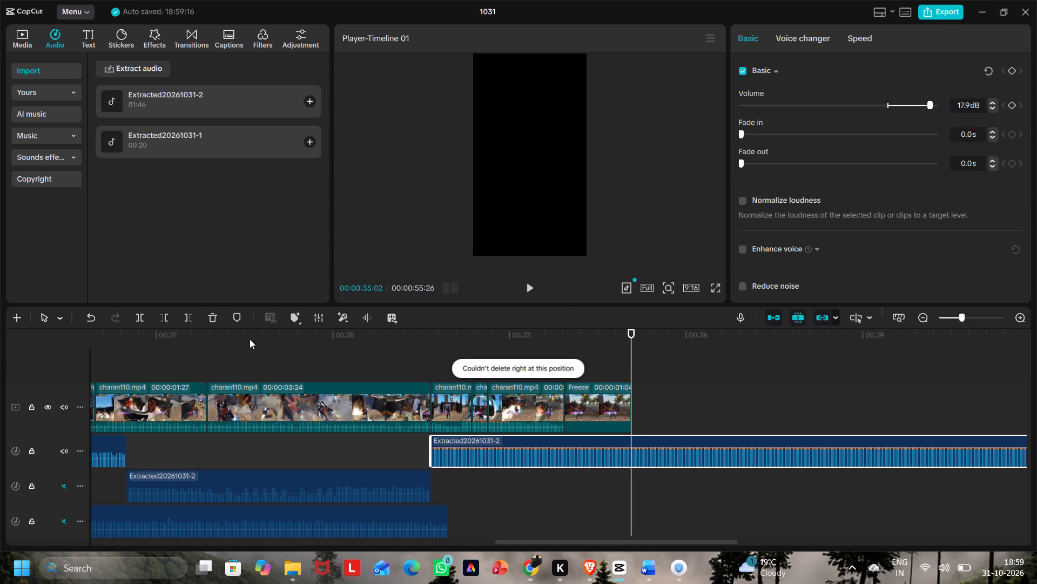
pyautogui.click(190, 317)
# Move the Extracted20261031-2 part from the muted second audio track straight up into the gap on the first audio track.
pyautogui.click(323, 487)
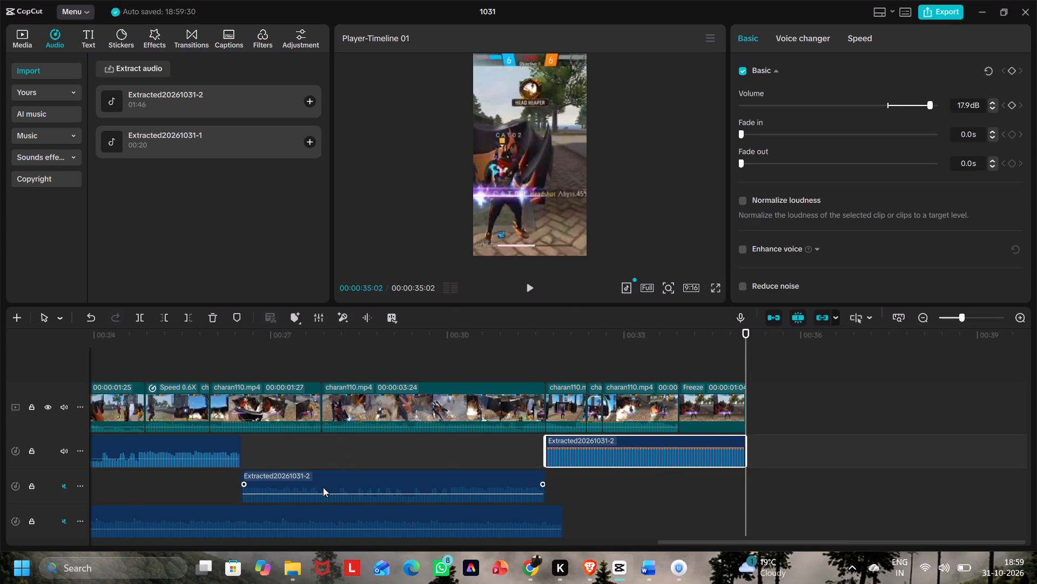
pyautogui.moveTo(325, 486); pyautogui.dragTo(324, 450)
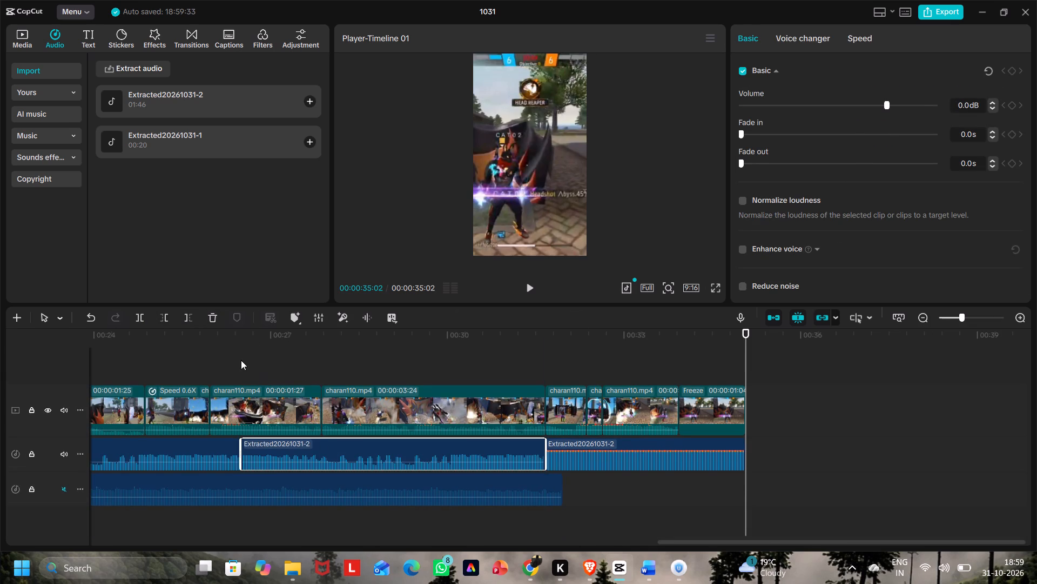
# Play the timeline from 00:00:00:00 to check the assembled soundtrack.
pyautogui.click(239, 358)
pyautogui.moveTo(239, 356); pyautogui.dragTo(15, 355)
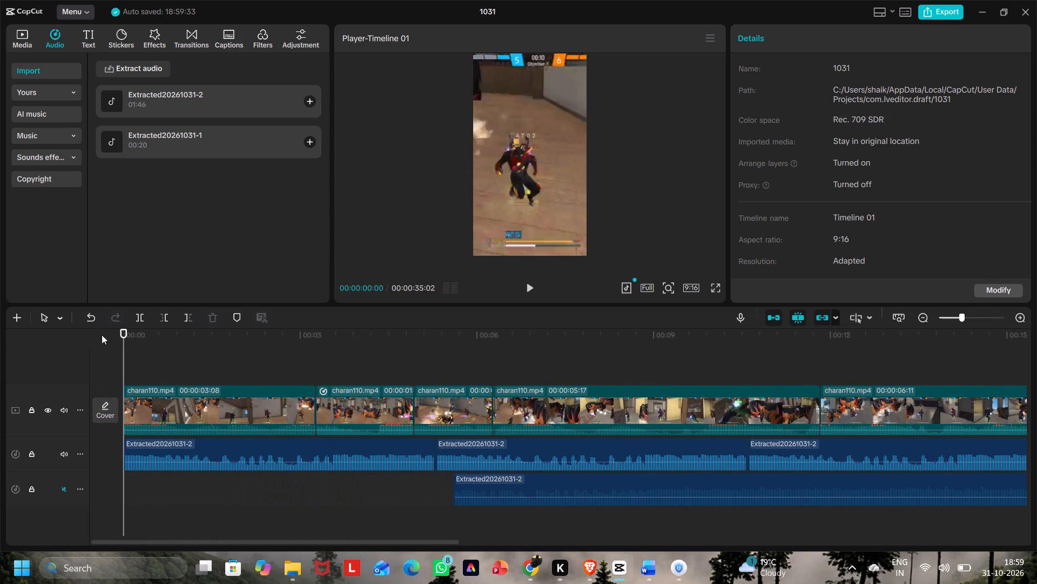
pyautogui.click(523, 288)
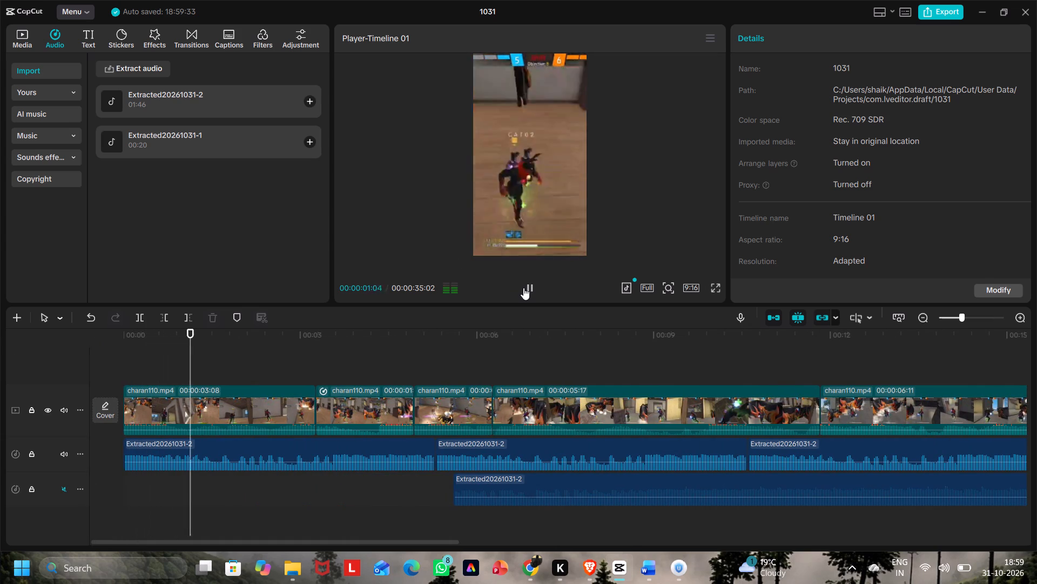
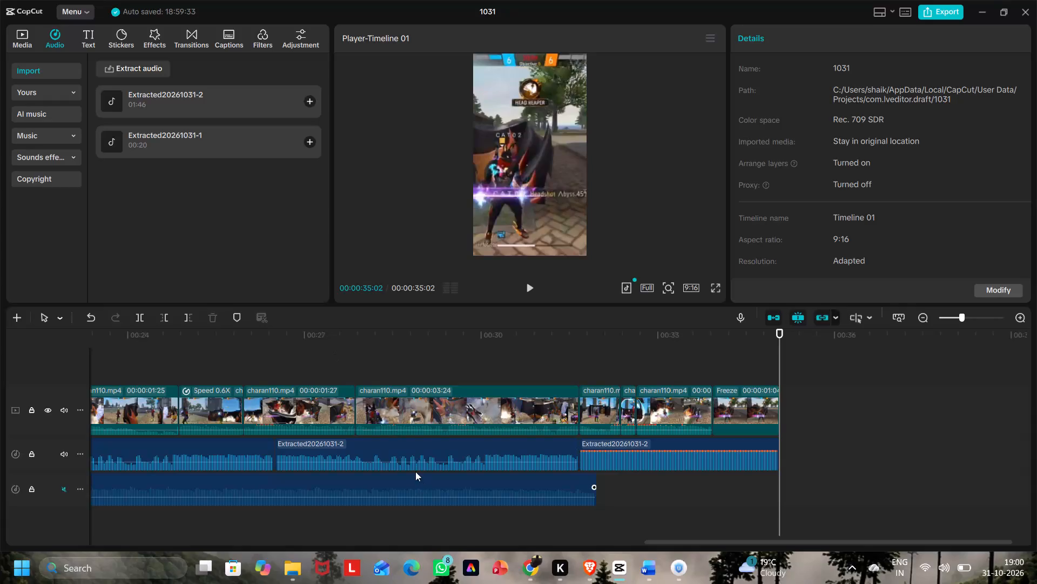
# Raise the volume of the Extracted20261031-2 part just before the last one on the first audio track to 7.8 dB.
pyautogui.click(413, 460)
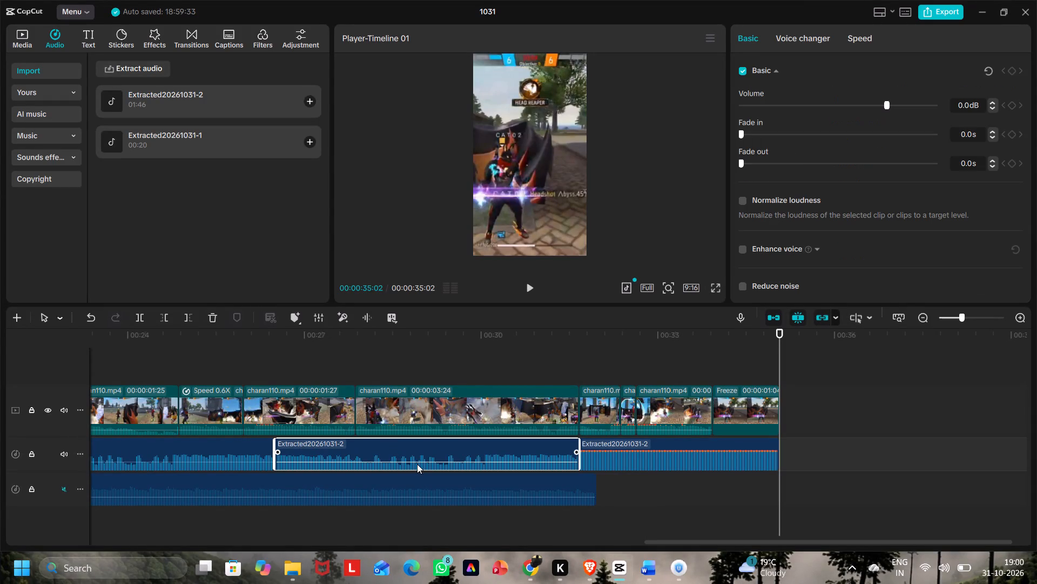
pyautogui.click(416, 461)
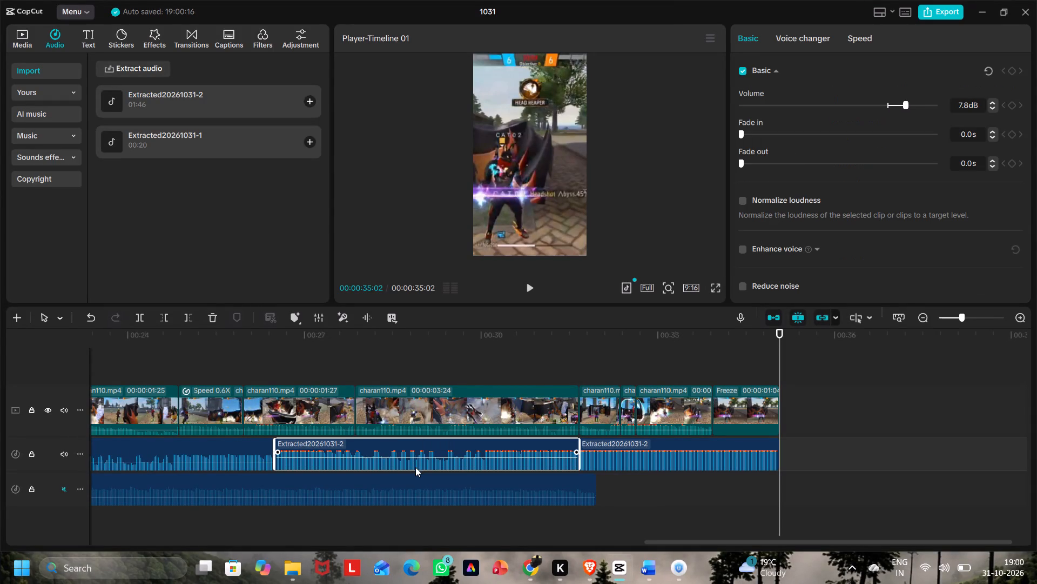
# Play the timeline from 00:00:26:15, where the louder middle audio part begins, to check its sound.
pyautogui.click(348, 355)
pyautogui.moveTo(347, 353); pyautogui.dragTo(274, 352)
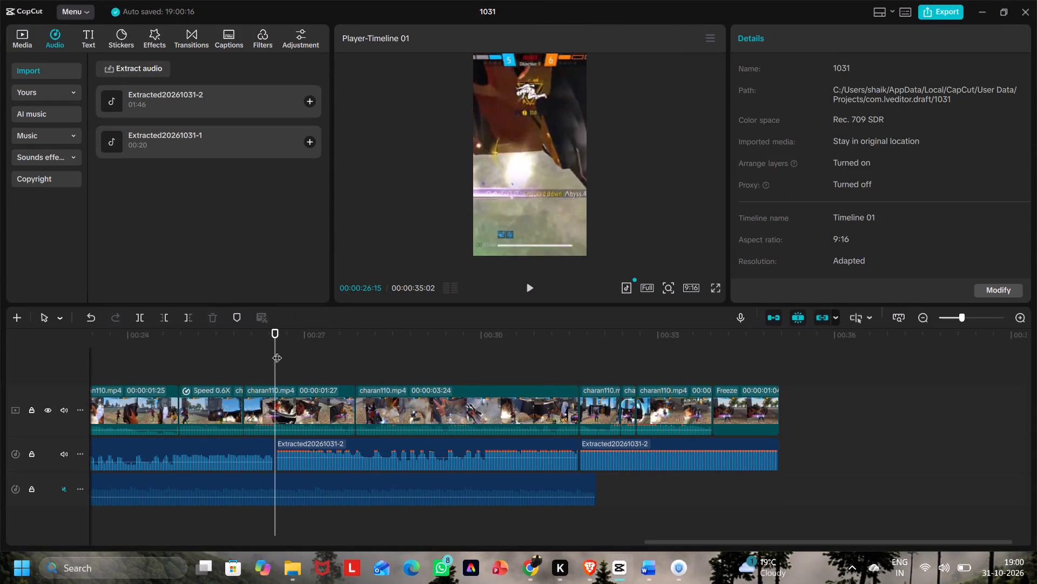
pyautogui.click(528, 283)
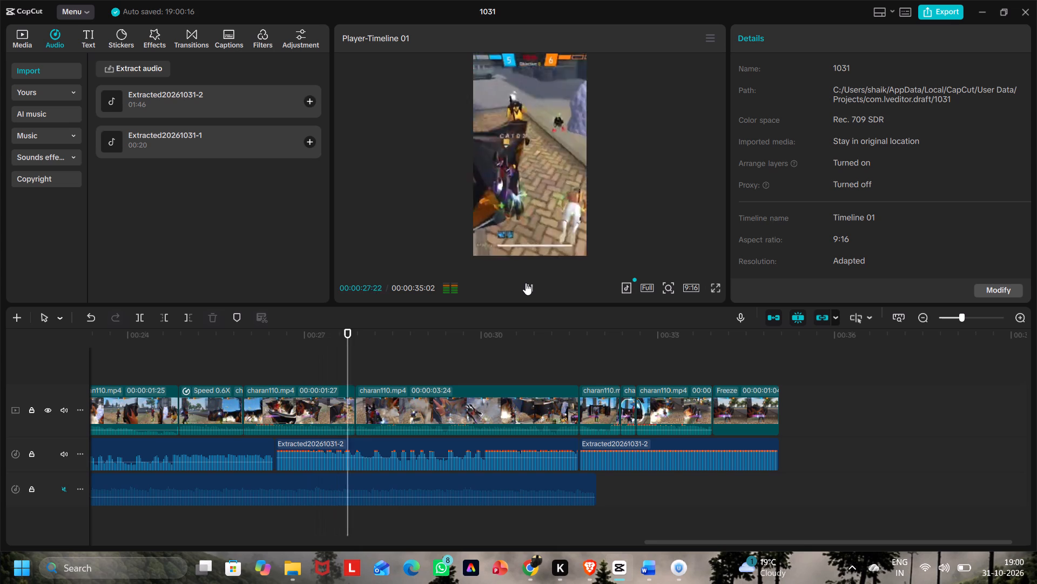
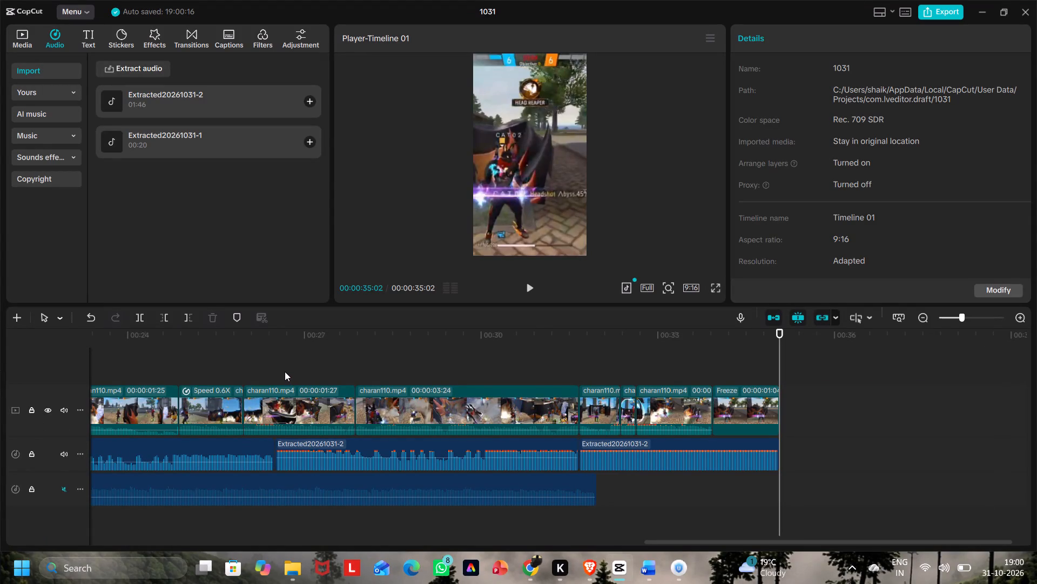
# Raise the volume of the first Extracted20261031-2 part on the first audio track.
pyautogui.hscroll(6, 285, 371)
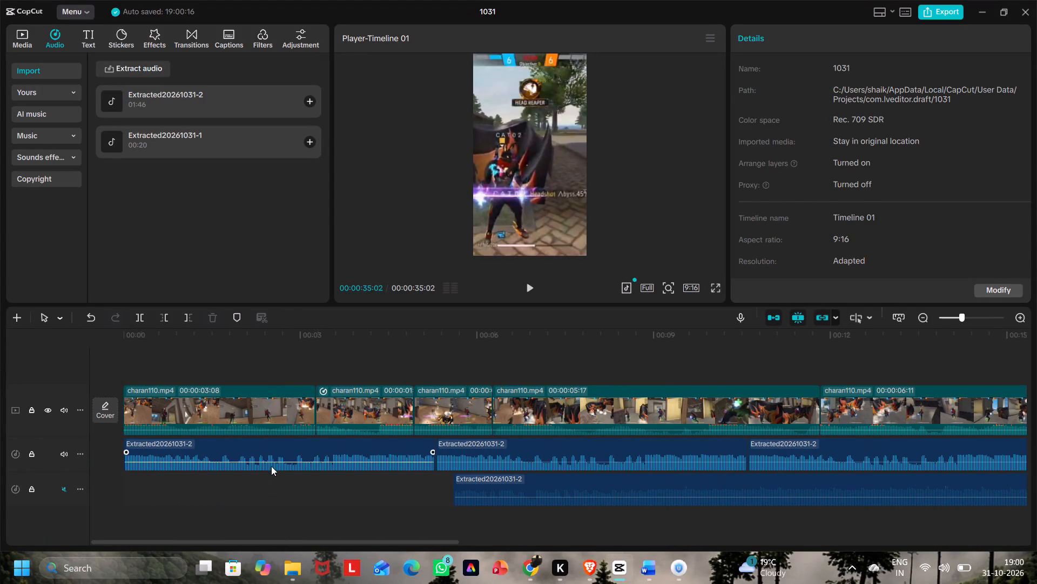
pyautogui.click(272, 463)
pyautogui.click(272, 463)
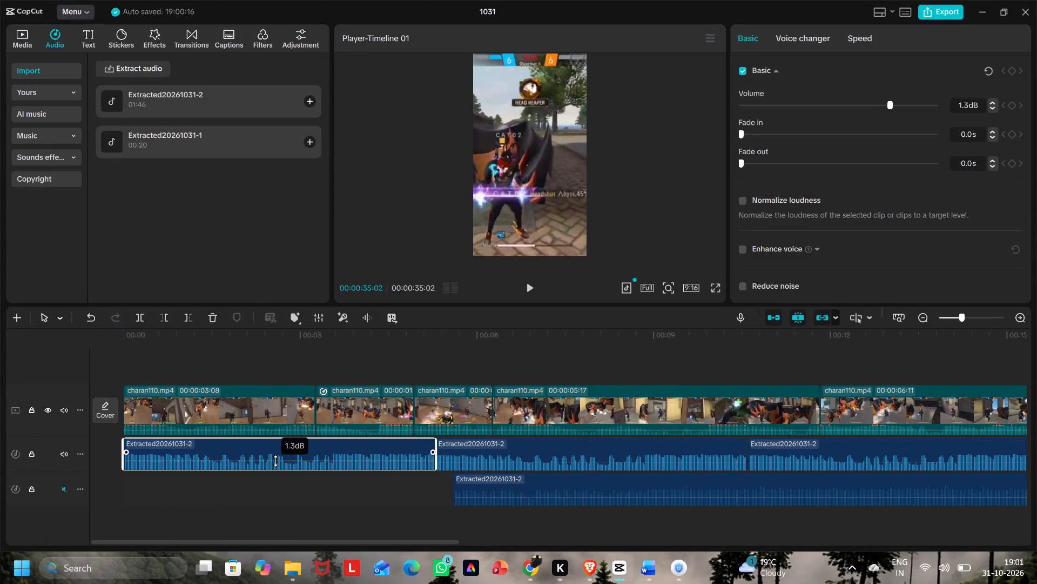
pyautogui.click(358, 458)
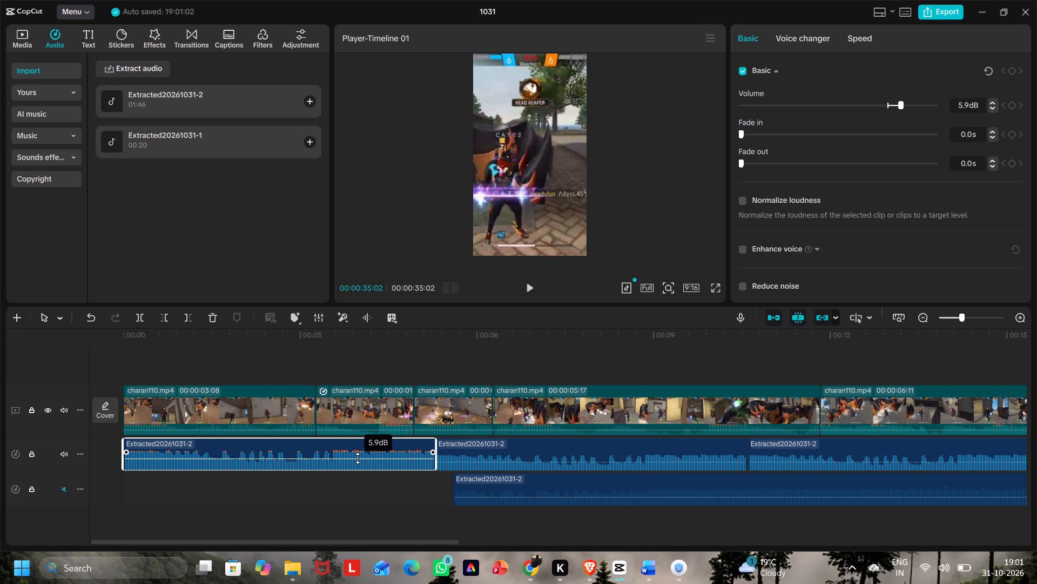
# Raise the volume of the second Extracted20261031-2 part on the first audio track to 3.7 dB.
pyautogui.click(494, 456)
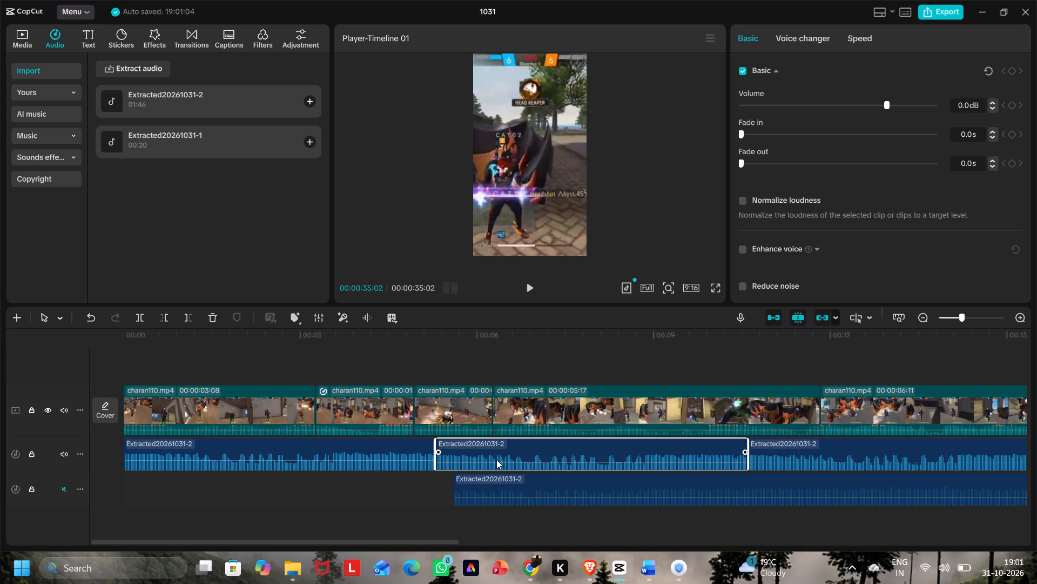
pyautogui.click(496, 460)
pyautogui.click(502, 460)
pyautogui.click(507, 457)
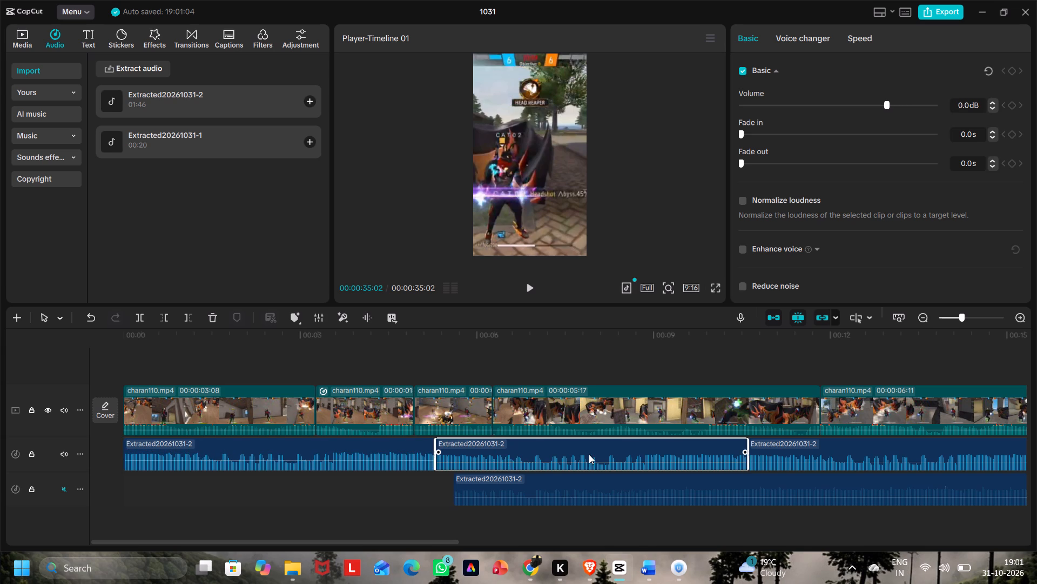
pyautogui.click(589, 462)
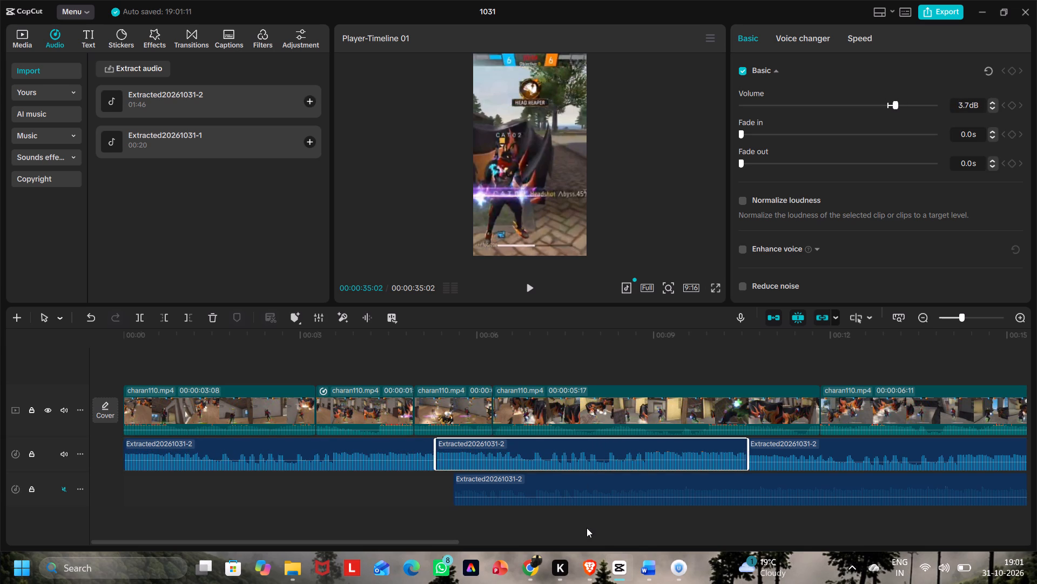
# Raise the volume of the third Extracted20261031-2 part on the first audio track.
pyautogui.hscroll(-2, 587, 528)
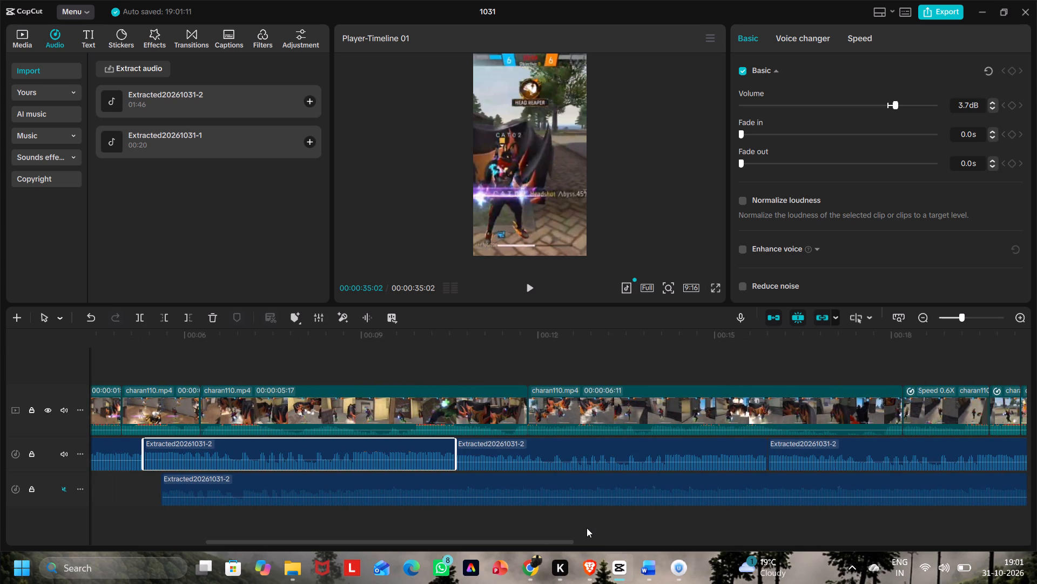
pyautogui.click(612, 463)
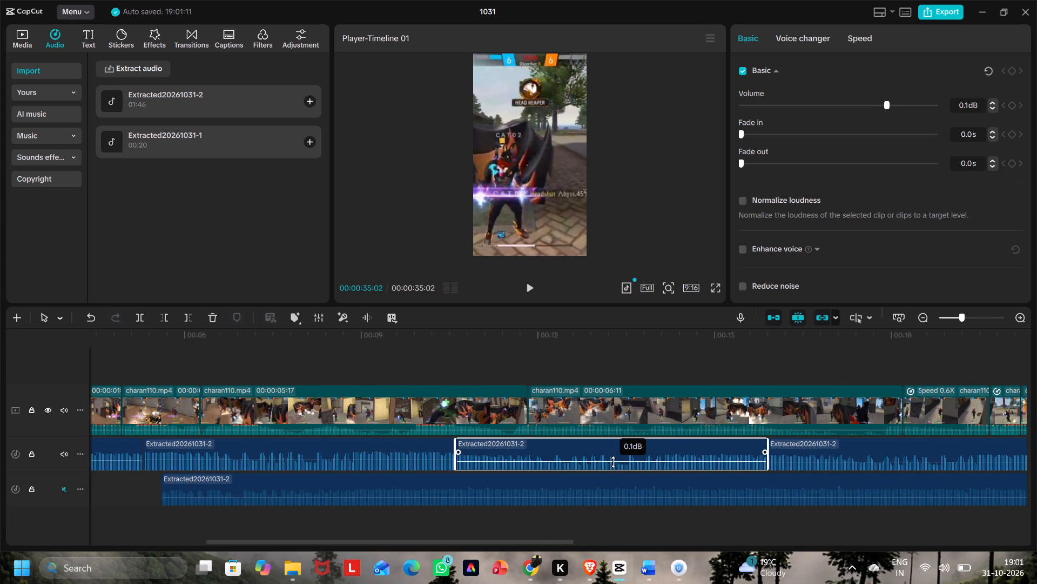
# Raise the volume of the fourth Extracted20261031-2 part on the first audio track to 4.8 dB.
pyautogui.click(865, 452)
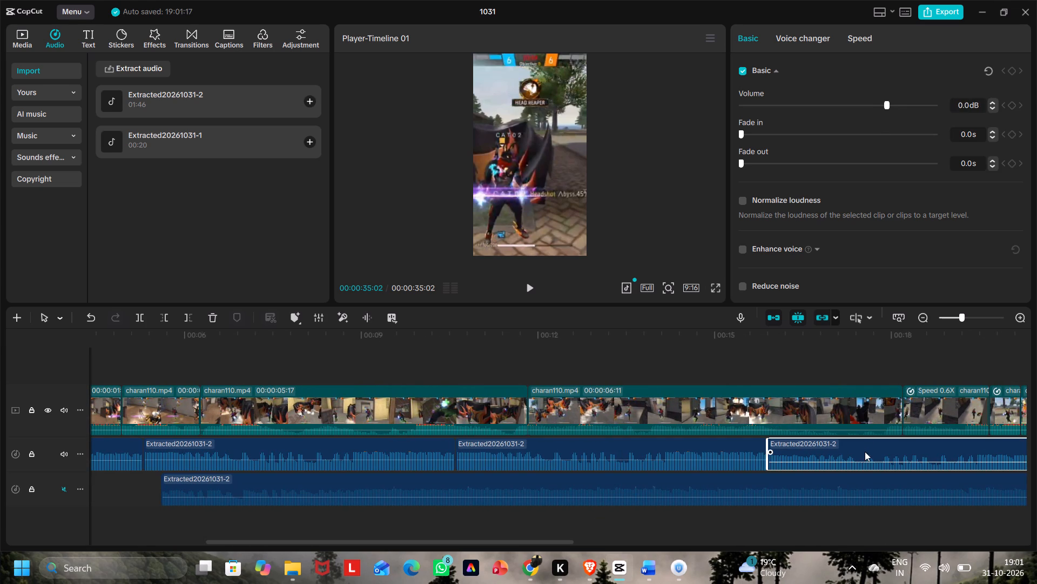
pyautogui.click(873, 460)
pyautogui.click(872, 457)
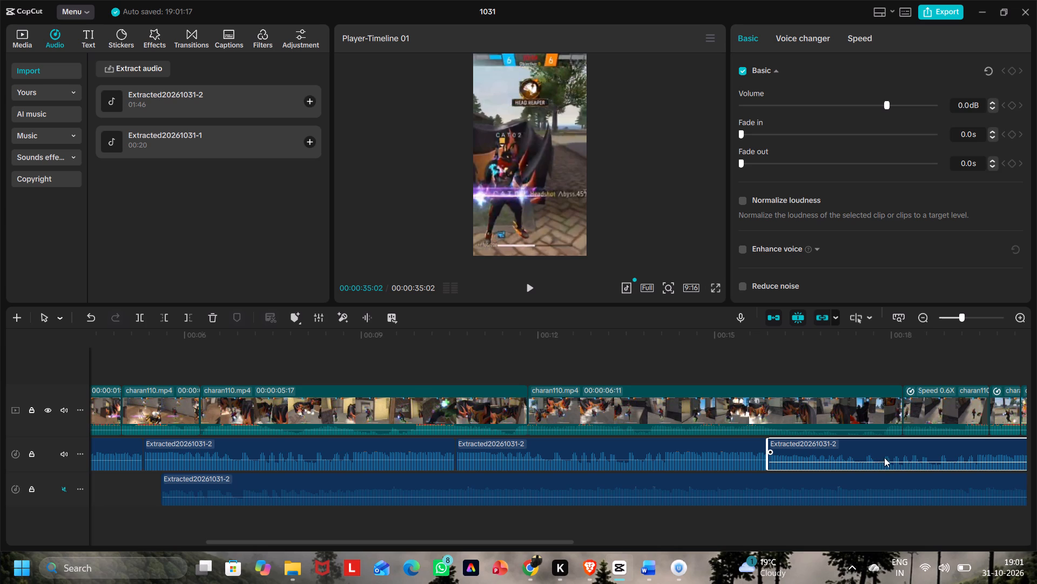
pyautogui.click(885, 461)
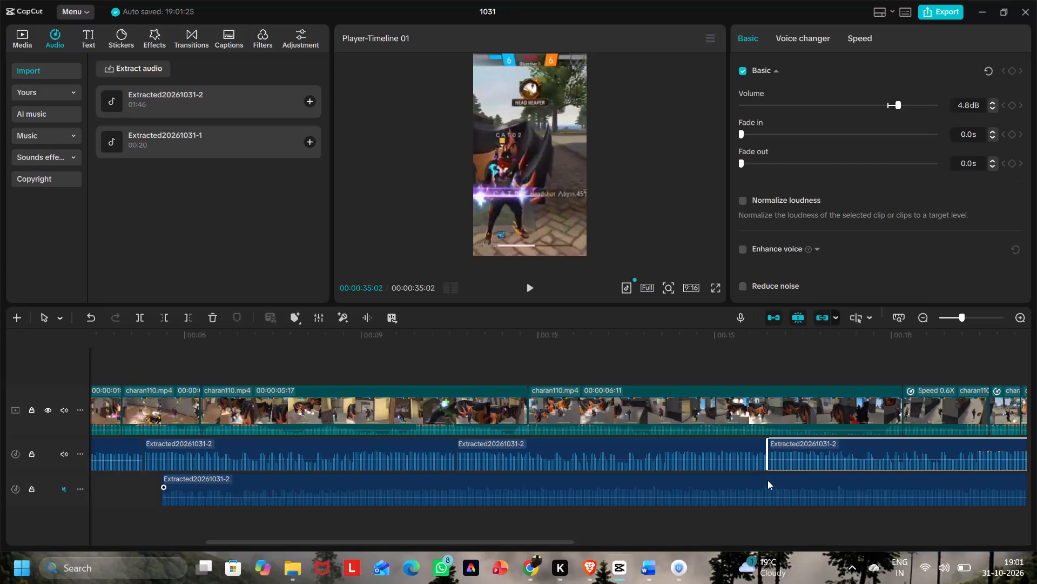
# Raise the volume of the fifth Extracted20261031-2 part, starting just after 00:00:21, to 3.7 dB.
pyautogui.hscroll(-3, 767, 480)
pyautogui.click(722, 452)
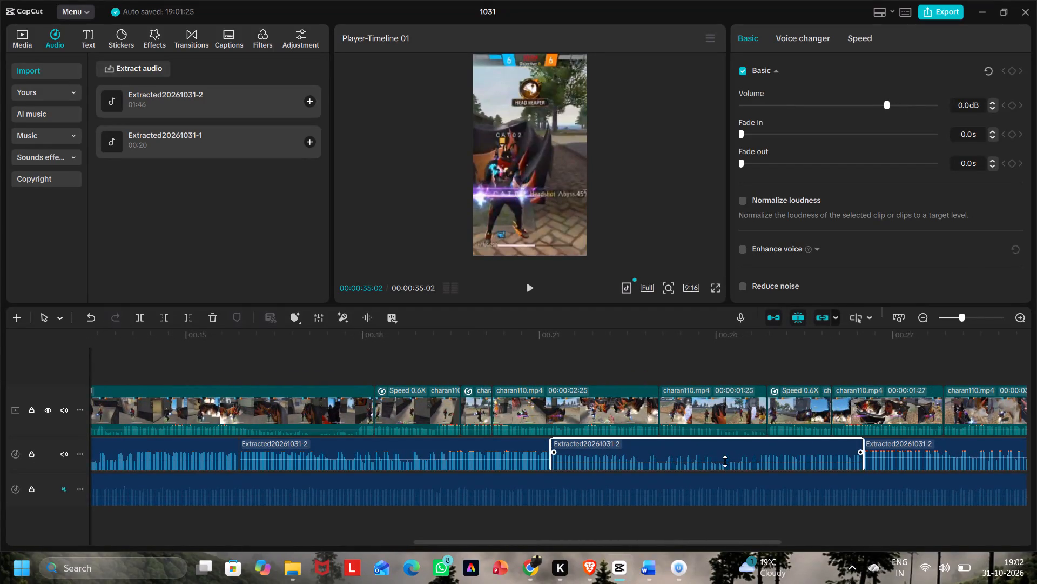
pyautogui.click(725, 461)
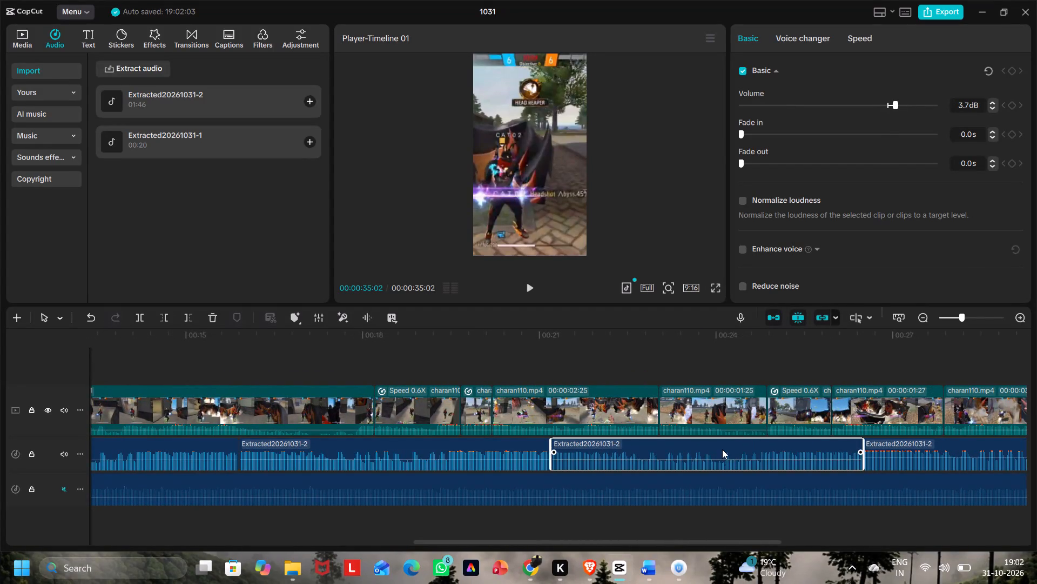
# Play the whole timeline from the beginning to check the adjusted audio volumes.
pyautogui.hscroll(4, 723, 446)
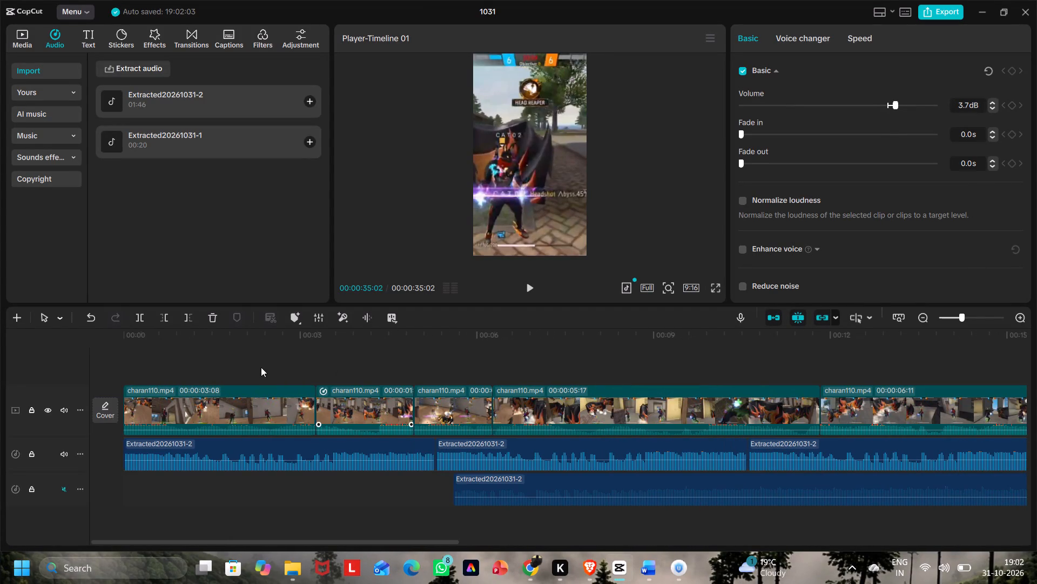
pyautogui.click(261, 356)
pyautogui.moveTo(261, 356); pyautogui.dragTo(2, 325)
pyautogui.click(532, 287)
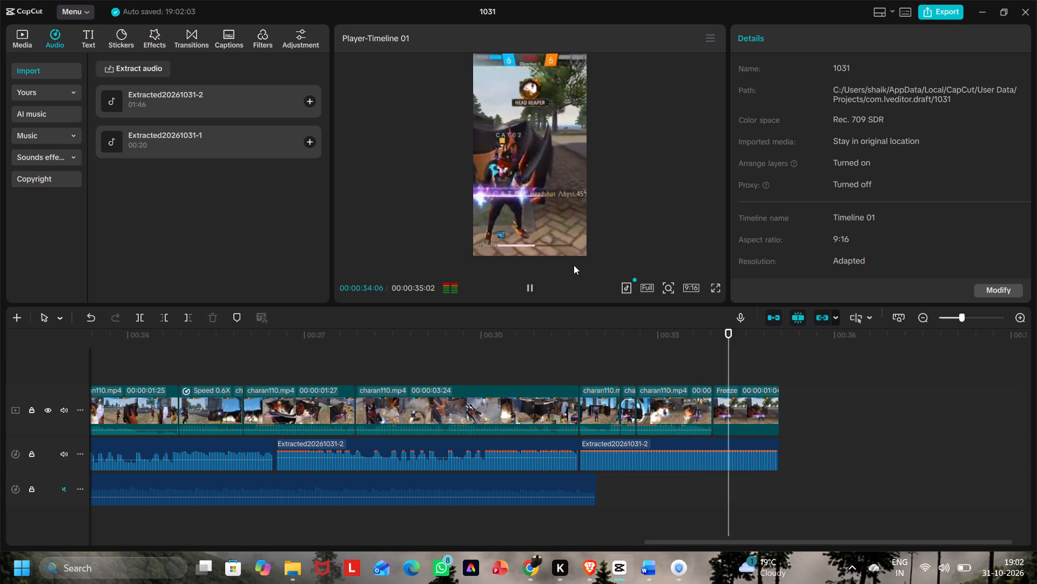
# Extend the Freeze clip at the end of the video track to a duration of 00:00:02:00.
pyautogui.click(536, 499)
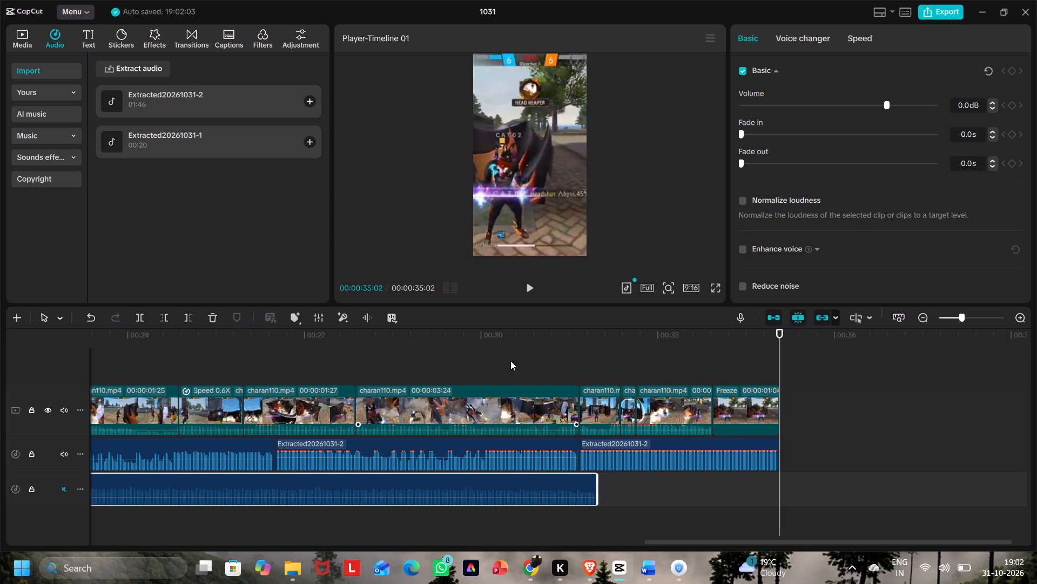
pyautogui.click(756, 405)
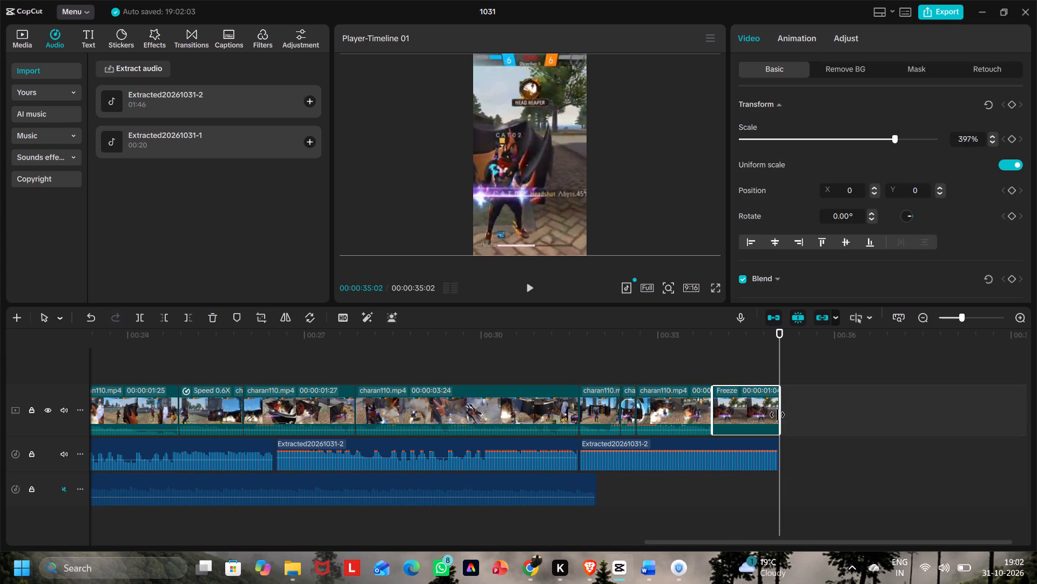
pyautogui.moveTo(779, 414); pyautogui.dragTo(827, 415)
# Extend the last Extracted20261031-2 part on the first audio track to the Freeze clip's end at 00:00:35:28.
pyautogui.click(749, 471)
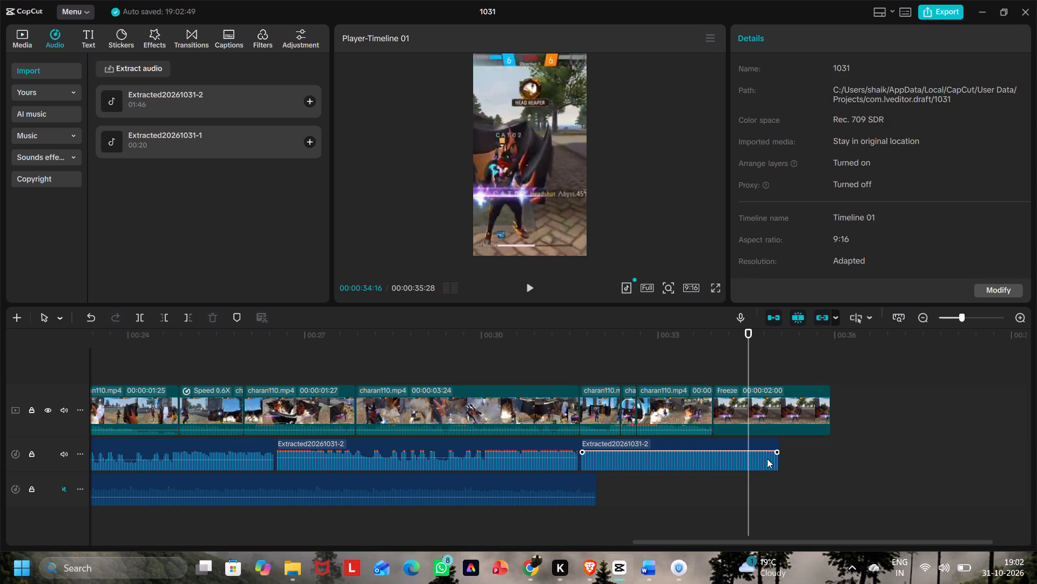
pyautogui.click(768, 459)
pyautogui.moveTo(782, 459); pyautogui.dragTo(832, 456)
# Play the timeline from 00:00:31:20, where the last audio part begins, to check the ending.
pyautogui.click(523, 305)
pyautogui.click(580, 361)
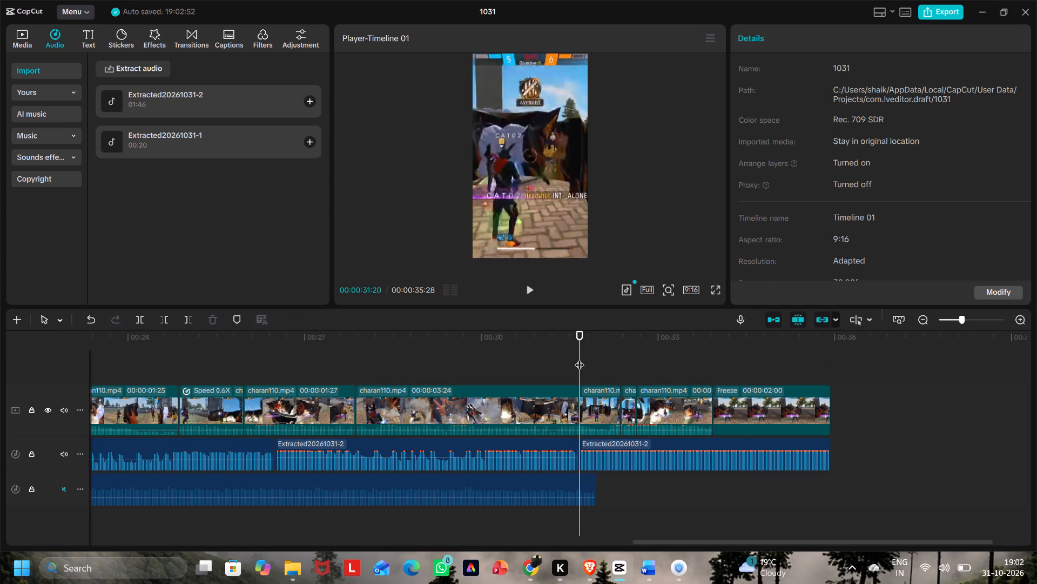
pyautogui.click(526, 293)
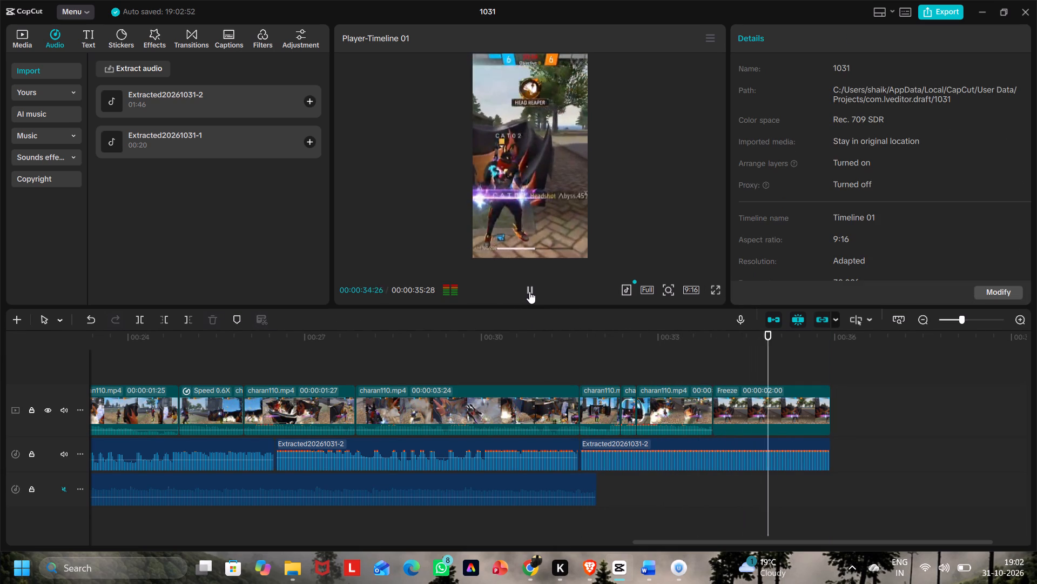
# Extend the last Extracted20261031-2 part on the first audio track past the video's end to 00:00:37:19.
pyautogui.click(823, 427)
pyautogui.click(811, 456)
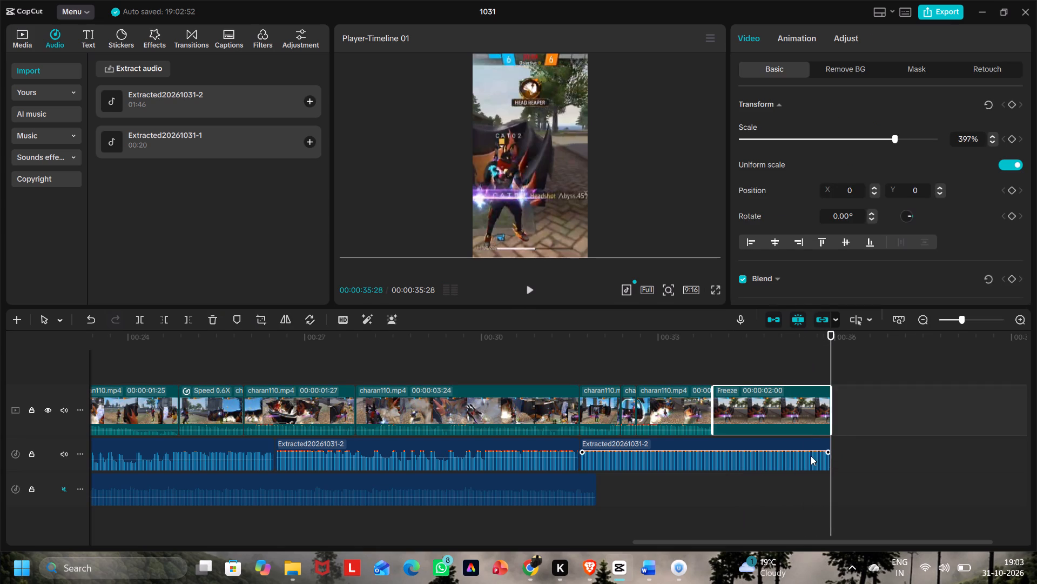
pyautogui.moveTo(831, 460); pyautogui.dragTo(928, 460)
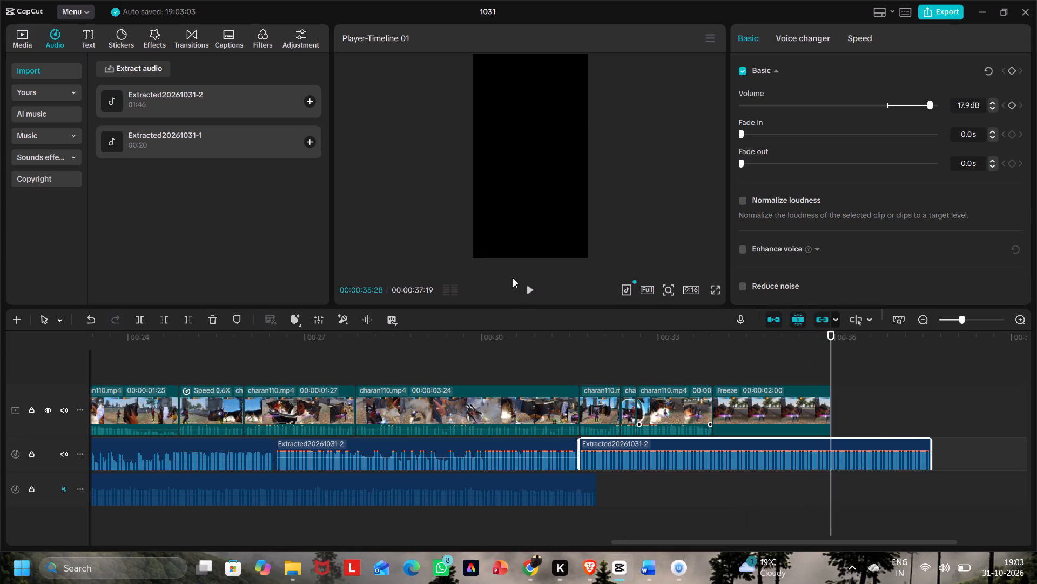
# Play the timeline from the video's end at 00:00:35:28 to listen to the extended audio.
pyautogui.click(528, 288)
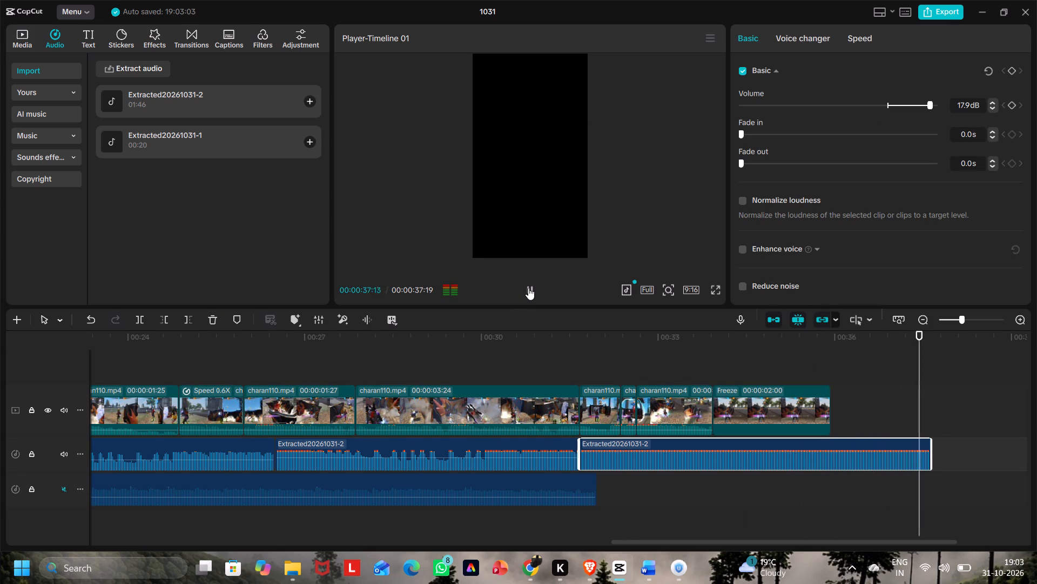
pyautogui.click(528, 288)
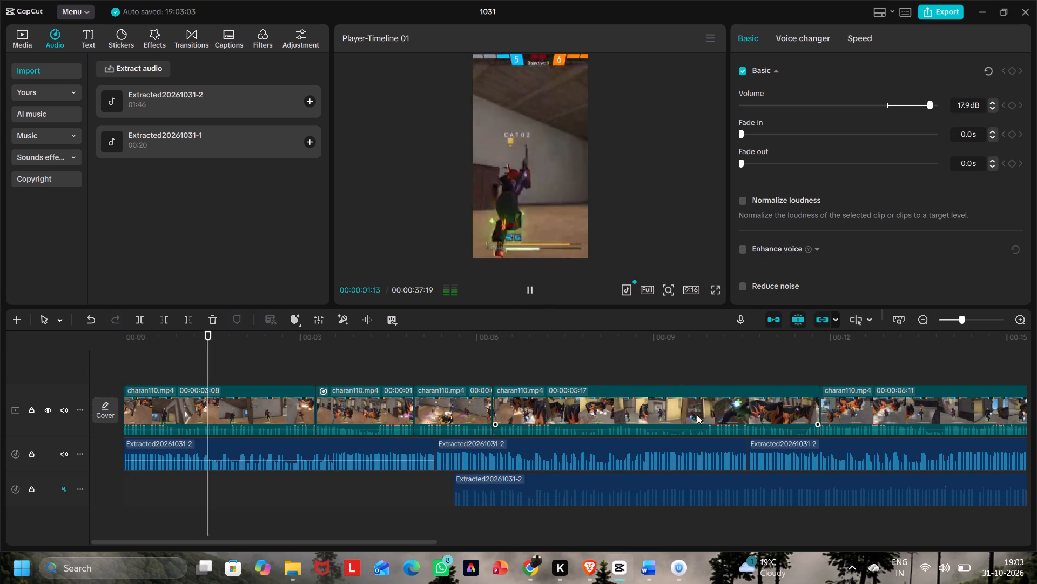
pyautogui.click(543, 368)
# Play the timeline from 00:00:31:20, the start of the last audio part, through its extended section.
pyautogui.hscroll(-5, 563, 367)
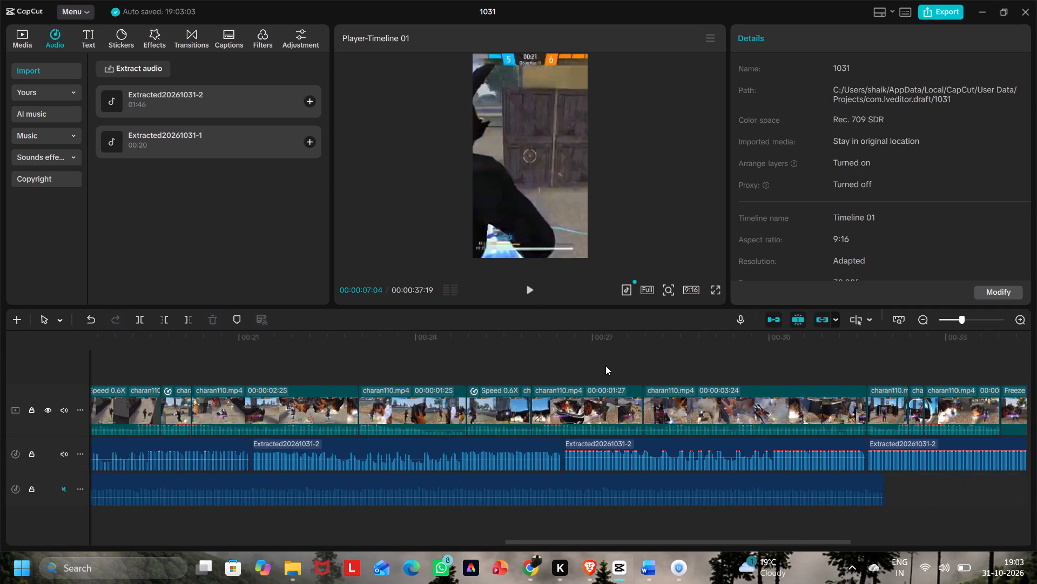
pyautogui.hscroll(-1, 605, 366)
pyautogui.keyDown('ctrl'); pyautogui.scroll(-12, 605, 366); pyautogui.keyUp('ctrl')
pyautogui.click(618, 358)
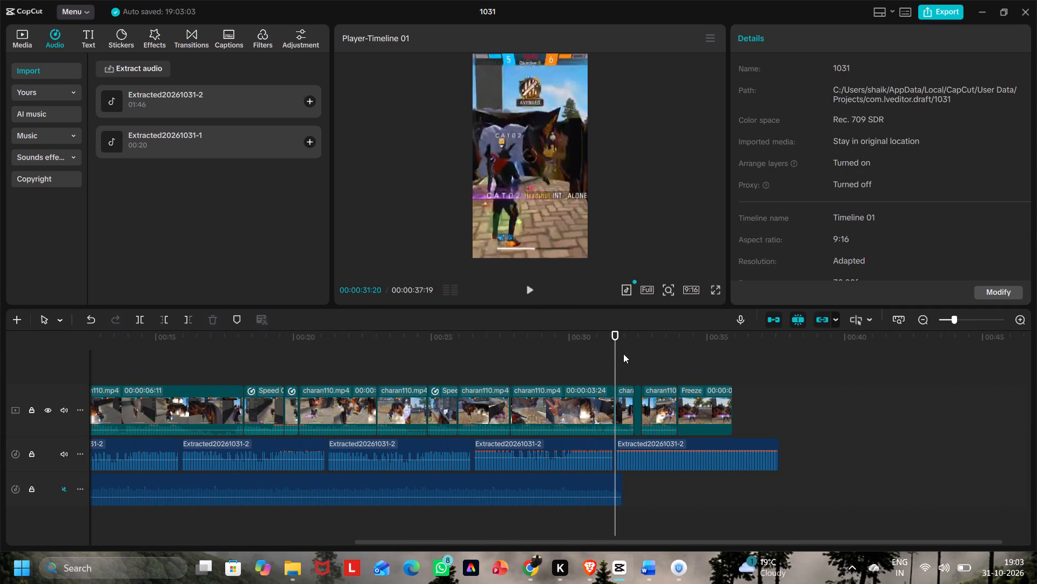
pyautogui.click(527, 289)
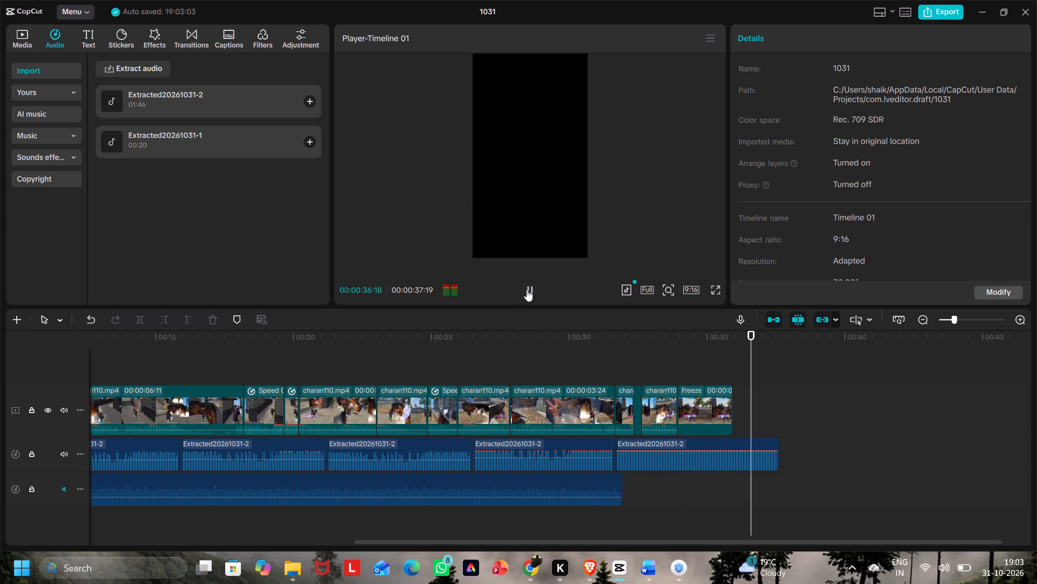
pyautogui.click(527, 289)
# Play the timeline from about 00:00:35:26, just before the Freeze clip ends, to check the extended audio closely.
pyautogui.hscroll(1, 528, 293)
pyautogui.keyDown('ctrl'); pyautogui.scroll(12, 528, 293); pyautogui.keyUp('ctrl')
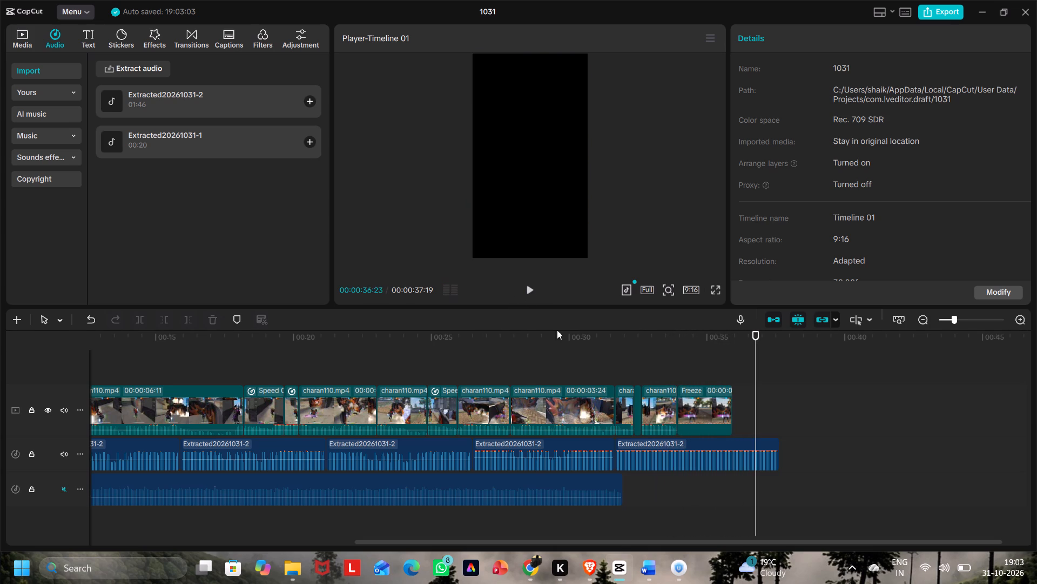
pyautogui.keyDown('ctrl'); pyautogui.scroll(19, 580, 357); pyautogui.keyUp('ctrl')
pyautogui.keyDown('ctrl'); pyautogui.scroll(9, 580, 357); pyautogui.keyUp('ctrl')
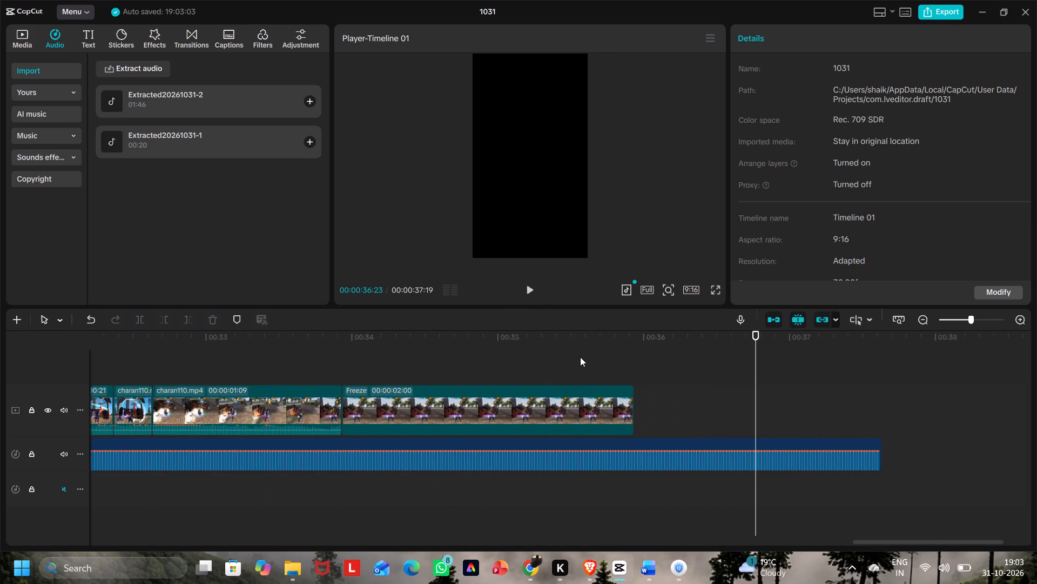
pyautogui.keyDown('ctrl'); pyautogui.scroll(20, 580, 357); pyautogui.keyUp('ctrl')
pyautogui.hscroll(1, 580, 357)
pyautogui.keyDown('ctrl'); pyautogui.scroll(16, 580, 357); pyautogui.keyUp('ctrl')
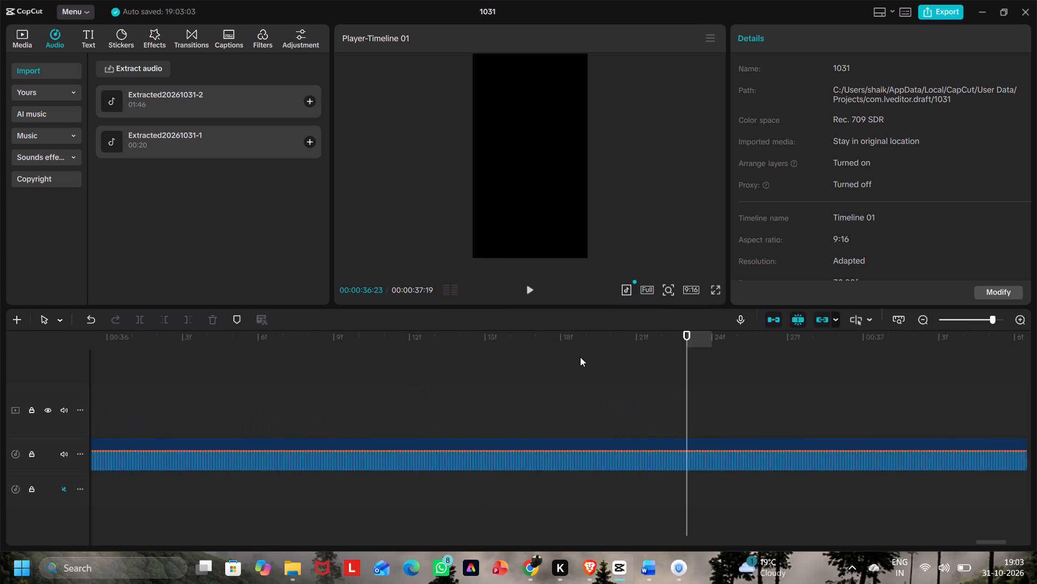
pyautogui.keyDown('ctrl'); pyautogui.scroll(3, 580, 357); pyautogui.keyUp('ctrl')
pyautogui.hscroll(1, 580, 357)
pyautogui.keyDown('ctrl'); pyautogui.scroll(7, 580, 357); pyautogui.keyUp('ctrl')
pyautogui.keyDown('ctrl'); pyautogui.scroll(-10, 580, 357); pyautogui.keyUp('ctrl')
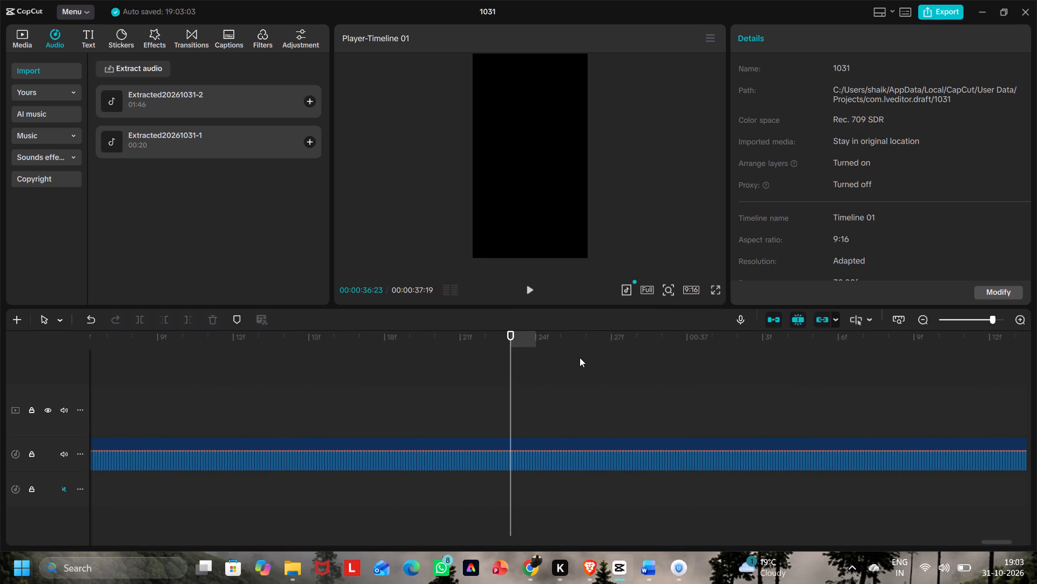
pyautogui.hscroll(1, 580, 357)
pyautogui.click(348, 363)
pyautogui.moveTo(352, 361); pyautogui.dragTo(192, 381)
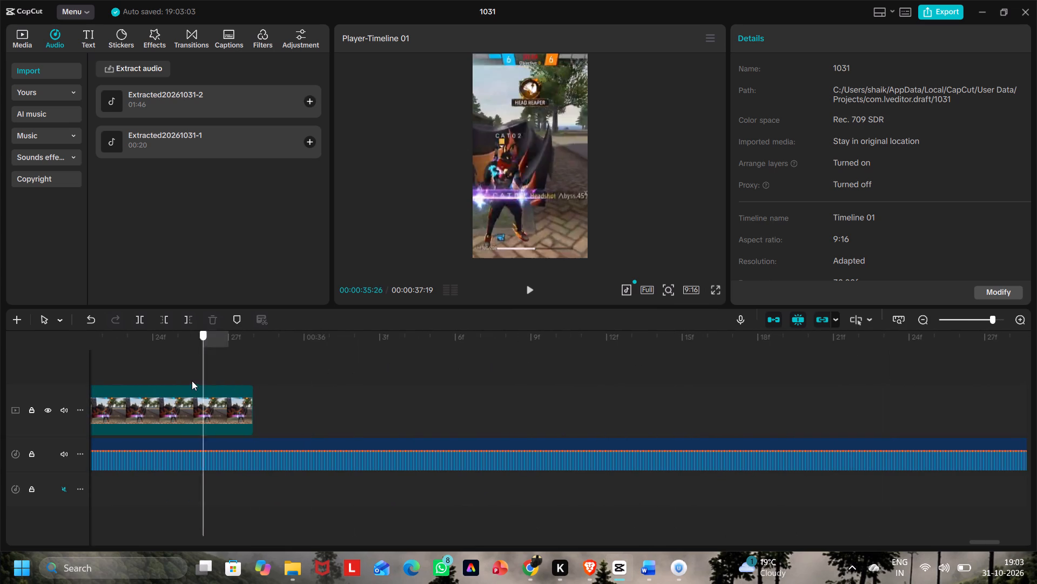
pyautogui.moveTo(192, 381); pyautogui.dragTo(188, 382)
pyautogui.click(534, 288)
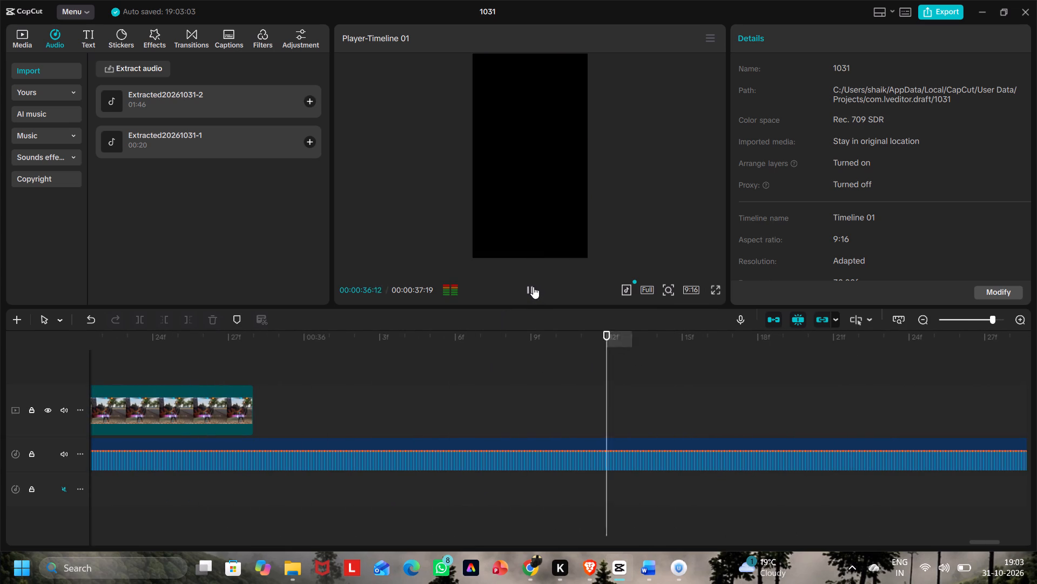
pyautogui.click(533, 287)
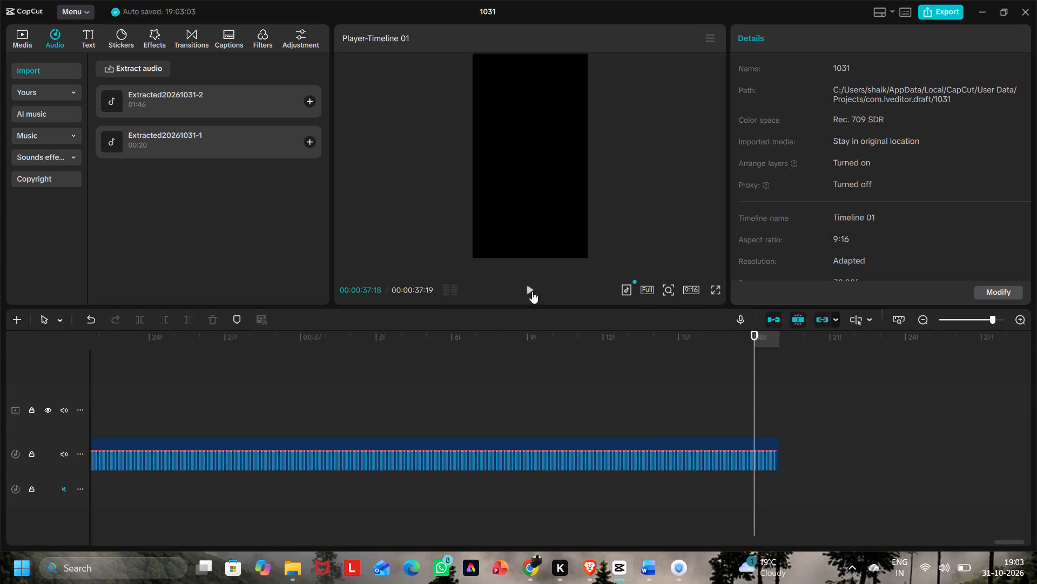
# Play the timeline from about 00:00:33, before the Freeze clip, to check how the audio continues past the video.
pyautogui.keyDown('ctrl'); pyautogui.scroll(-10, 496, 344); pyautogui.keyUp('ctrl')
pyautogui.keyDown('ctrl'); pyautogui.scroll(-7, 523, 383); pyautogui.keyUp('ctrl')
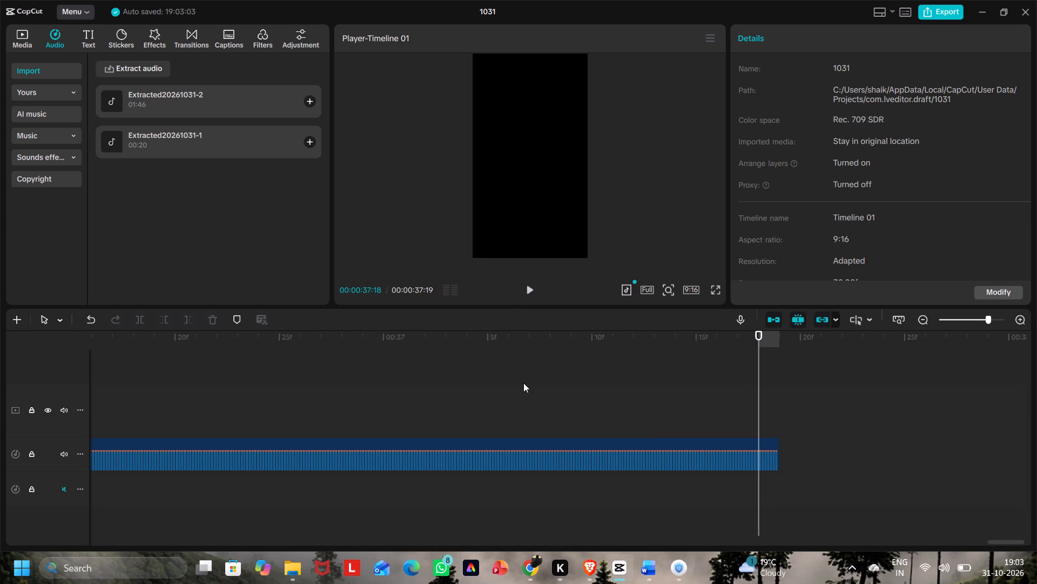
pyautogui.keyDown('ctrl'); pyautogui.scroll(-19, 523, 382); pyautogui.keyUp('ctrl')
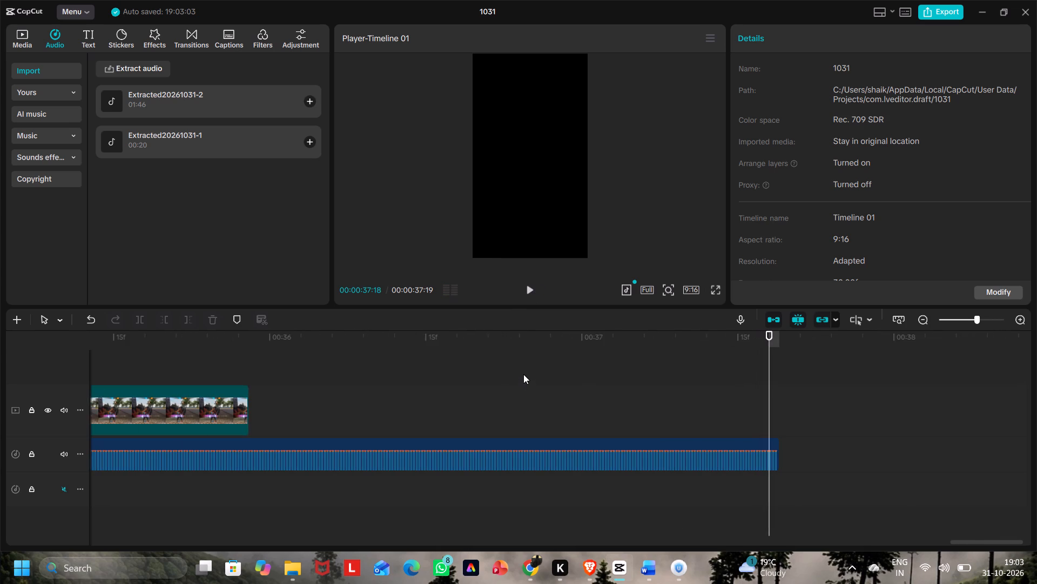
pyautogui.keyDown('ctrl'); pyautogui.scroll(-3, 523, 373); pyautogui.keyUp('ctrl')
pyautogui.click(214, 354)
pyautogui.keyDown('ctrl'); pyautogui.scroll(-8, 216, 353); pyautogui.keyUp('ctrl')
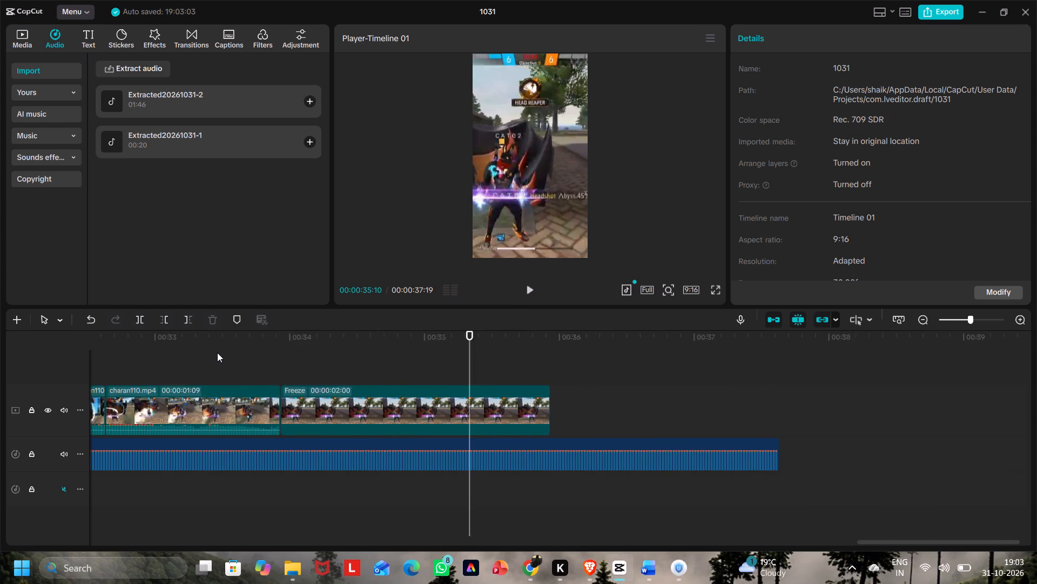
pyautogui.keyDown('ctrl'); pyautogui.scroll(-1, 217, 353); pyautogui.keyUp('ctrl')
pyautogui.click(221, 350)
pyautogui.click(526, 285)
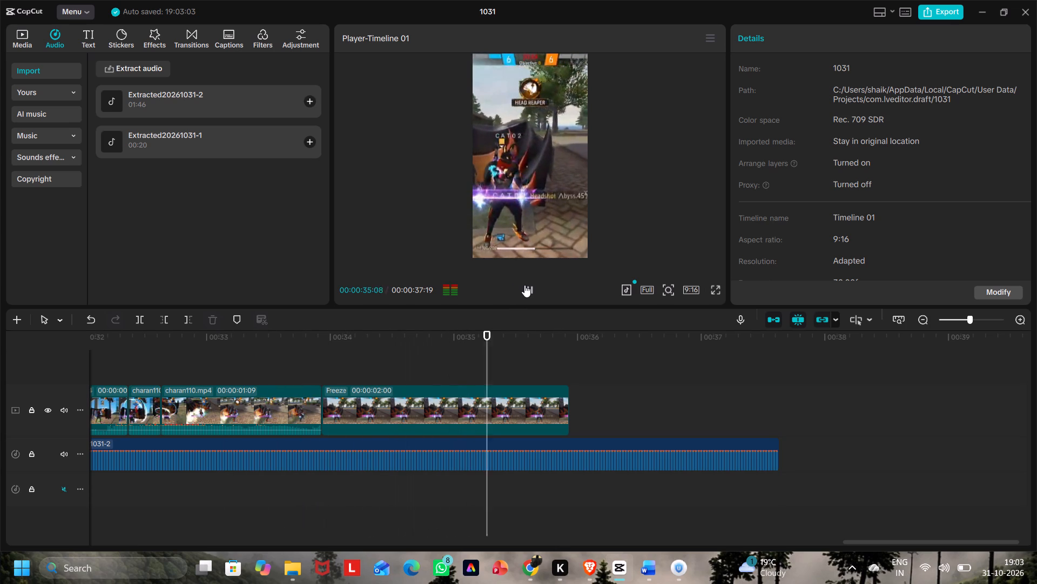
pyautogui.click(524, 285)
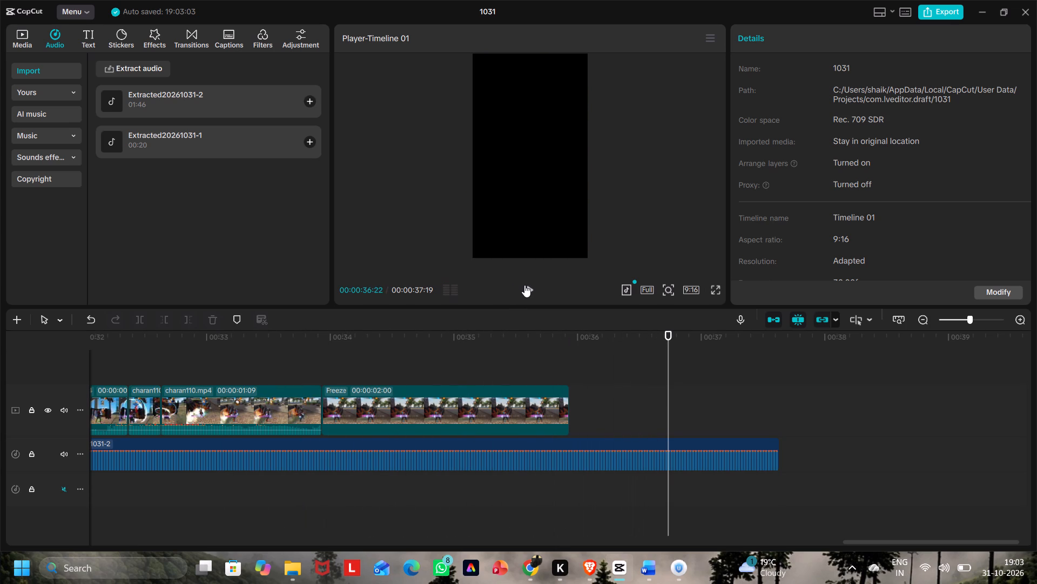
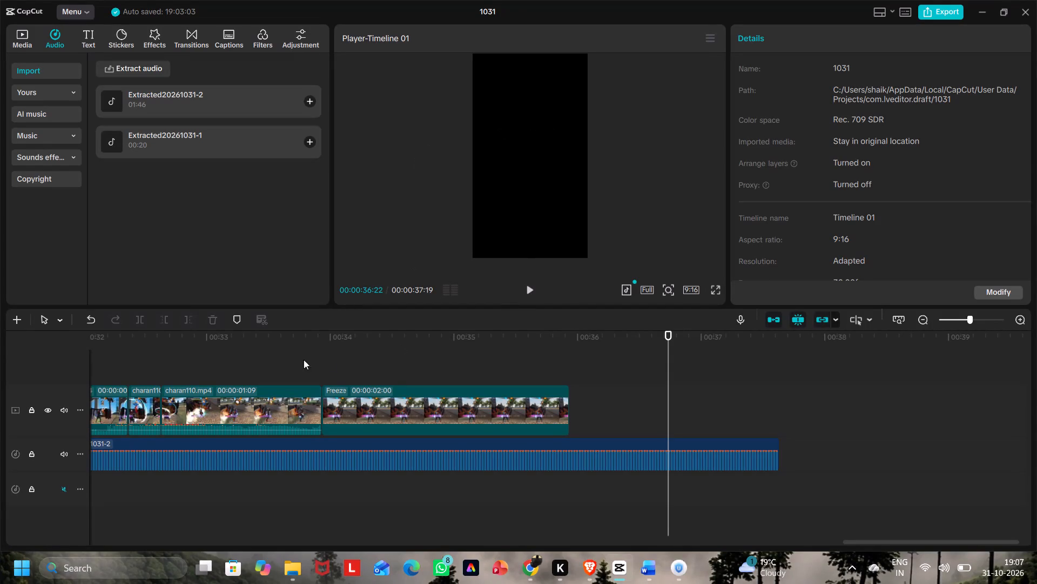
# Play the timeline from about 00:00:32:24, before the Freeze clip, to the audio's end to listen to the ending.
pyautogui.click(181, 361)
pyautogui.click(530, 290)
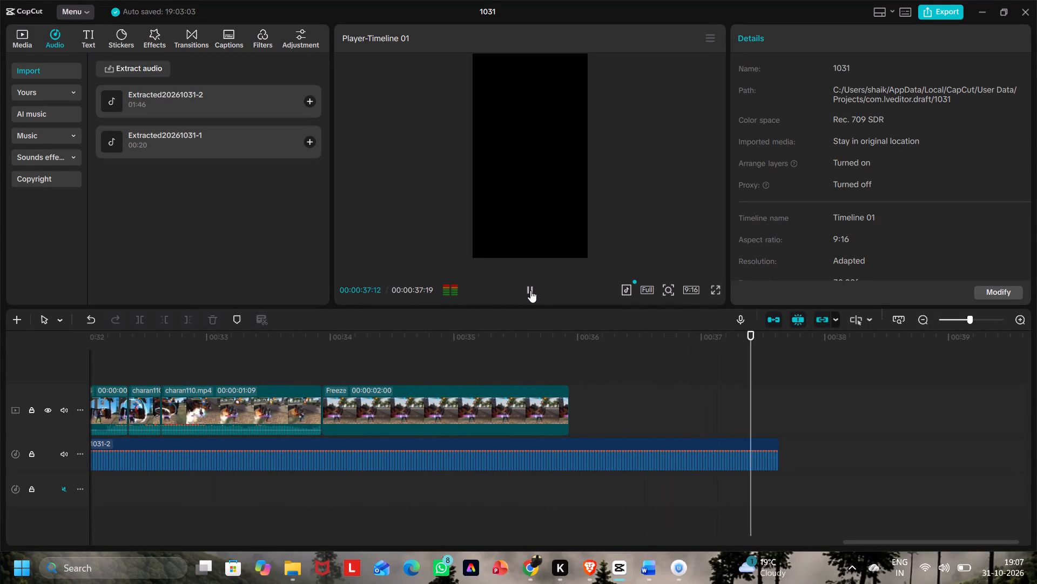
pyautogui.click(530, 290)
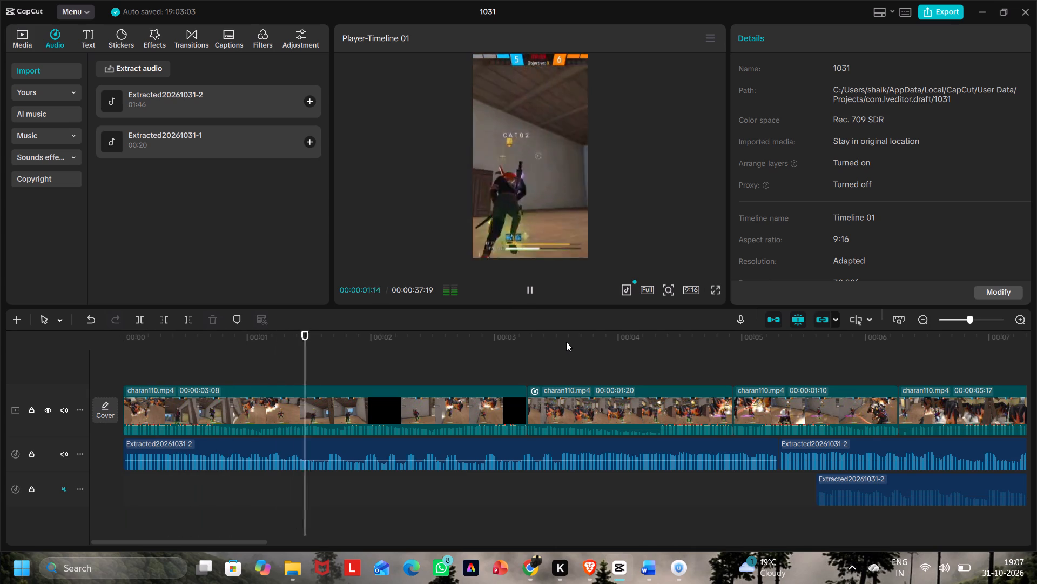
pyautogui.click(568, 360)
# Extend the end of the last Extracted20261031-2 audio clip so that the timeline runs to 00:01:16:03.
pyautogui.keyDown('ctrl'); pyautogui.scroll(-9, 567, 354); pyautogui.keyUp('ctrl')
pyautogui.hscroll(-1, 566, 352)
pyautogui.keyDown('ctrl'); pyautogui.scroll(-8, 566, 352); pyautogui.keyUp('ctrl')
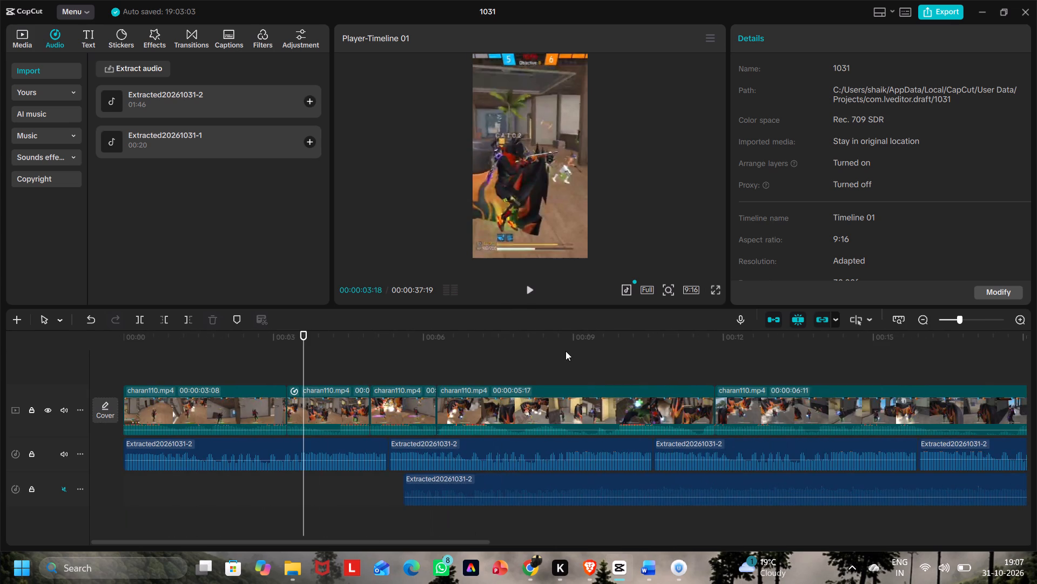
pyautogui.hscroll(-1, 565, 350)
pyautogui.keyDown('ctrl'); pyautogui.scroll(-17, 565, 350); pyautogui.keyUp('ctrl')
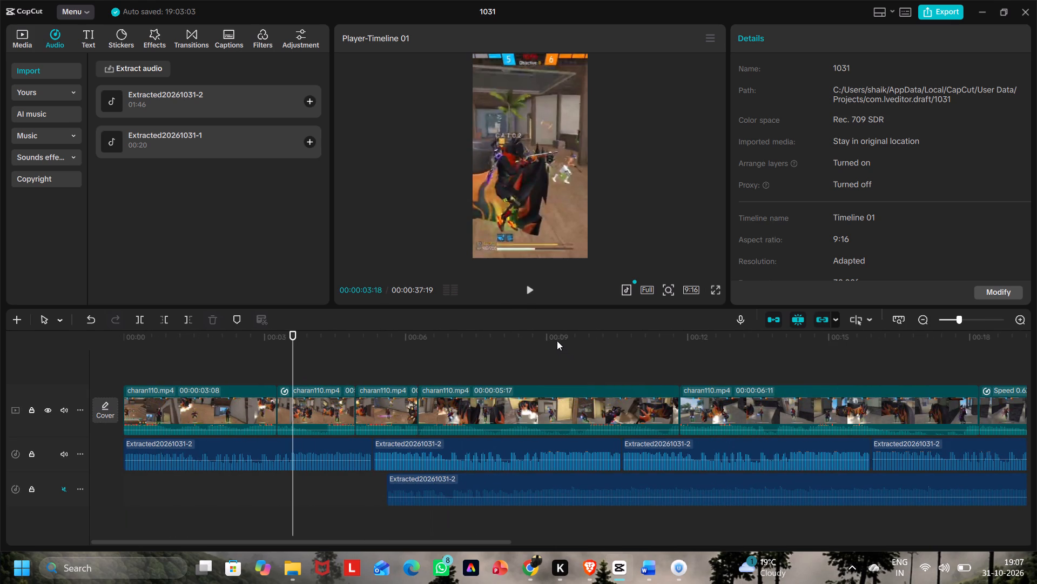
pyautogui.keyDown('ctrl'); pyautogui.scroll(-14, 563, 363); pyautogui.keyUp('ctrl')
pyautogui.hscroll(-1, 563, 363)
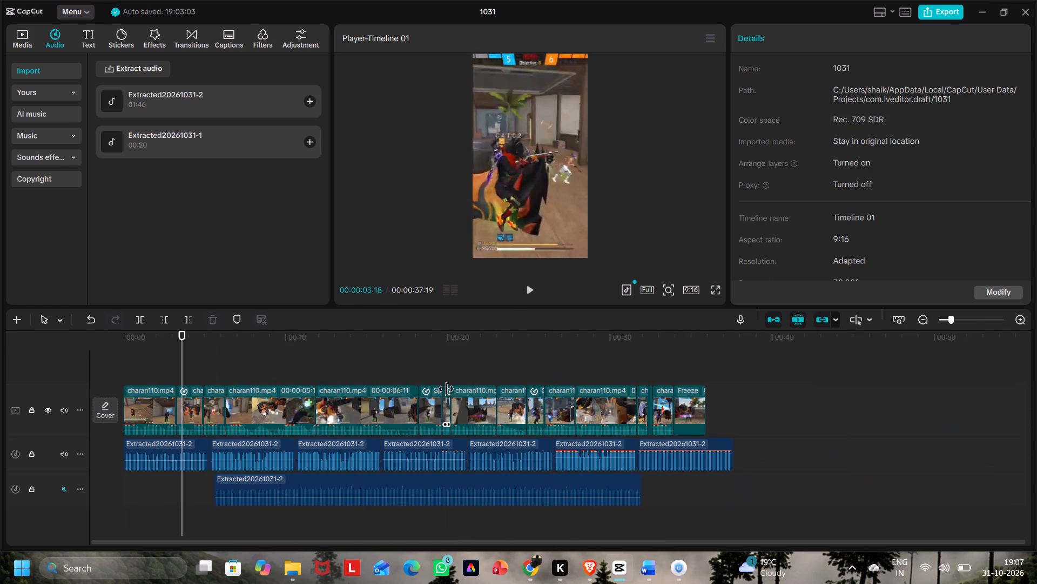
pyautogui.hscroll(-1, 446, 389)
pyautogui.click(669, 459)
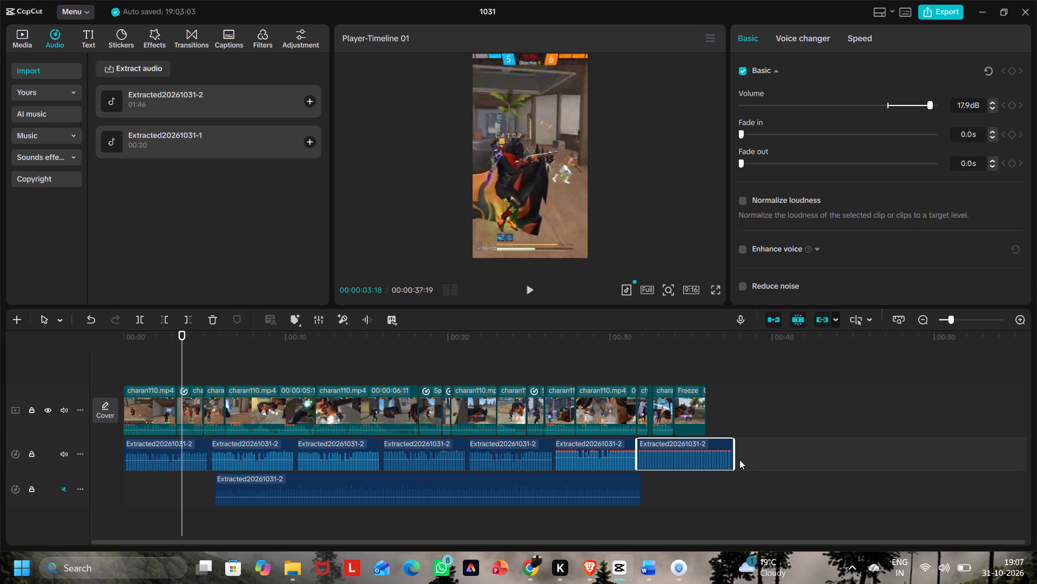
pyautogui.moveTo(732, 461); pyautogui.dragTo(1036, 441)
pyautogui.click(91, 316)
pyautogui.click(114, 319)
# Play the extended last audio clip from 00:00:44:26, past the video's end, to about 00:00:49:27.
pyautogui.hscroll(-2, 386, 391)
pyautogui.click(377, 375)
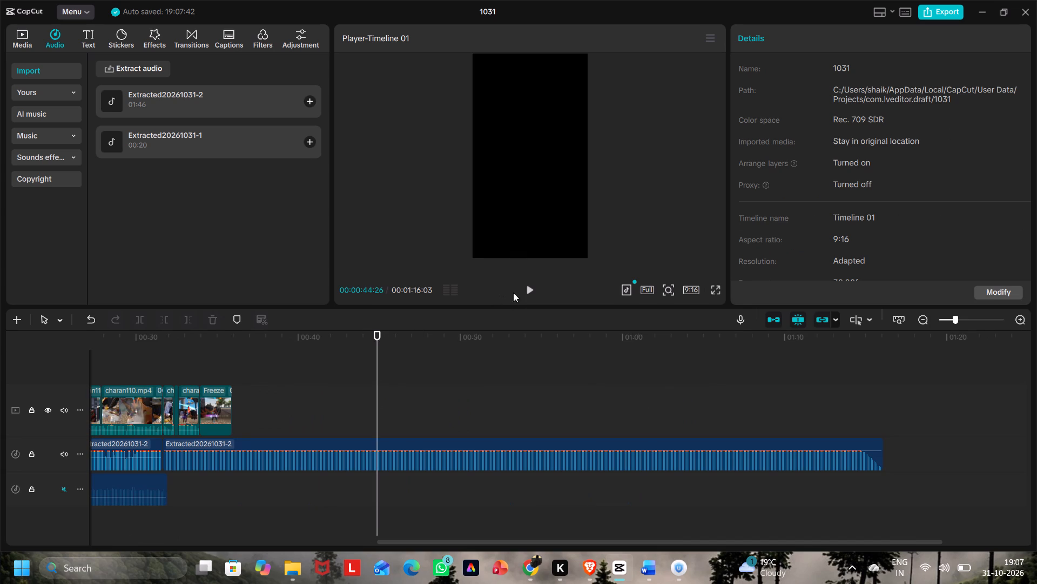
pyautogui.click(530, 295)
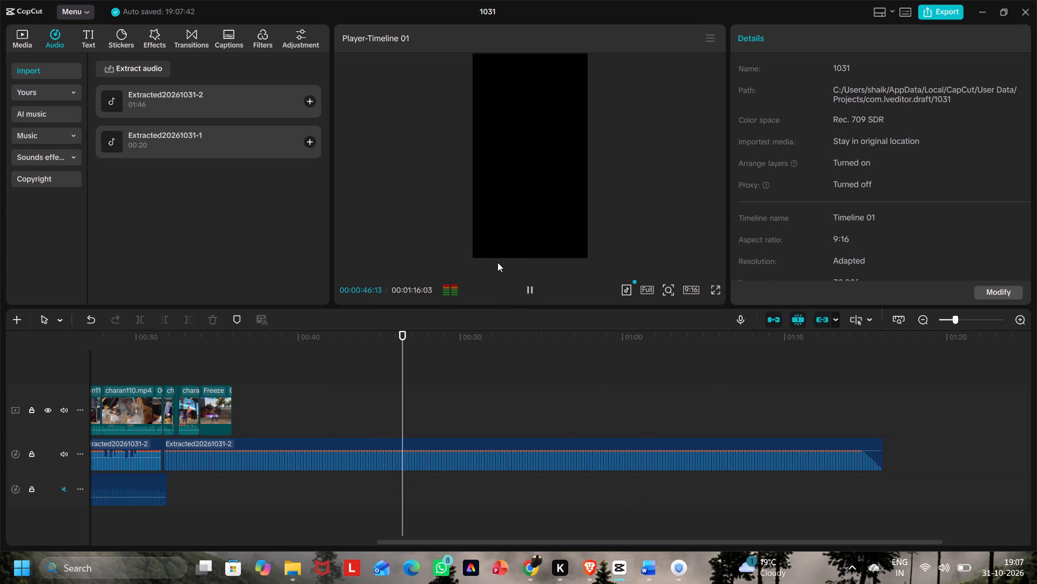
pyautogui.click(534, 288)
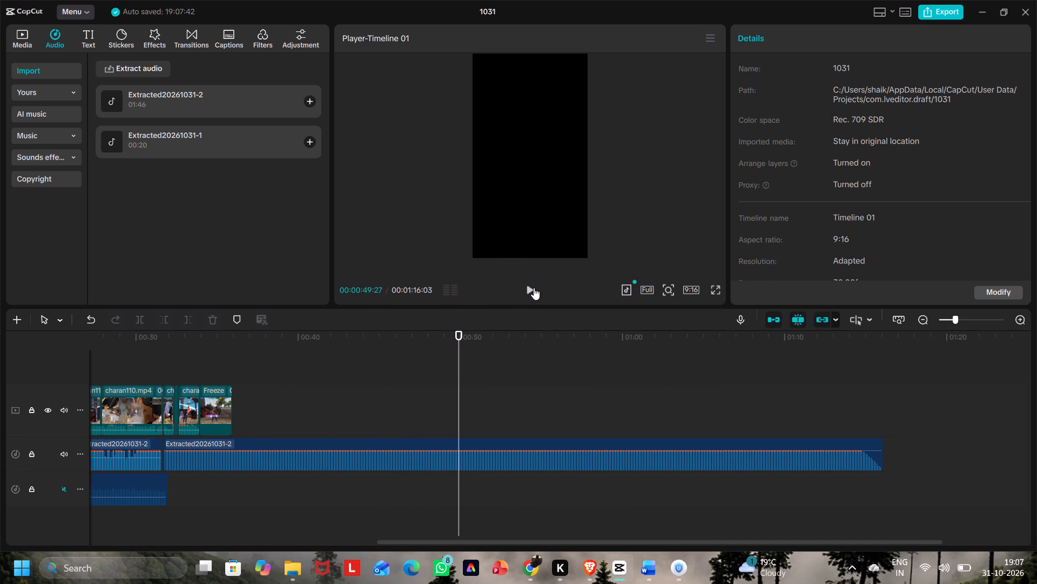
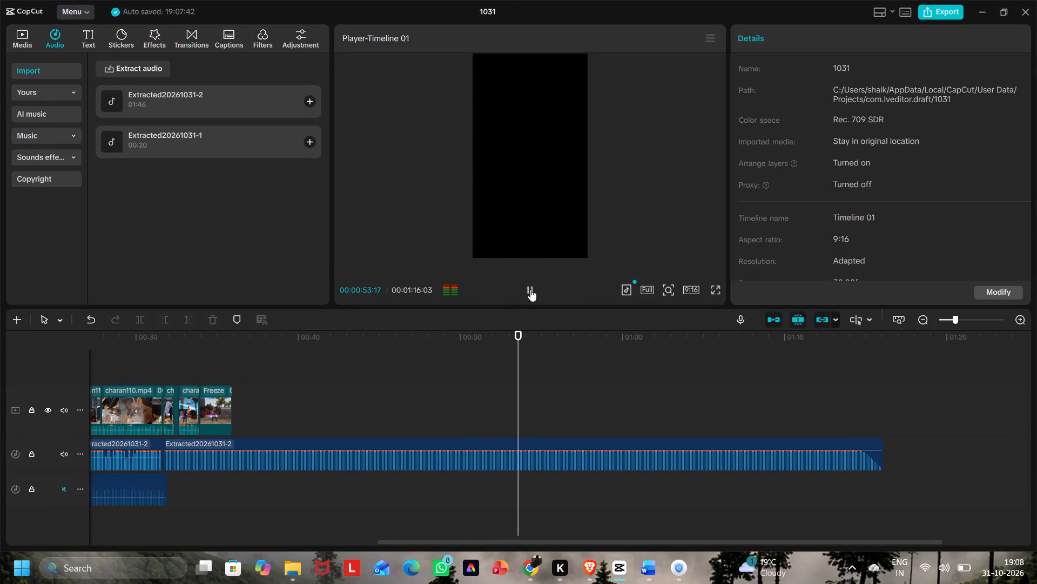
# Listen to sections of the extended last audio clip, replay its ending from about 00:01:10:07, and pause at 00:01:12:22.
pyautogui.click(530, 289)
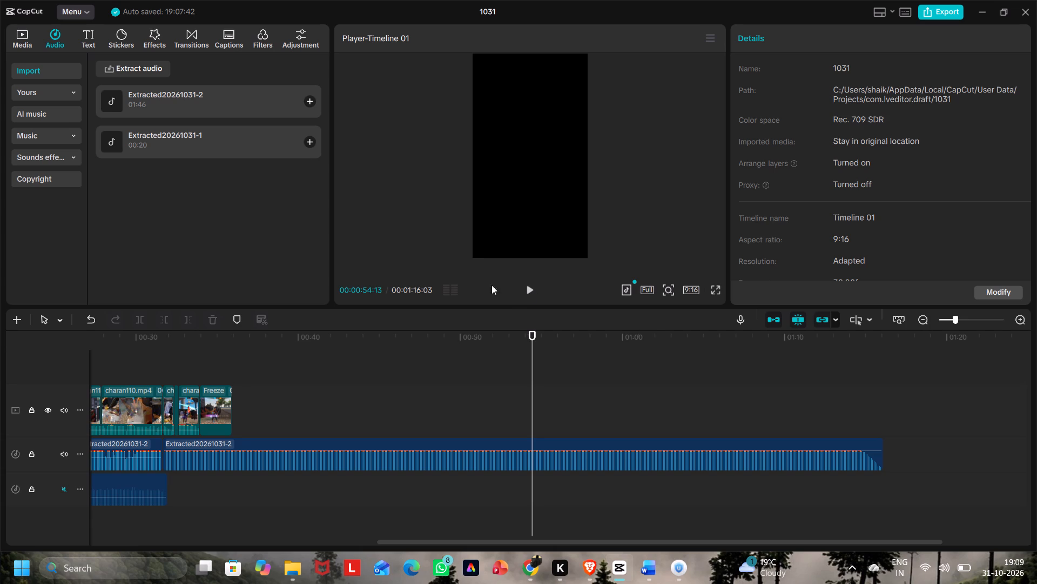
pyautogui.click(462, 366)
pyautogui.click(531, 289)
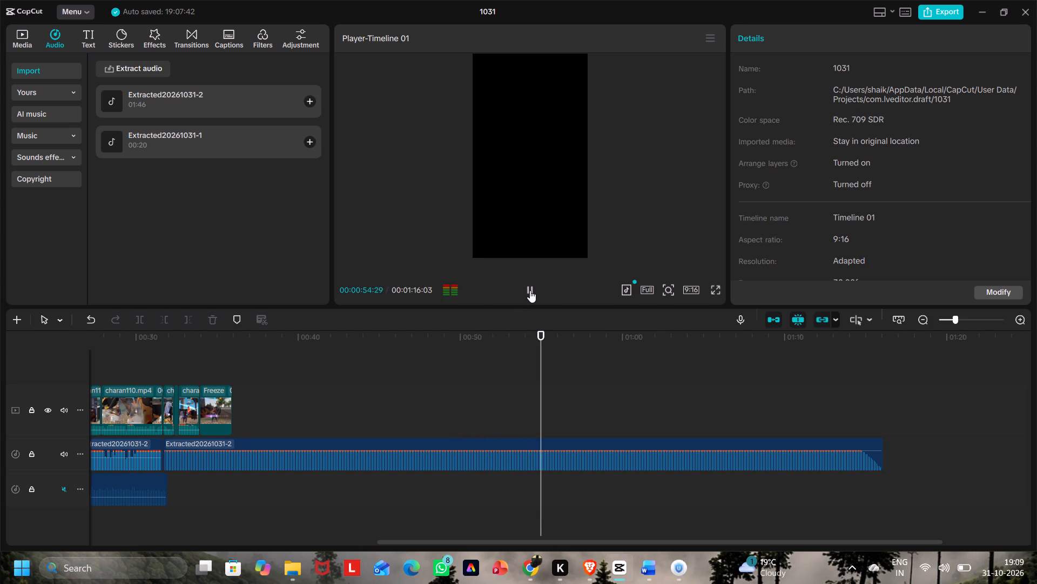
pyautogui.moveTo(560, 359); pyautogui.dragTo(773, 382)
pyautogui.click(526, 291)
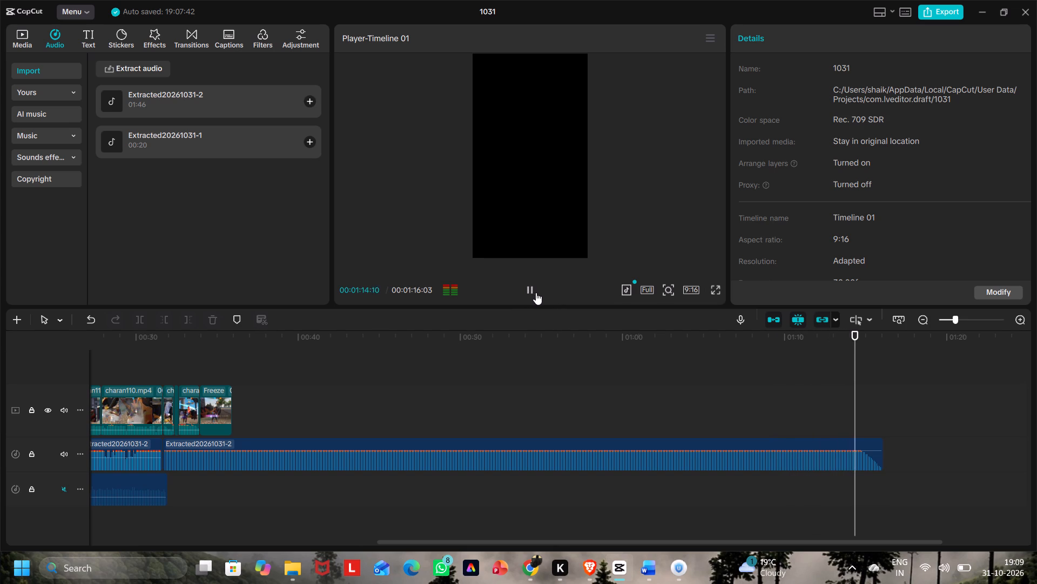
pyautogui.click(813, 387)
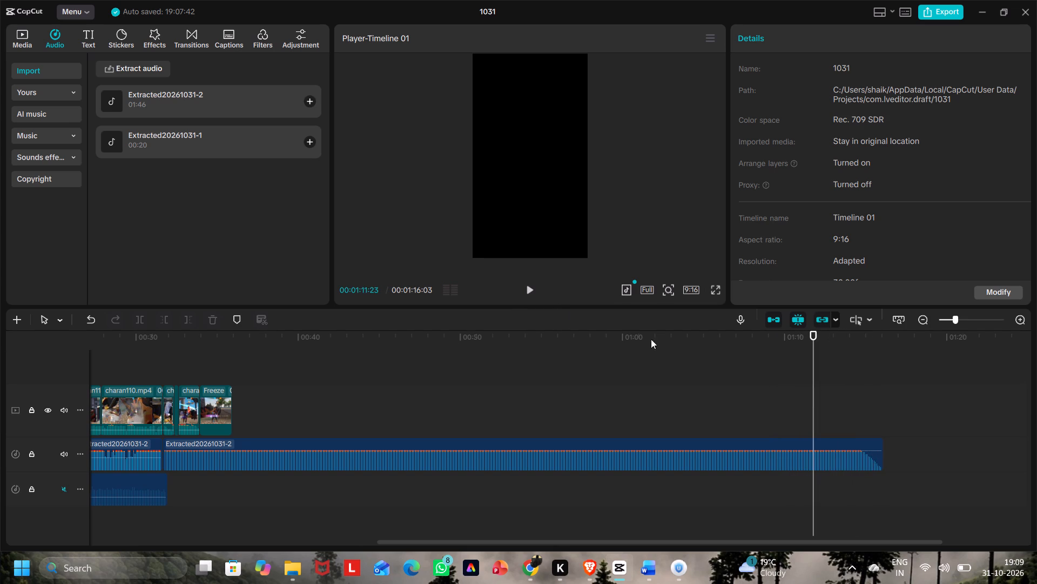
pyautogui.click(533, 293)
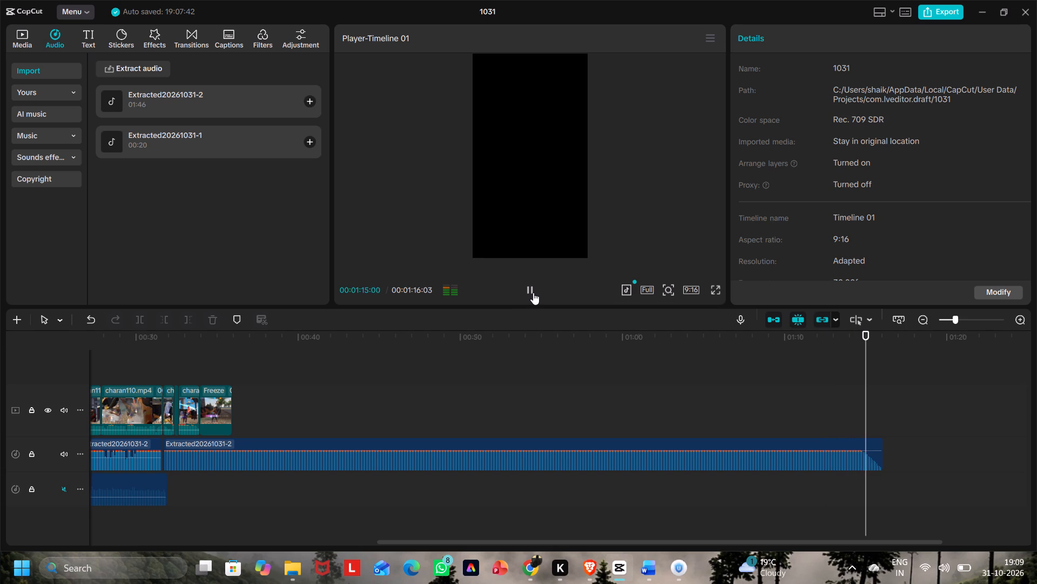
pyautogui.click(789, 407)
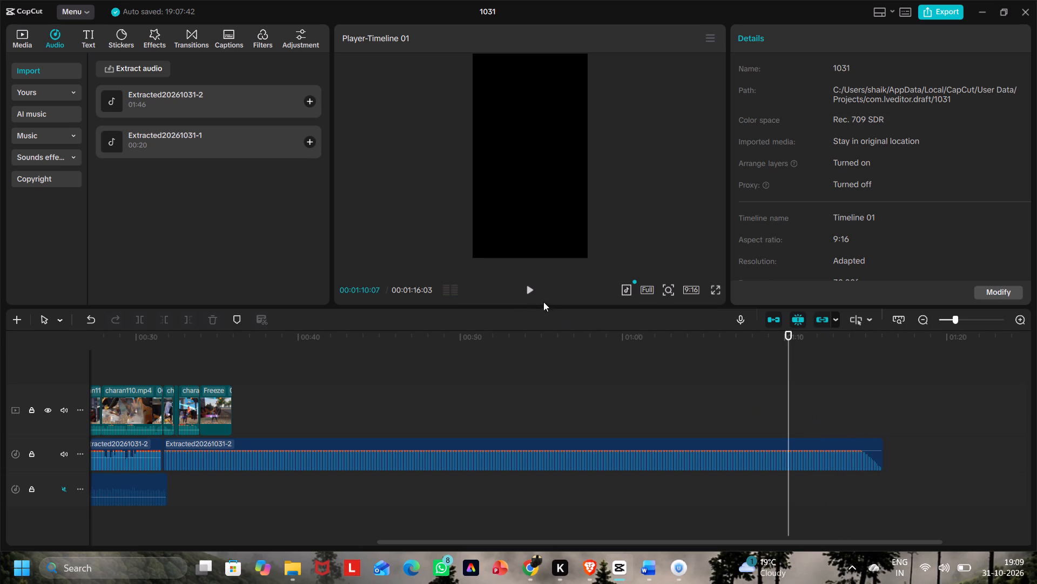
pyautogui.click(526, 294)
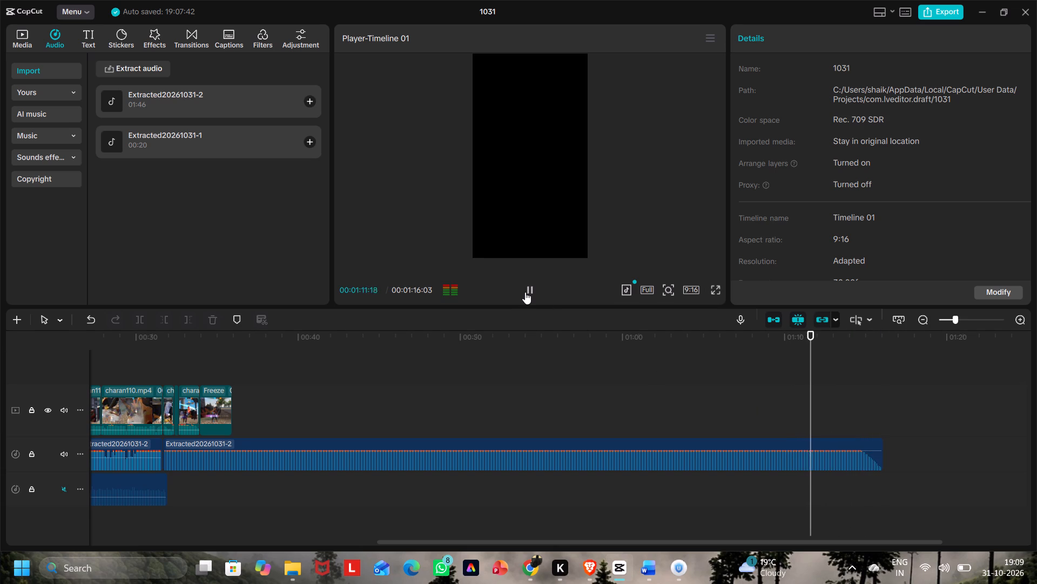
pyautogui.click(525, 292)
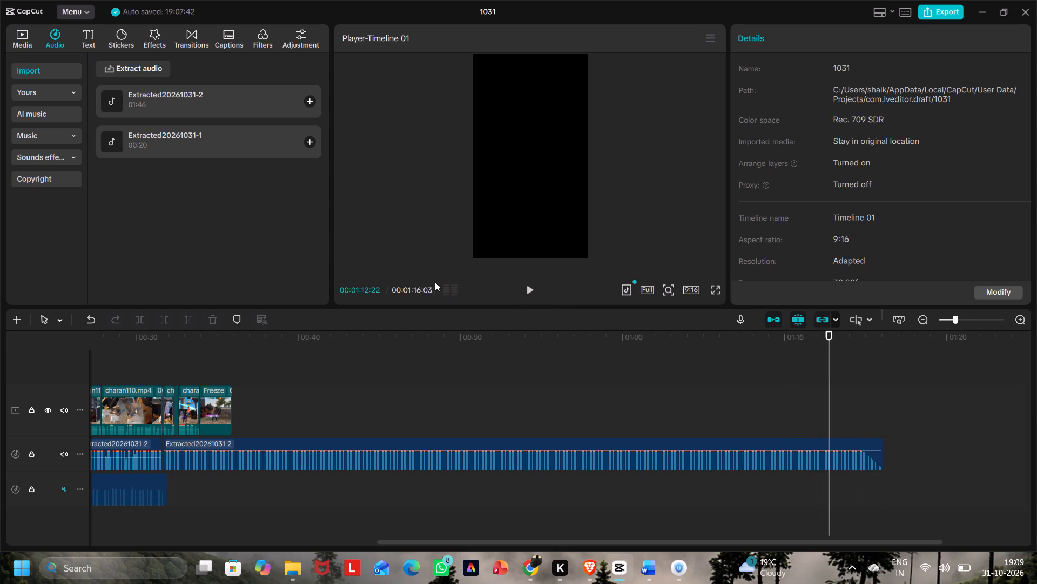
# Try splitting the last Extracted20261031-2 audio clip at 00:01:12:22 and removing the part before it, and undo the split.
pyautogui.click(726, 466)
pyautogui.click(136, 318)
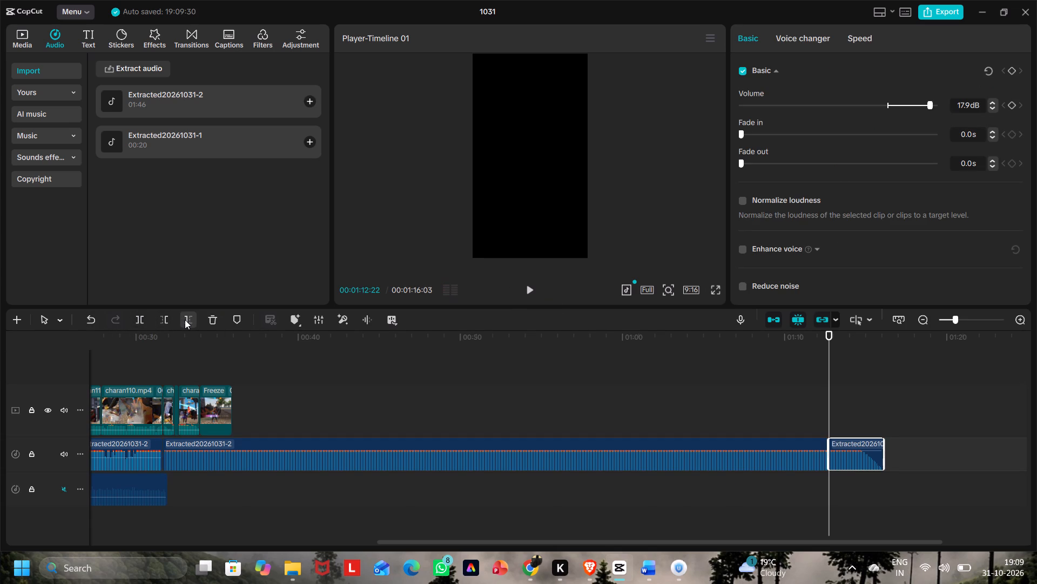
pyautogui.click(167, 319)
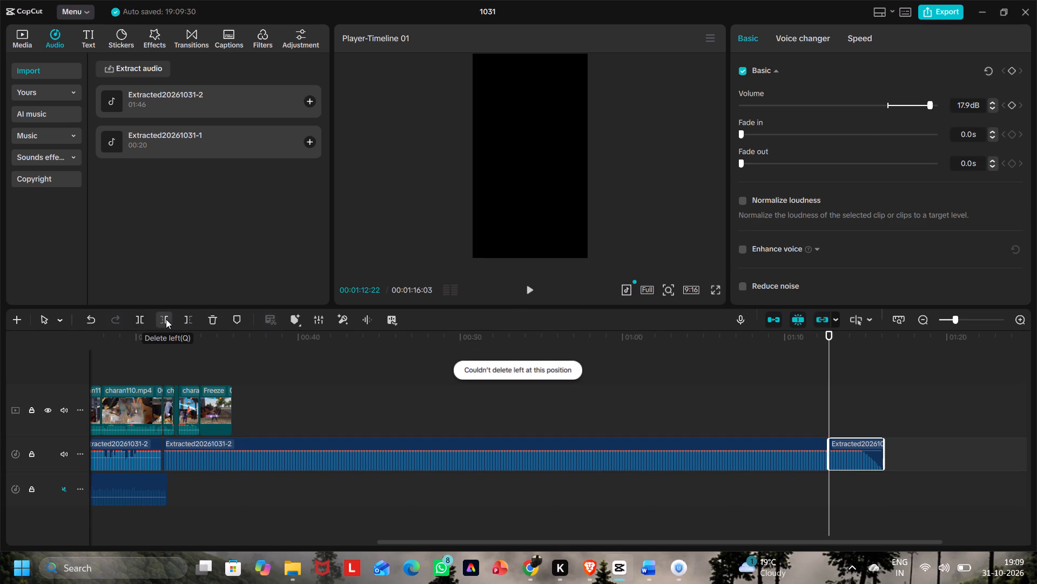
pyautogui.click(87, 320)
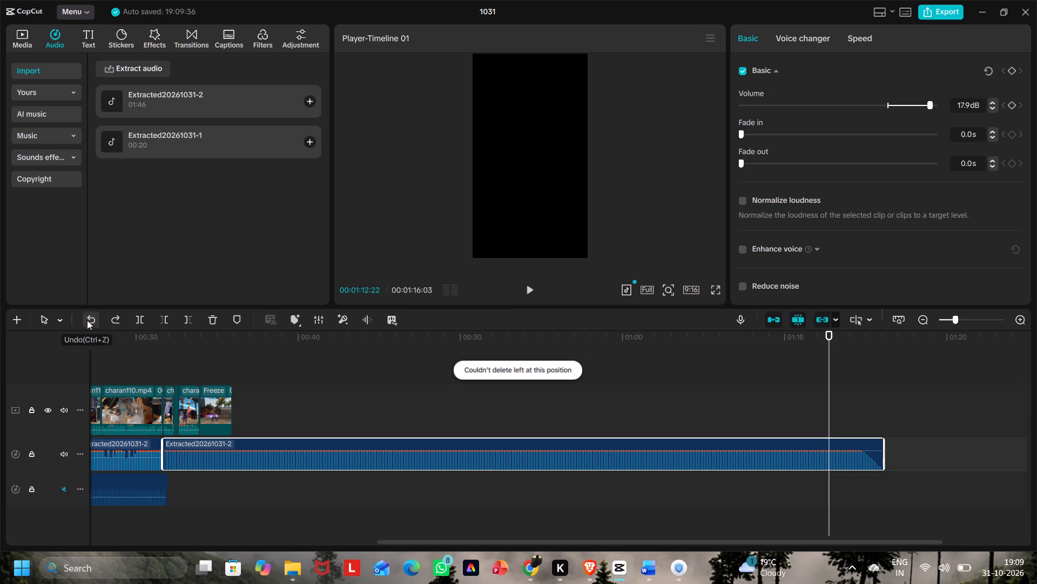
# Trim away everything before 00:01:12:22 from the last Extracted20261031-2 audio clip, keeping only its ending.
pyautogui.click(164, 319)
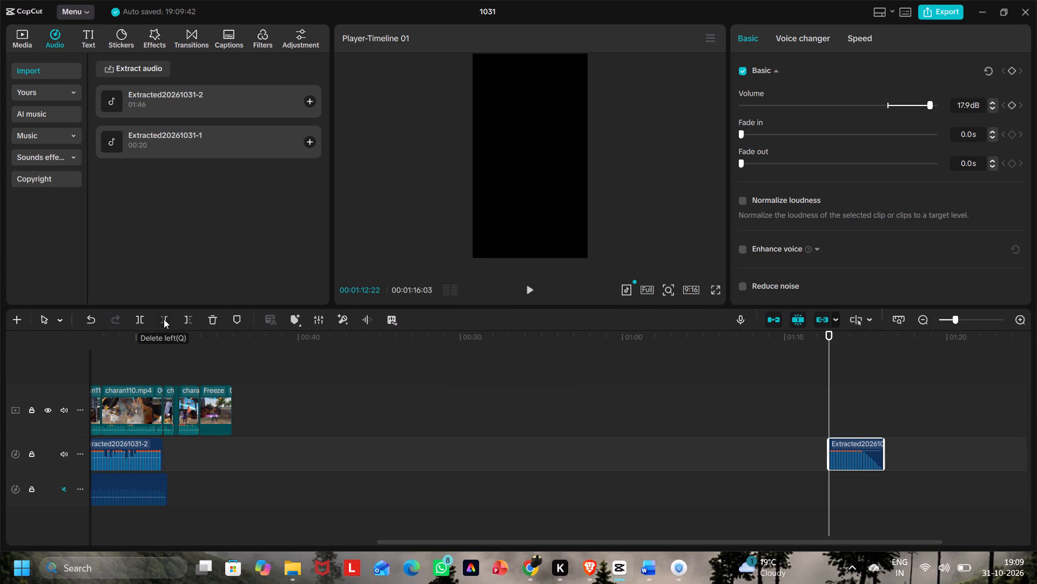
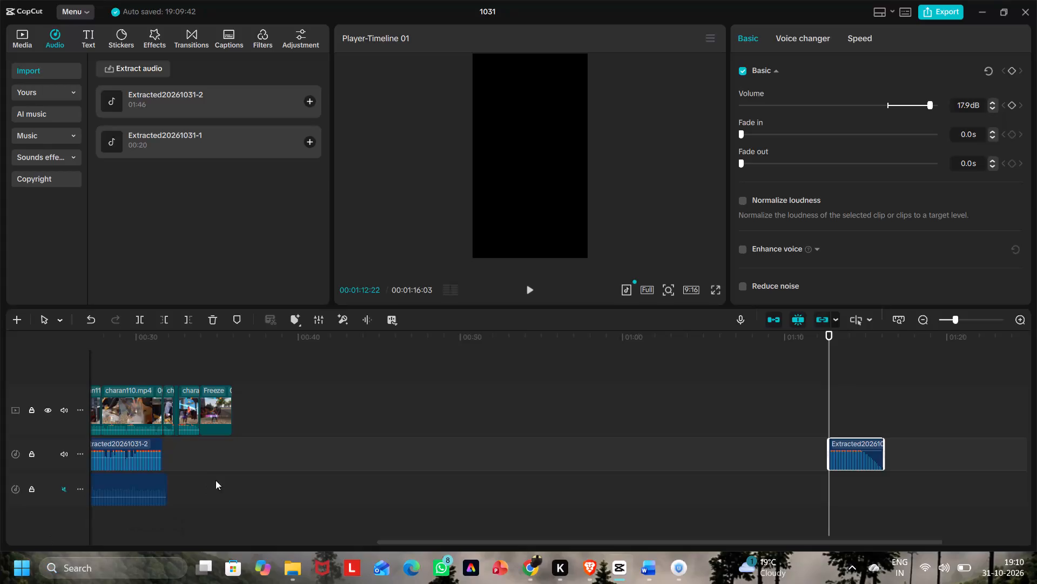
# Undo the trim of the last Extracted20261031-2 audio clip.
pyautogui.hscroll(1, 365, 457)
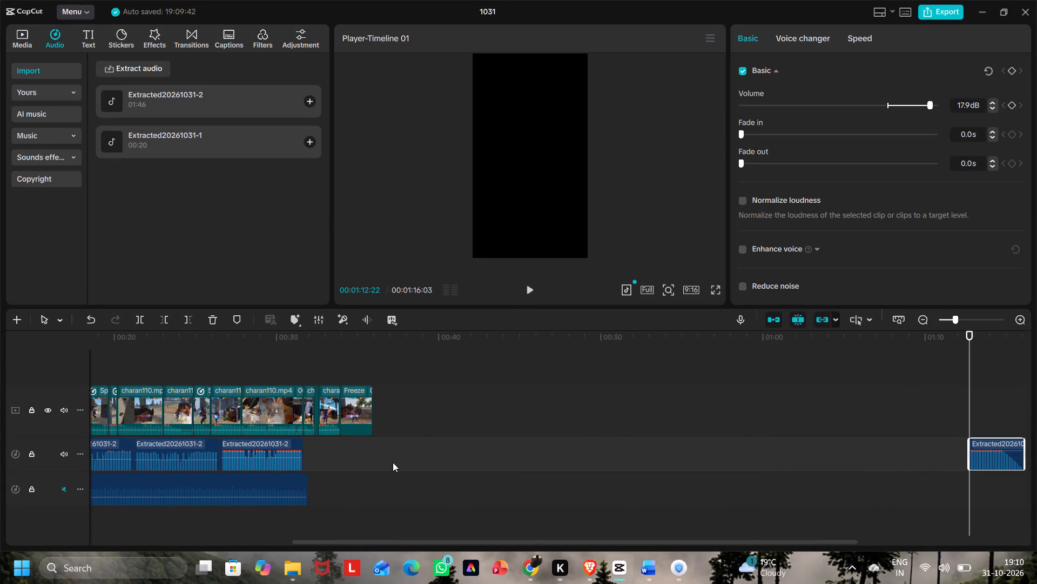
pyautogui.click(92, 318)
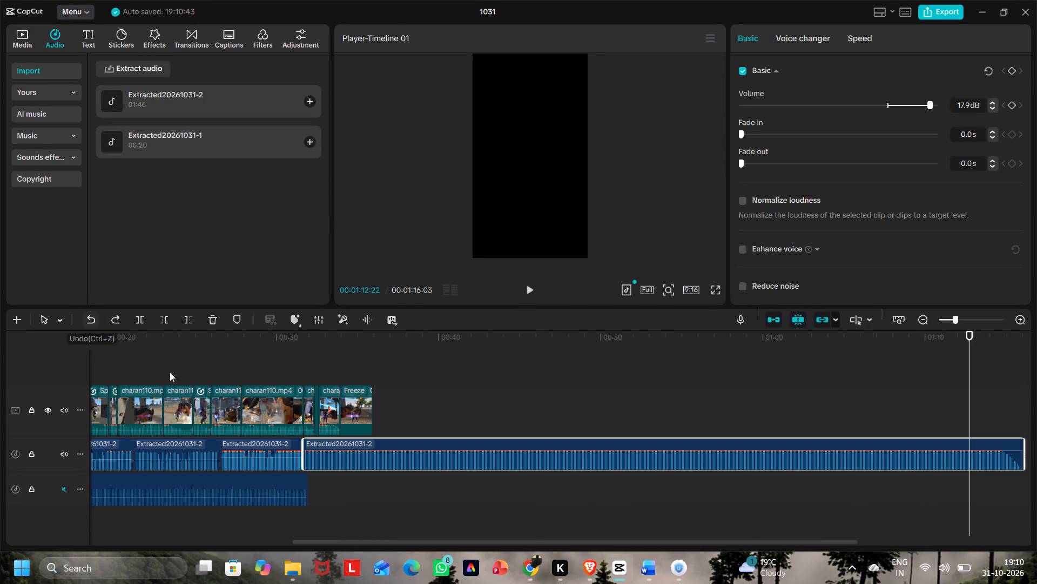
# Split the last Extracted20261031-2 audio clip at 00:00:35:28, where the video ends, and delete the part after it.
pyautogui.click(365, 365)
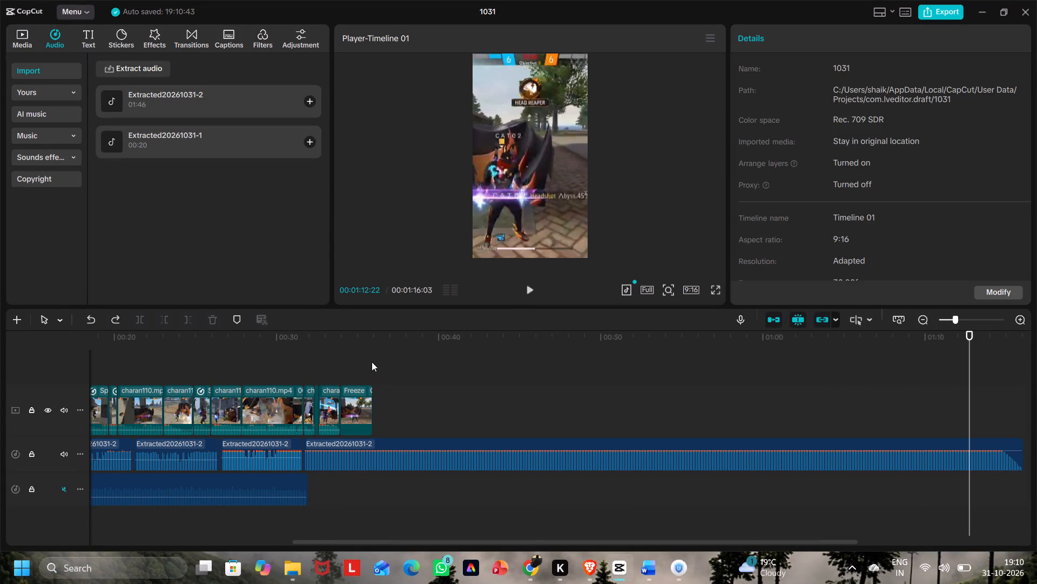
pyautogui.click(372, 362)
pyautogui.click(381, 449)
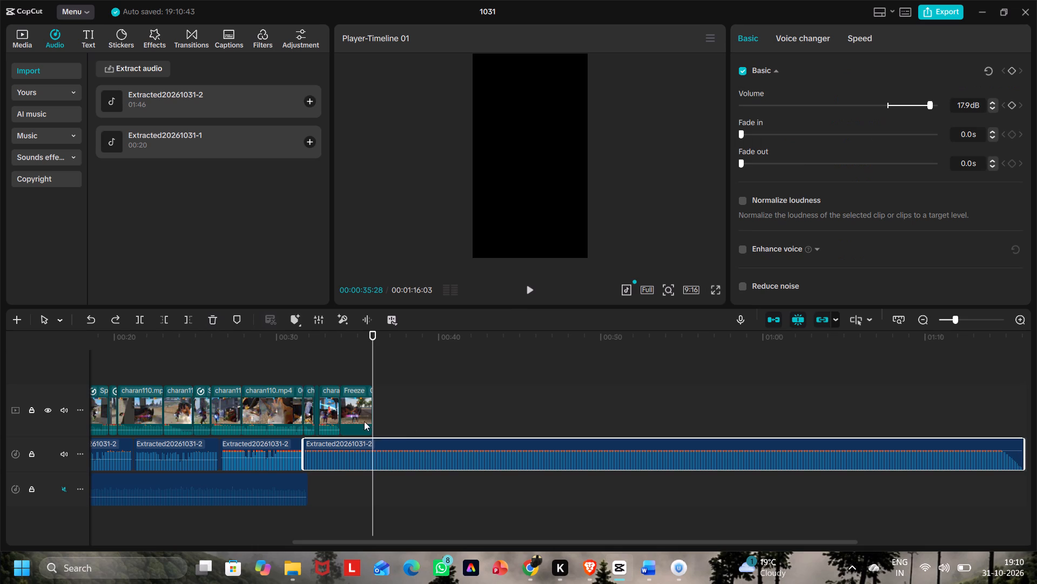
pyautogui.click(144, 320)
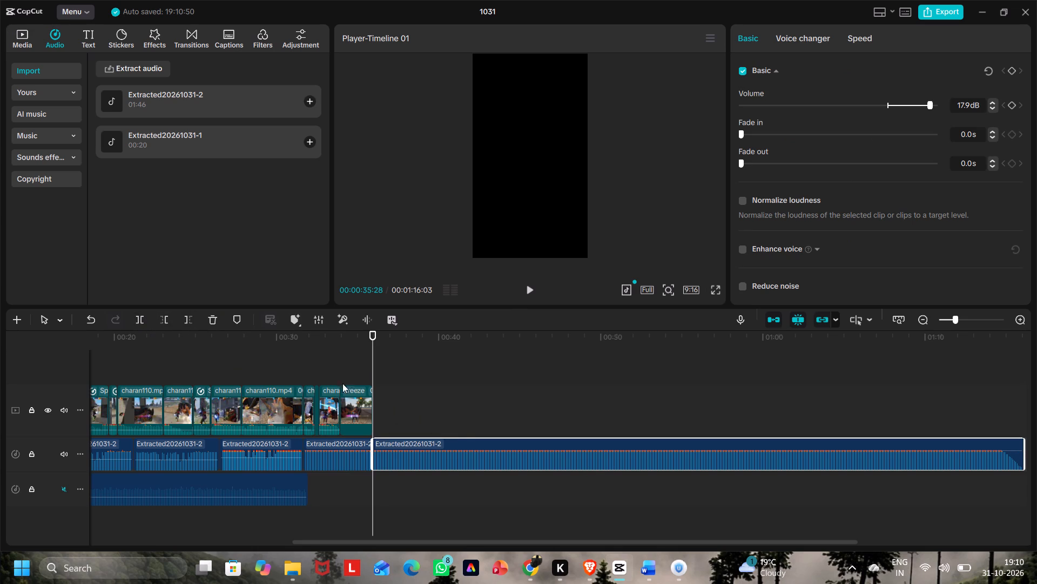
pyautogui.click(215, 317)
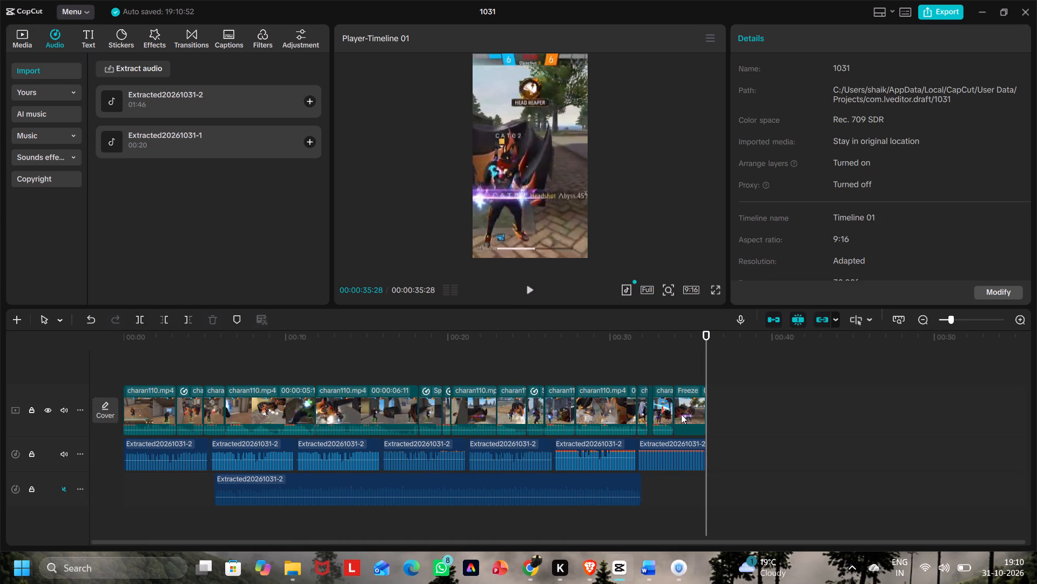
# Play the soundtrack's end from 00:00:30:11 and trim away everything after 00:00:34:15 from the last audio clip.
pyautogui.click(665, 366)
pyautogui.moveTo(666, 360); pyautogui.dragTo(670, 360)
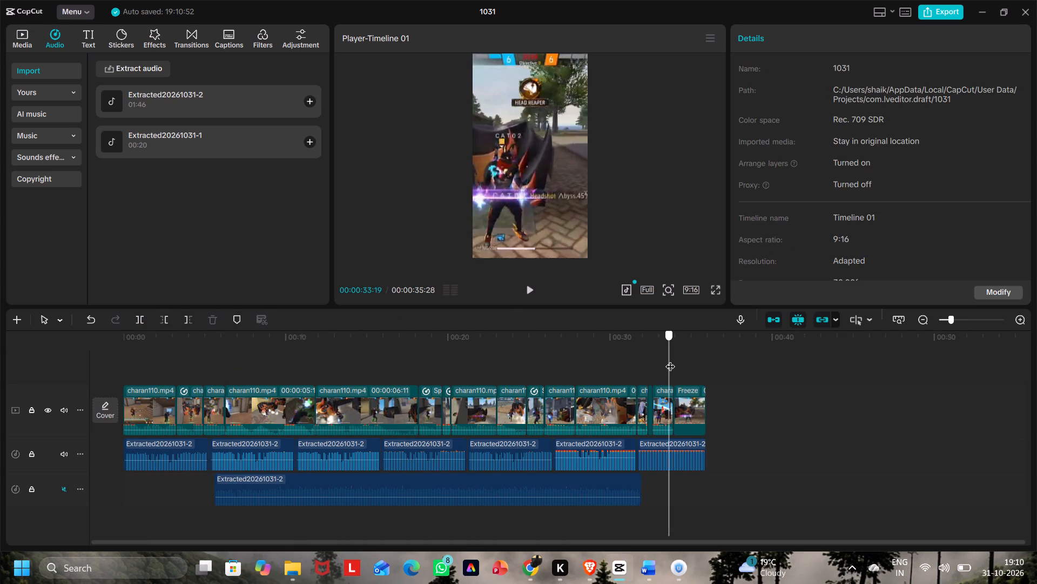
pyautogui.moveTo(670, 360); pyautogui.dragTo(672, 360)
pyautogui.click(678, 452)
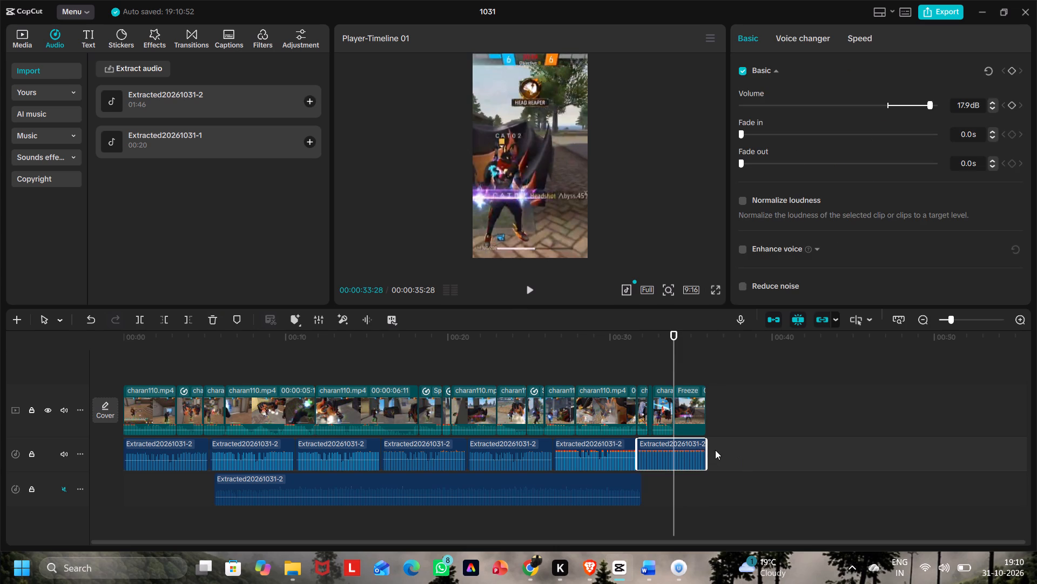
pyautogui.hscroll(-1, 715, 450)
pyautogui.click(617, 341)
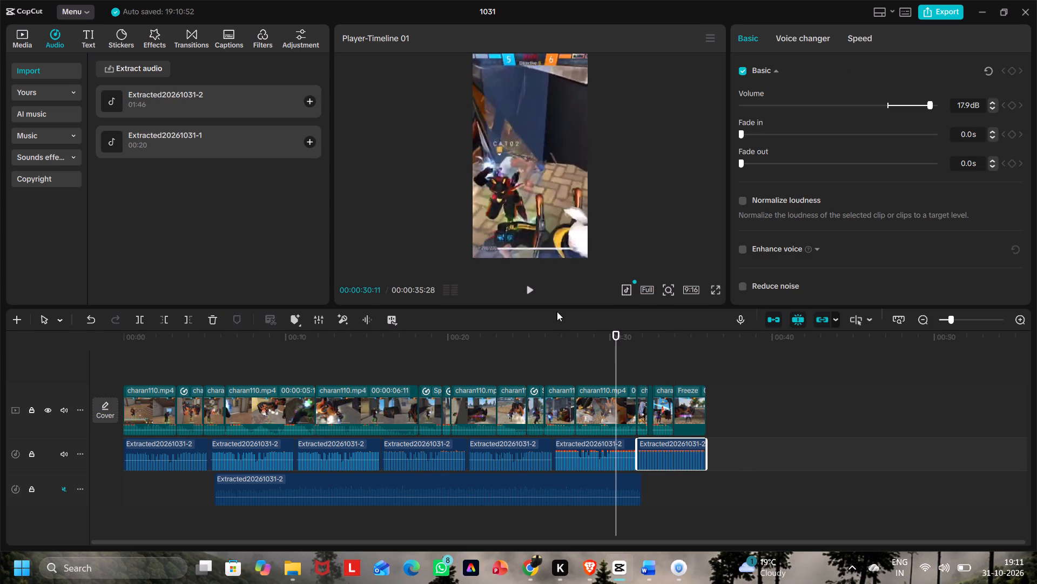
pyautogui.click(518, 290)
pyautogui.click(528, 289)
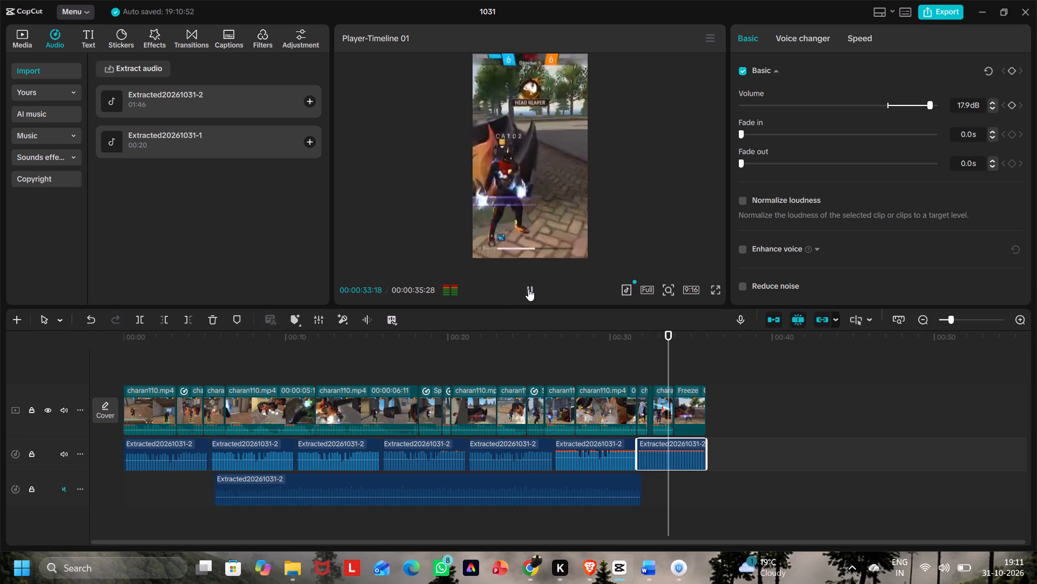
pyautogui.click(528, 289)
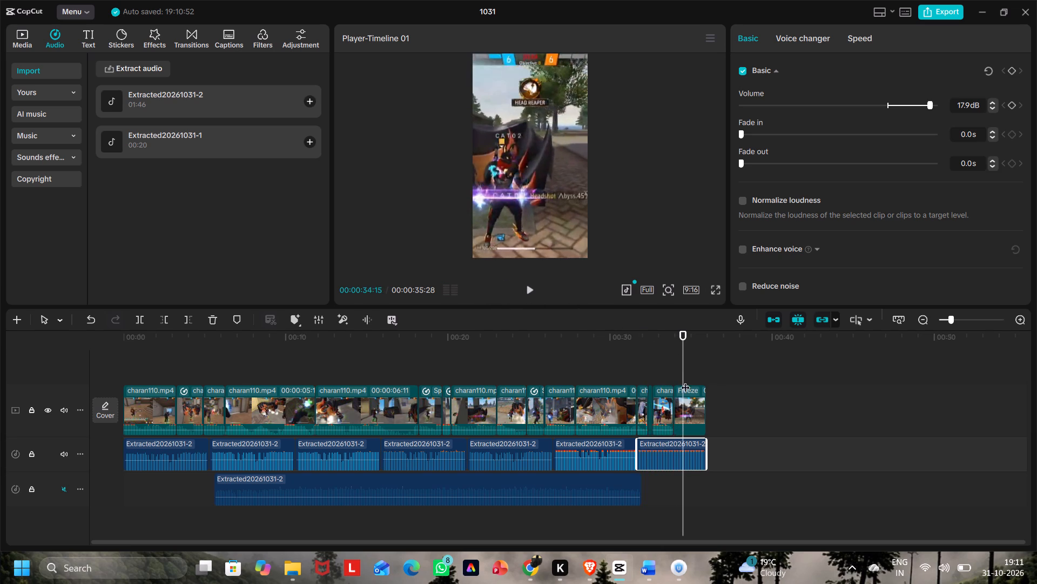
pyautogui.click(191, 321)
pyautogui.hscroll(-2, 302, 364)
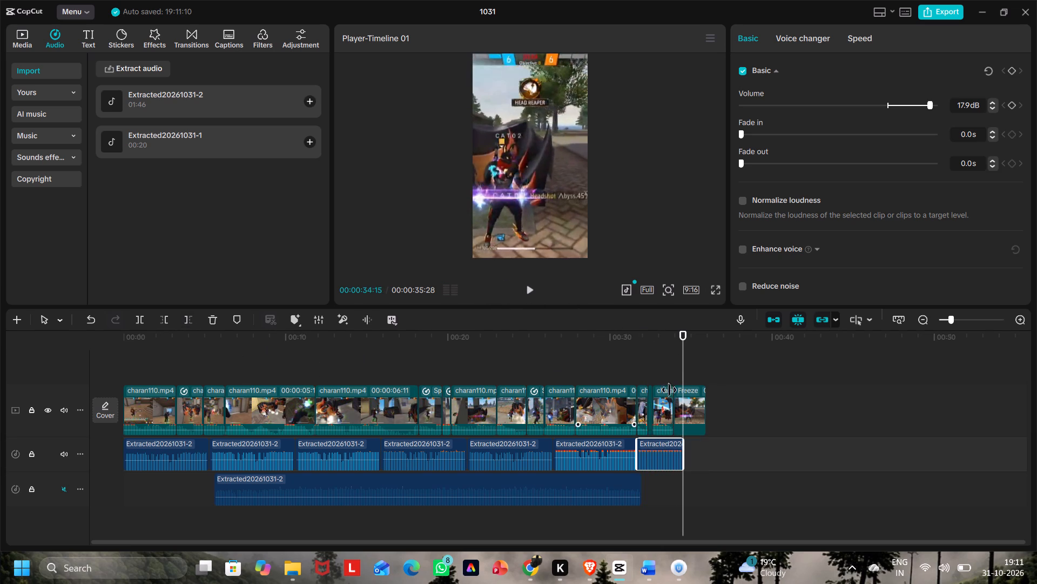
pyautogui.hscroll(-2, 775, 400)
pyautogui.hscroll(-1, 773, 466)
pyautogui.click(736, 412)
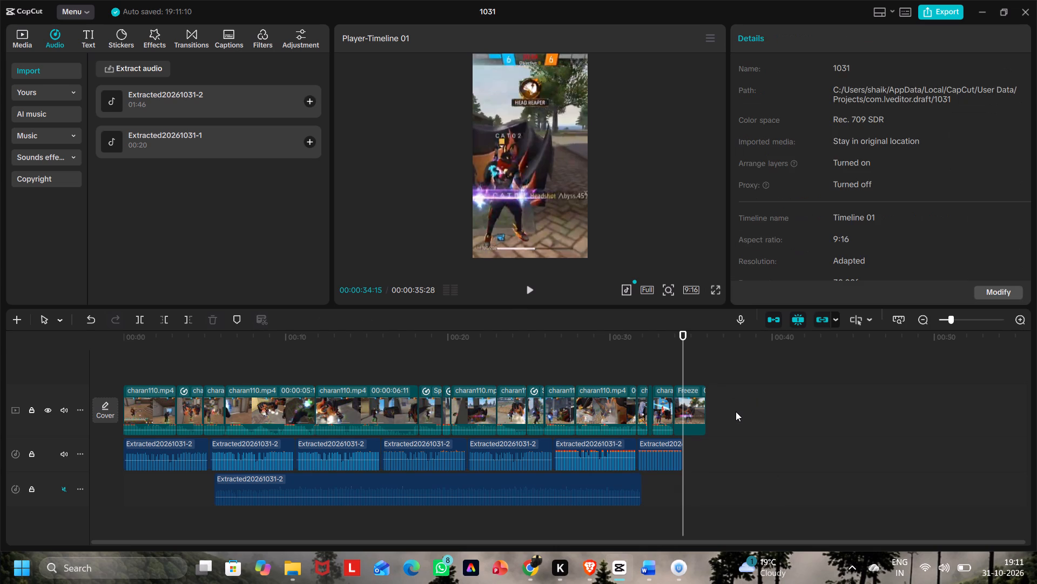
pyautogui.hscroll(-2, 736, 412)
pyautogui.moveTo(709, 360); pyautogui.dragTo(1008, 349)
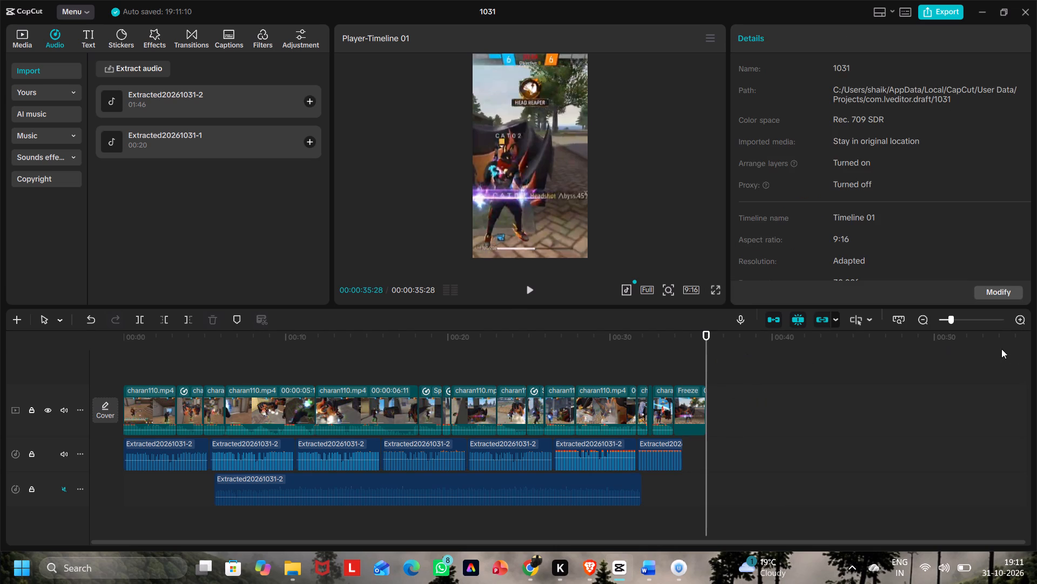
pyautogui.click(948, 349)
# Undo the last clip's end trim and the deletion of the trailing audio, keeping the split at 00:00:35:28.
pyautogui.click(91, 316)
pyautogui.click(91, 316)
pyautogui.click(91, 316)
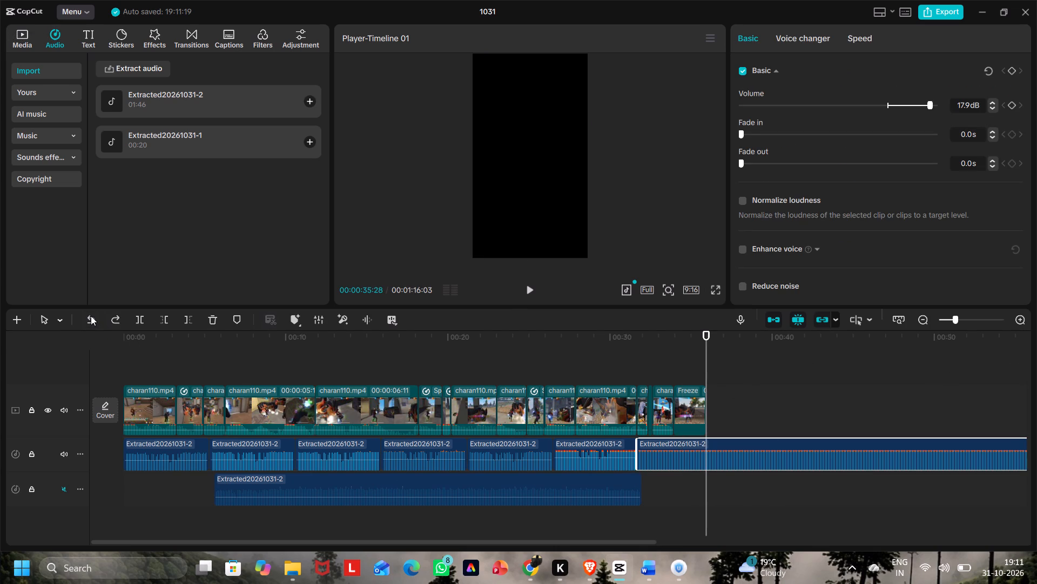
pyautogui.hscroll(-1, 370, 368)
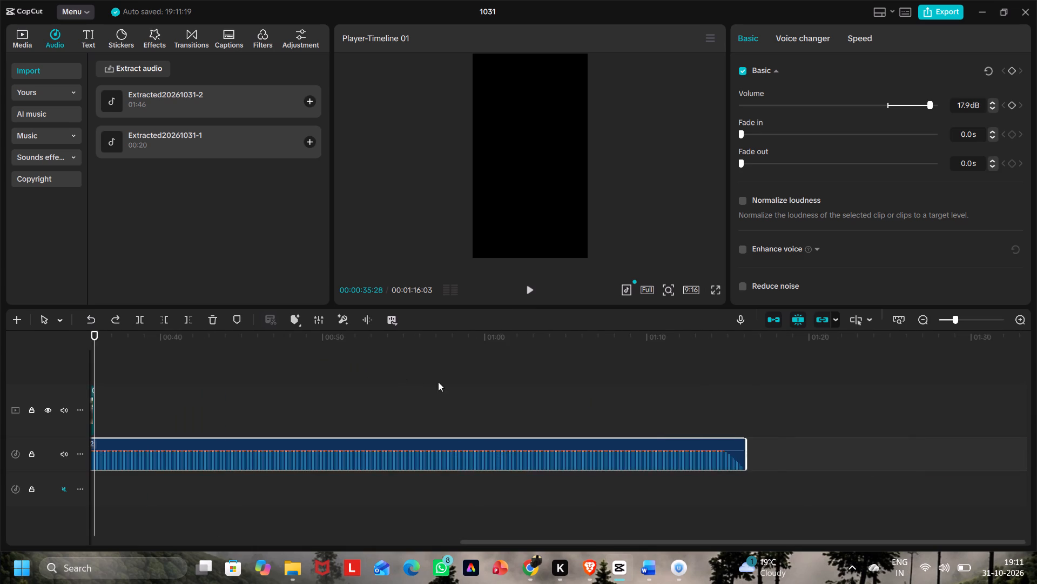
pyautogui.hscroll(-1, 438, 382)
pyautogui.click(116, 318)
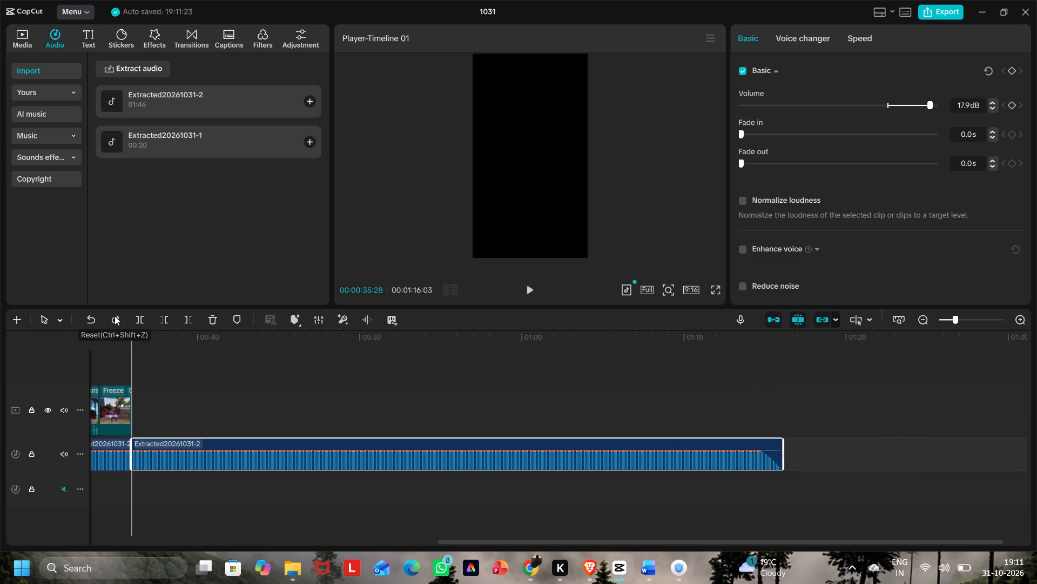
pyautogui.click(115, 316)
pyautogui.click(93, 317)
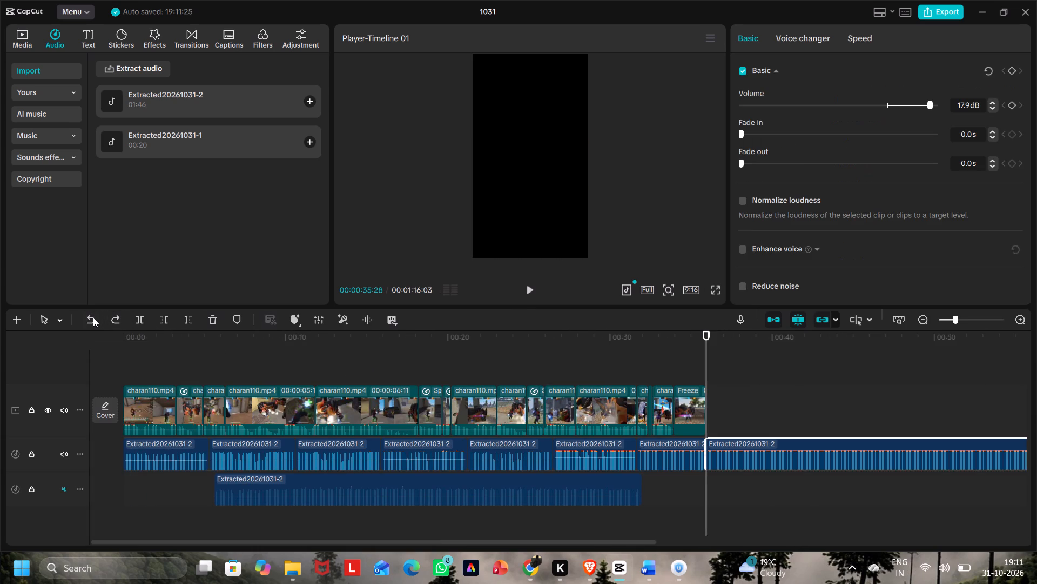
# Listen to the trailing audio clip's ending from 00:01:06:18 and again from 00:01:07:27, pausing at 00:01:13:03.
pyautogui.hscroll(-2, 93, 319)
pyautogui.hscroll(-1, 504, 354)
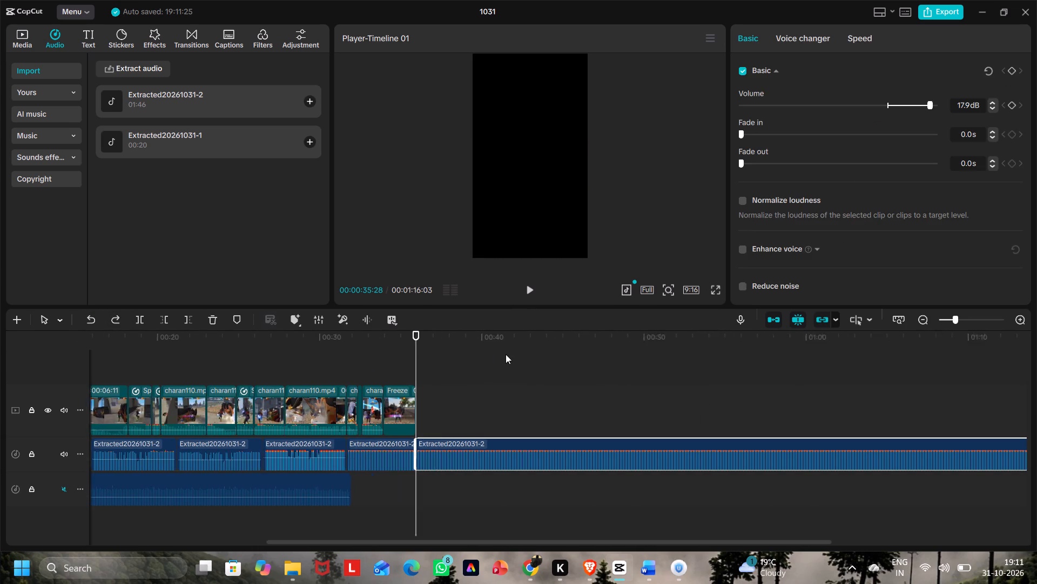
pyautogui.hscroll(-1, 506, 354)
pyautogui.click(832, 350)
pyautogui.click(723, 354)
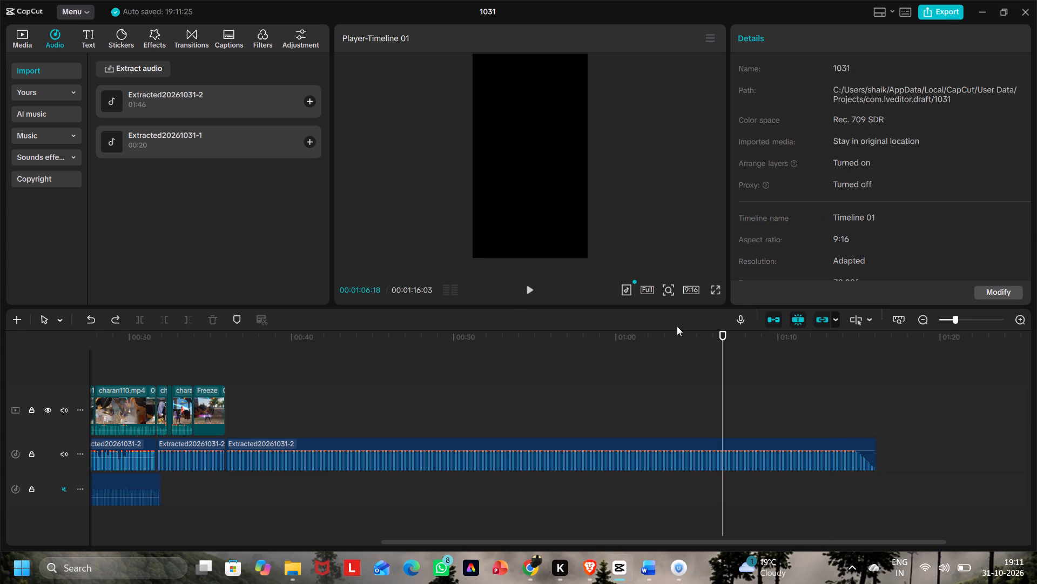
pyautogui.click(533, 288)
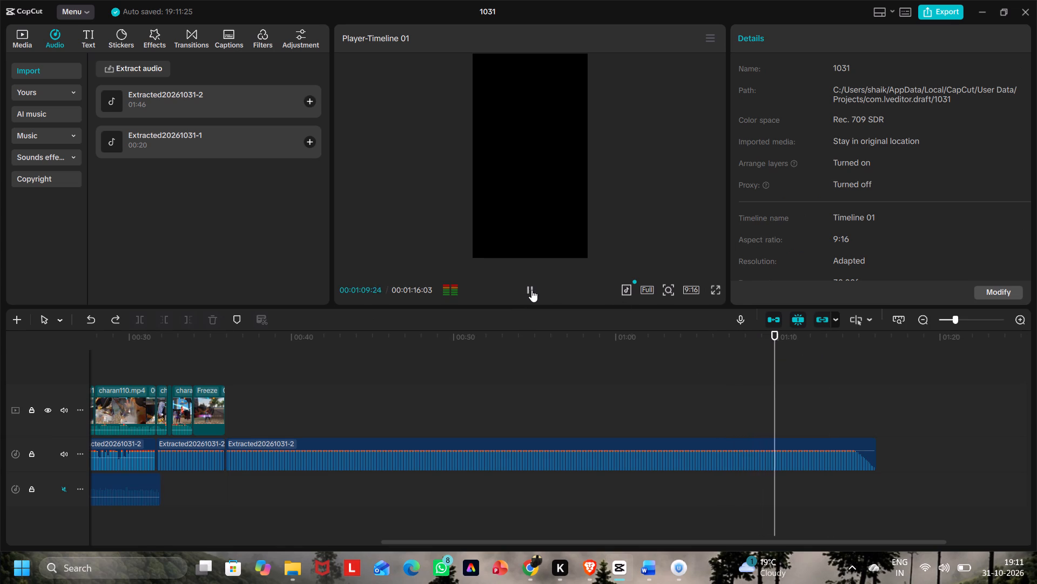
pyautogui.click(744, 427)
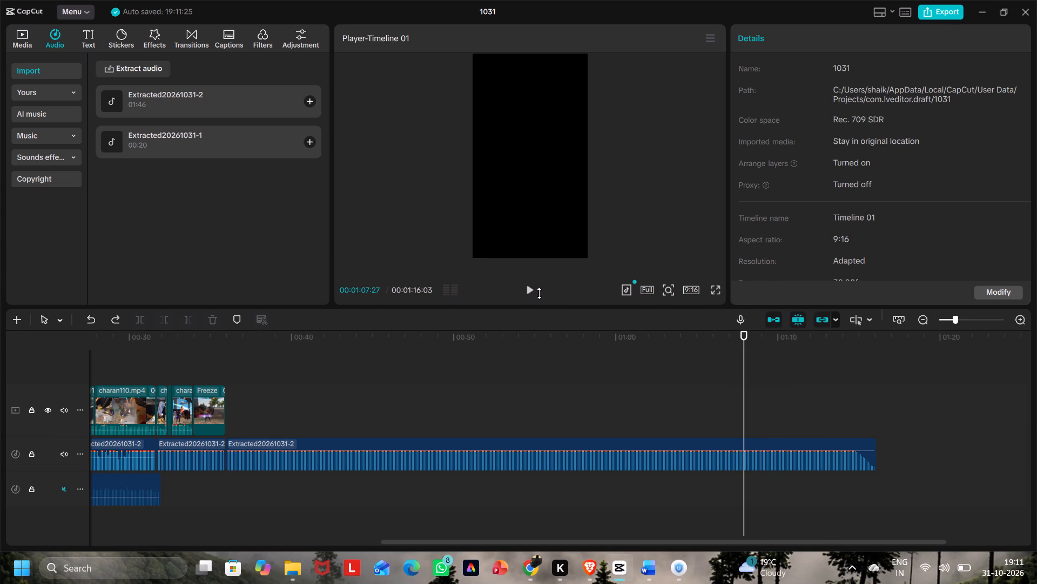
pyautogui.click(537, 293)
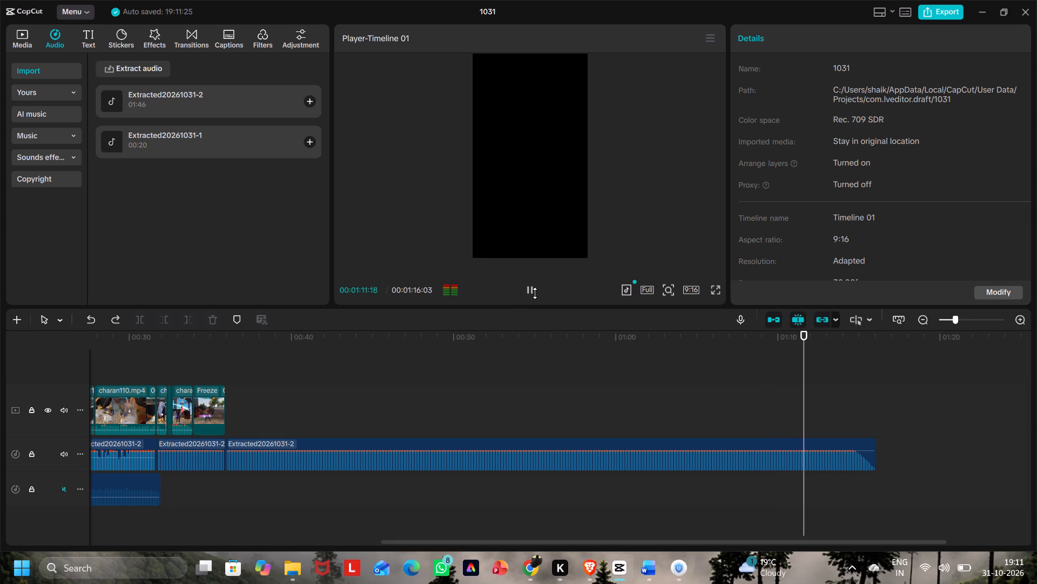
pyautogui.click(535, 293)
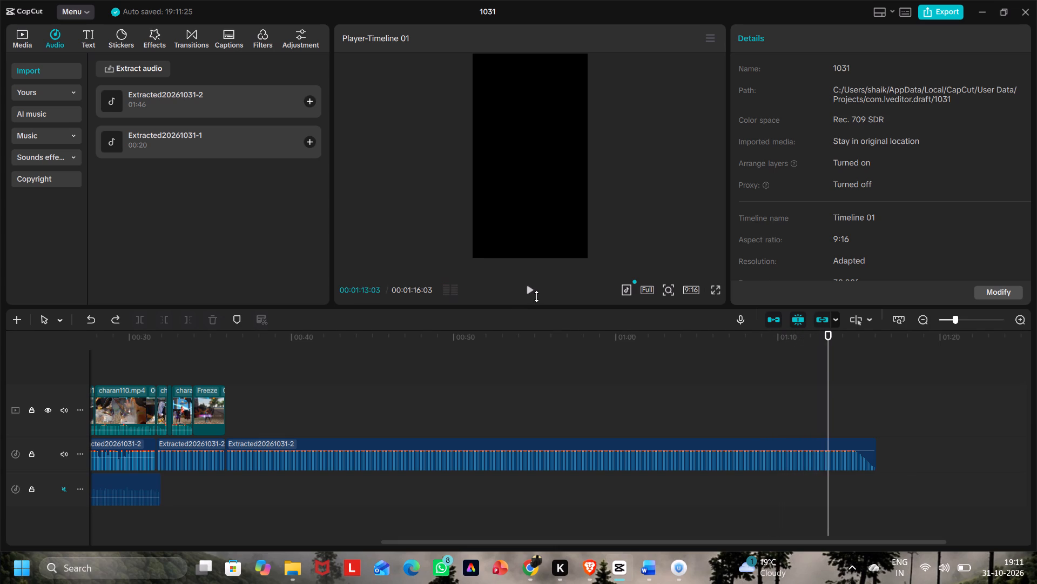
# Split the trailing audio clip at 00:01:12:25 and delete the part before it, keeping only the fading ending.
pyautogui.click(826, 372)
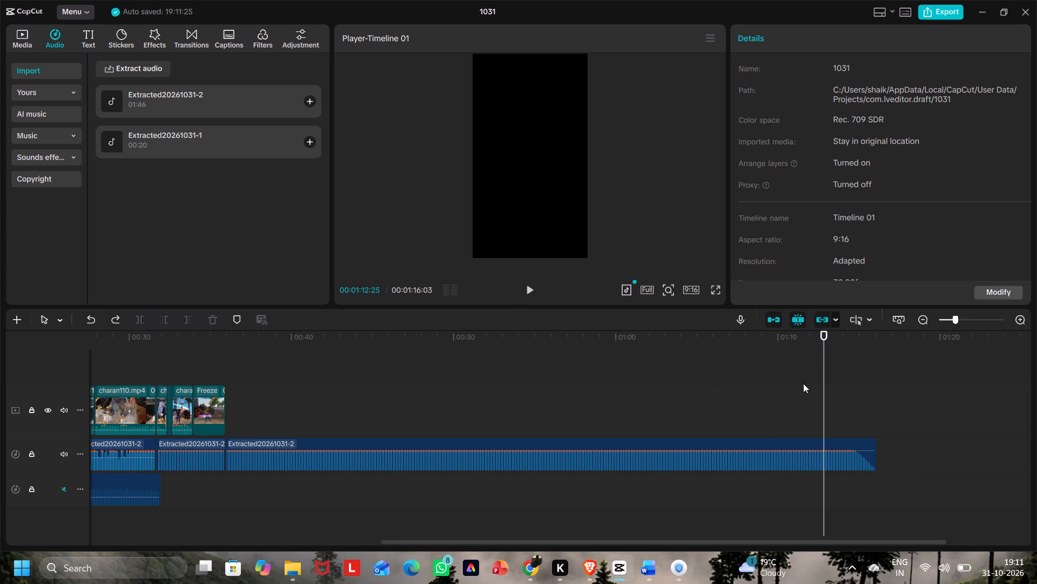
pyautogui.click(809, 457)
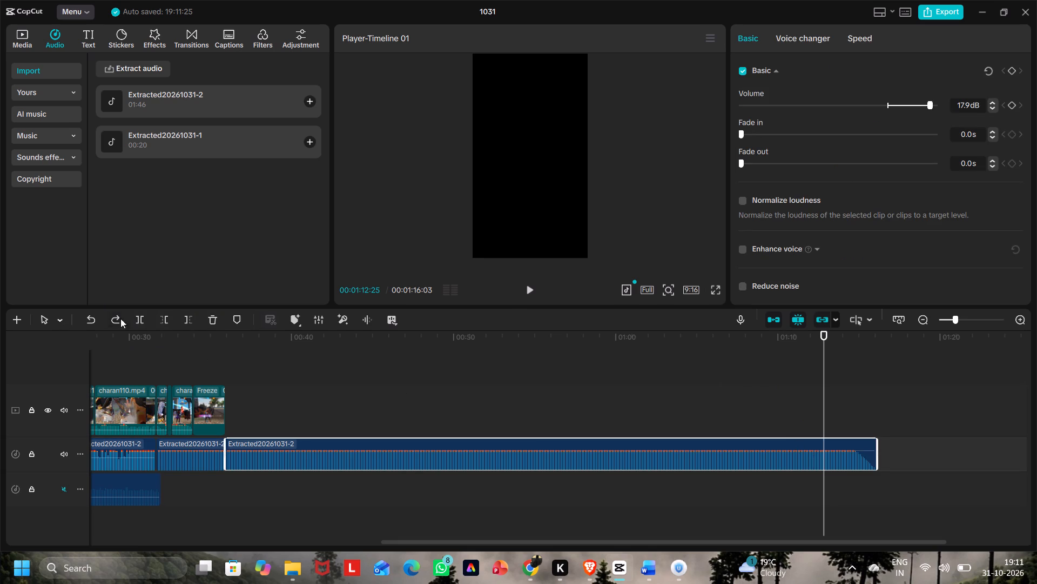
pyautogui.click(139, 317)
pyautogui.click(549, 442)
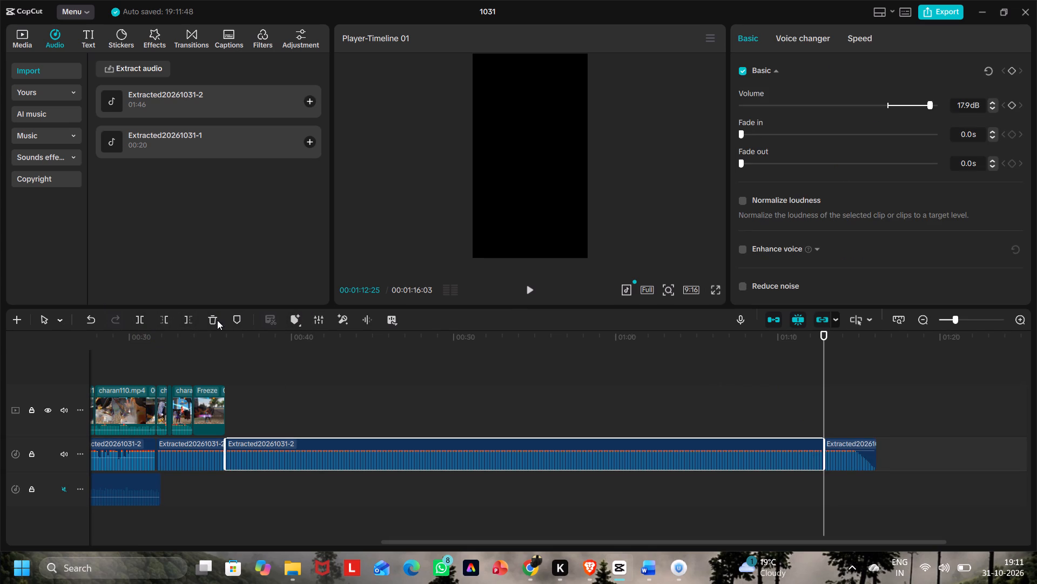
pyautogui.click(217, 320)
# Move the short audio ending clip back along its track to start at about 00:00:38:06.
pyautogui.moveTo(853, 457); pyautogui.dragTo(576, 471)
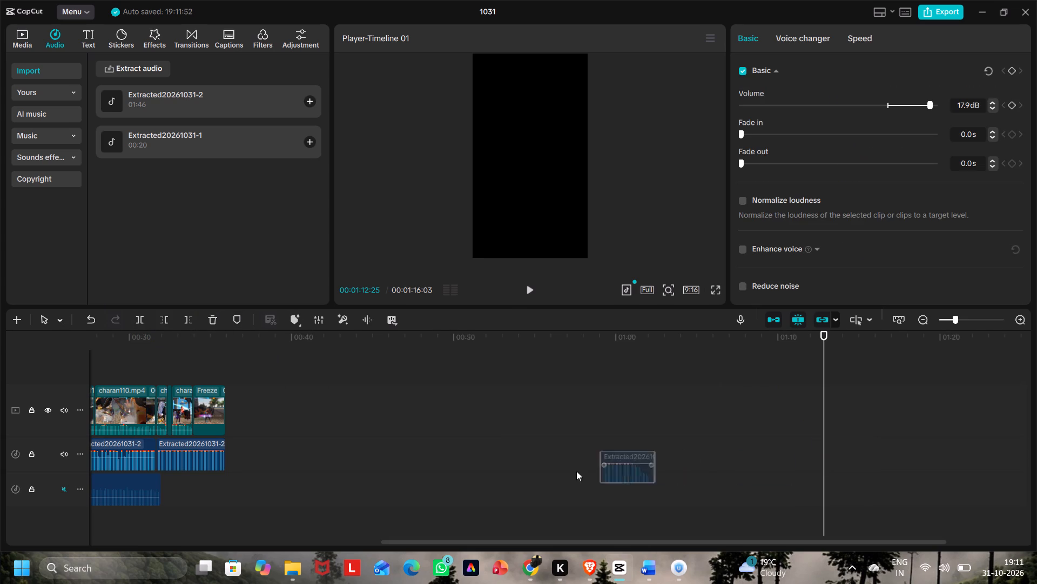
pyautogui.moveTo(576, 471); pyautogui.dragTo(293, 463)
# Play the soundtrack from about 00:00:30 and shorten the last looped audio clip so it ends at about 00:00:35.
pyautogui.click(617, 448)
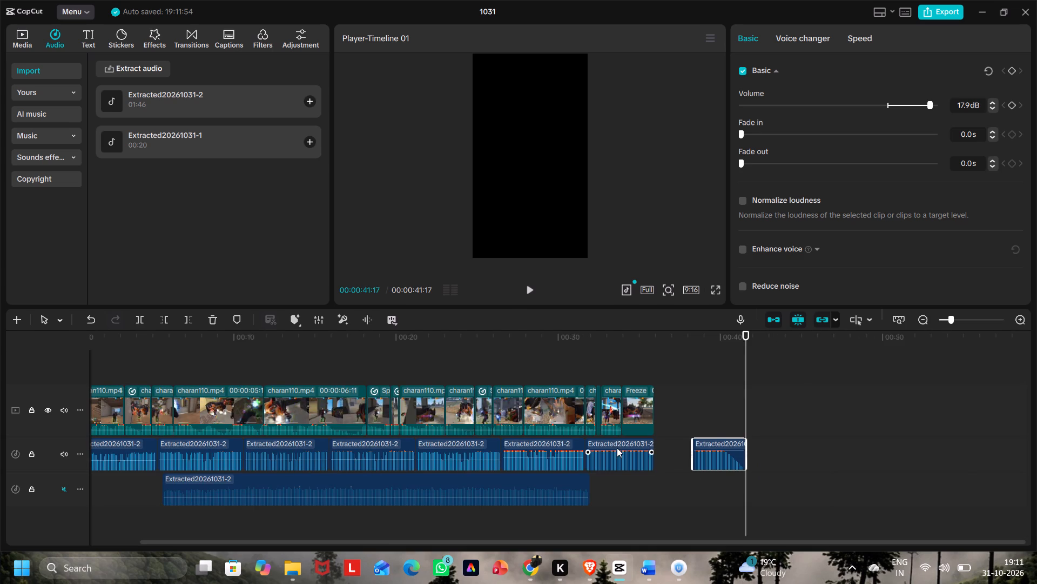
pyautogui.click(560, 338)
pyautogui.click(533, 288)
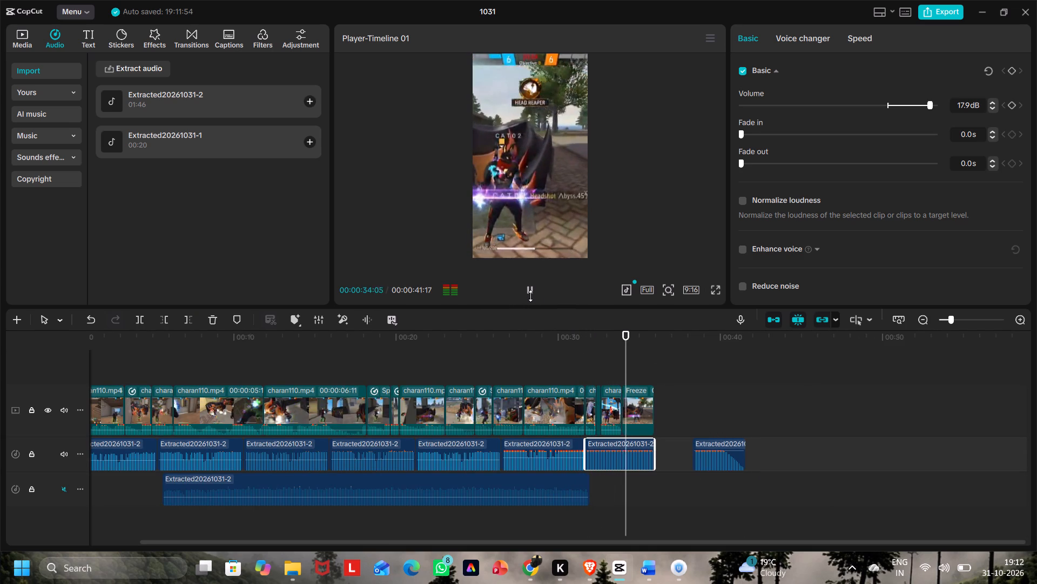
pyautogui.click(639, 404)
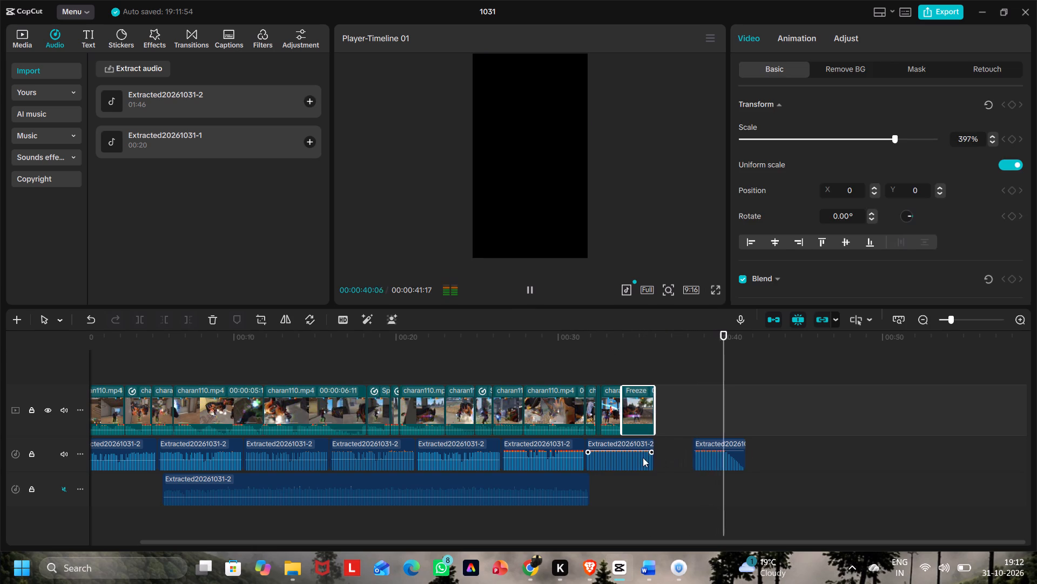
pyautogui.click(639, 457)
pyautogui.moveTo(655, 457); pyautogui.dragTo(634, 461)
# Move the audio ending clip directly against the end of the shortened last looped clip.
pyautogui.moveTo(707, 452); pyautogui.dragTo(703, 452)
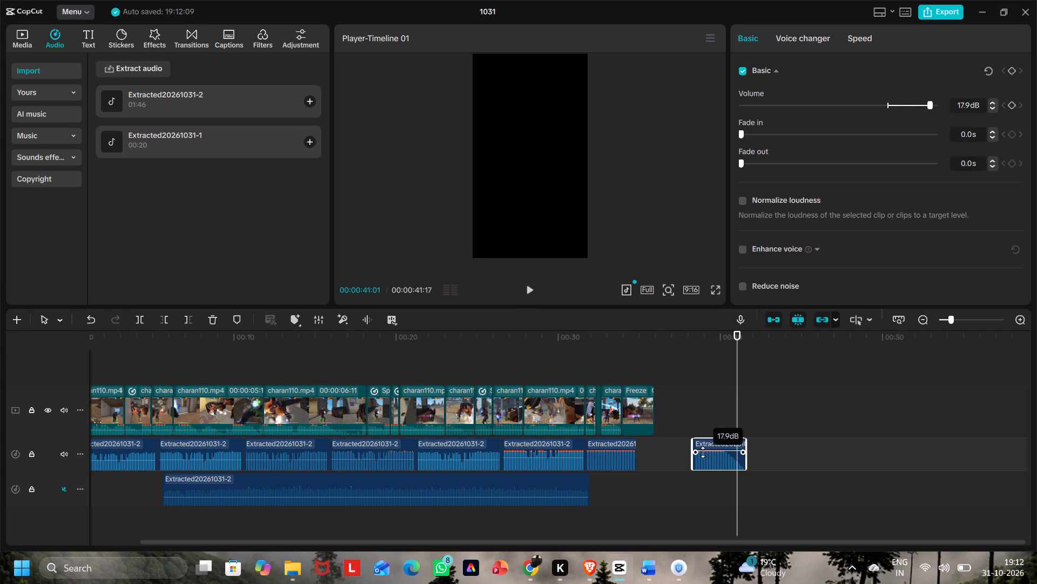
pyautogui.moveTo(703, 452); pyautogui.dragTo(648, 453)
pyautogui.moveTo(713, 460); pyautogui.dragTo(655, 459)
# Play the timeline from 00:00:25:20 to check the transition into the audio ending.
pyautogui.click(540, 355)
pyautogui.click(529, 288)
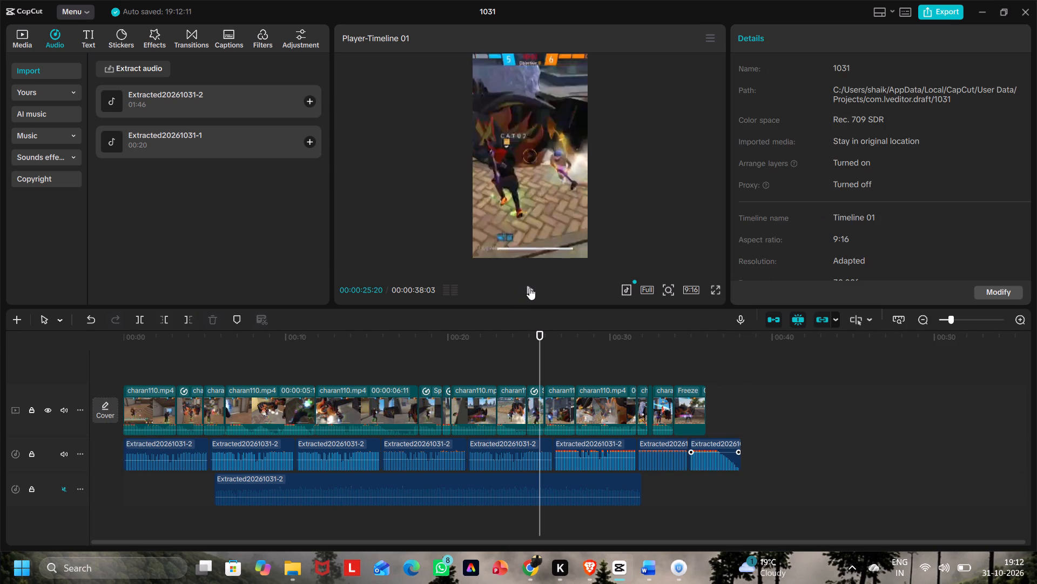
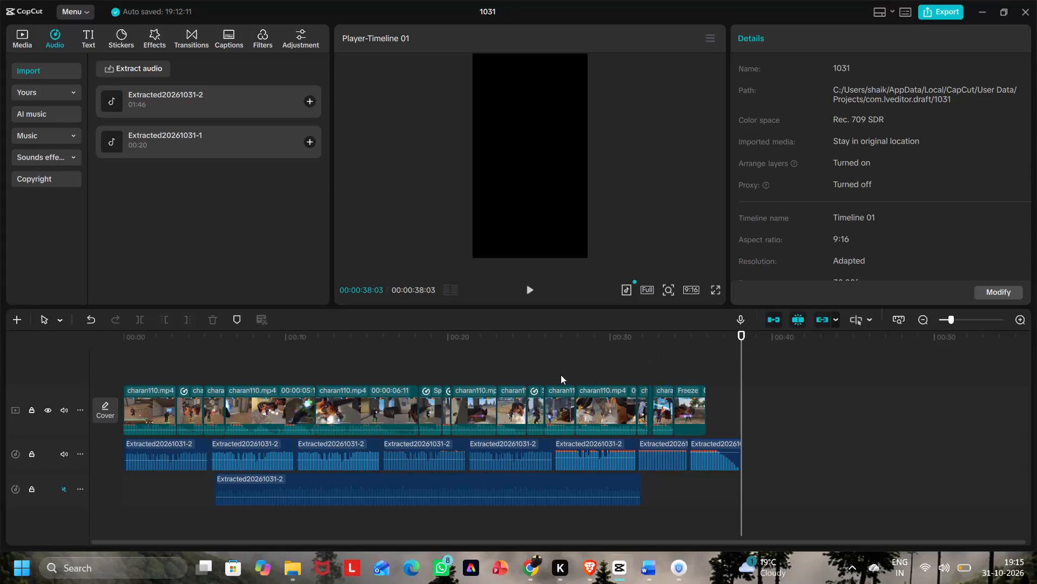
# Play the timeline from 00:00:31:00 to check the transition into the audio ending clip.
pyautogui.click(626, 363)
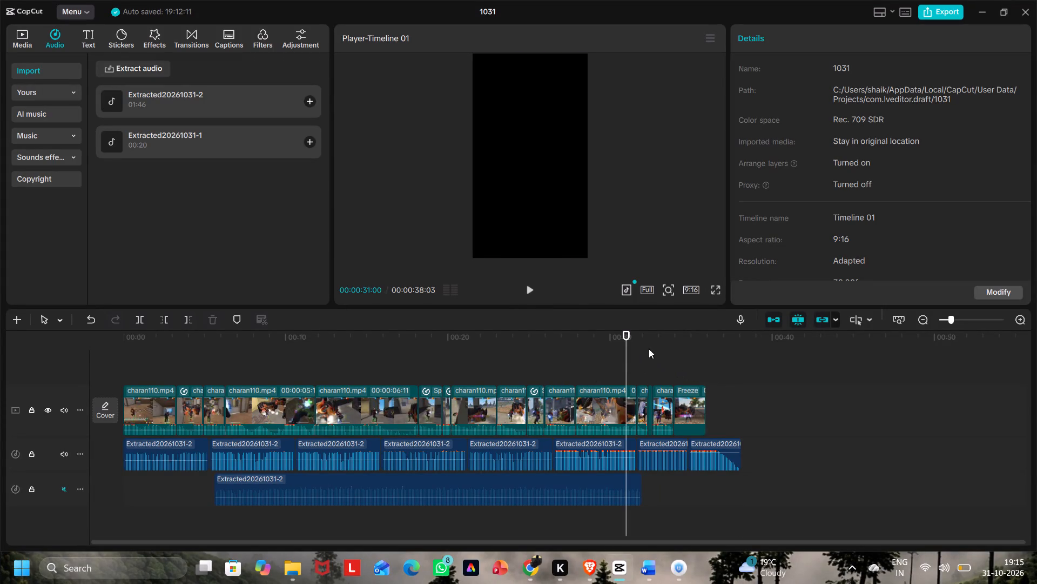
pyautogui.click(530, 292)
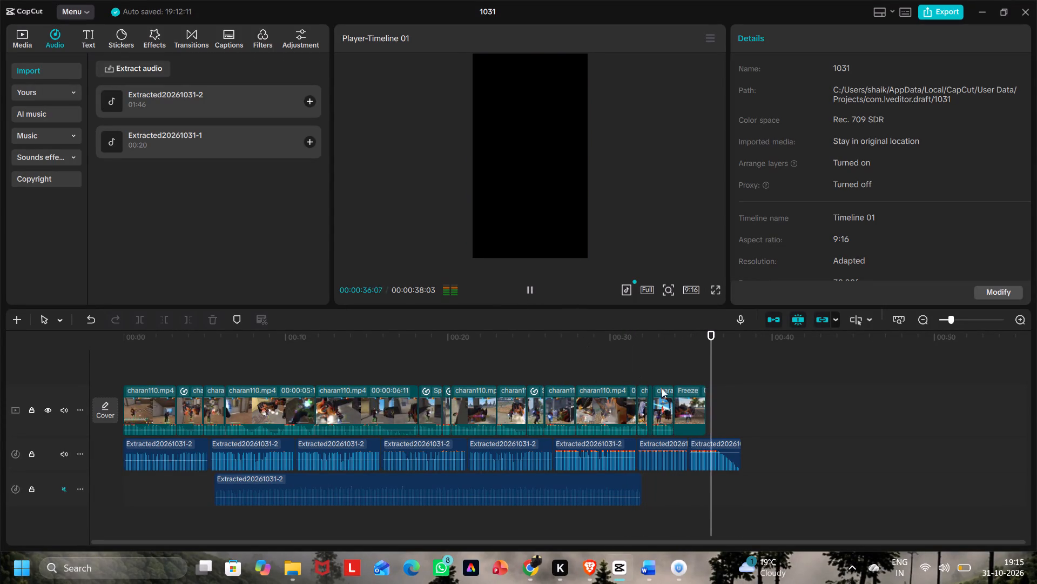
# Trim the start of the audio ending clip to about 00:00:36 and extend the last looped audio clip to meet it.
pyautogui.moveTo(690, 461); pyautogui.dragTo(696, 461)
pyautogui.click(702, 461)
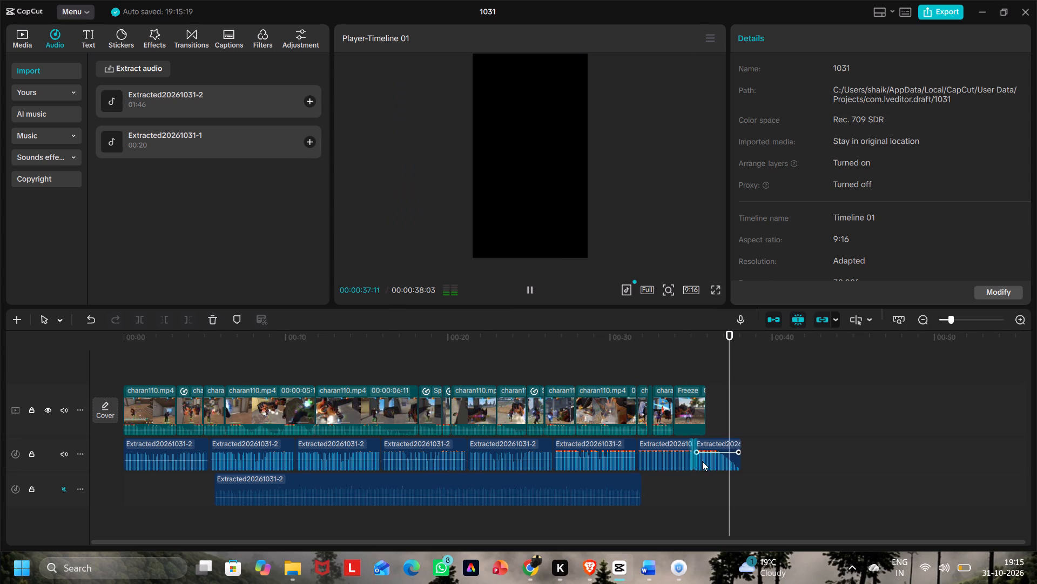
pyautogui.moveTo(694, 461); pyautogui.dragTo(706, 462)
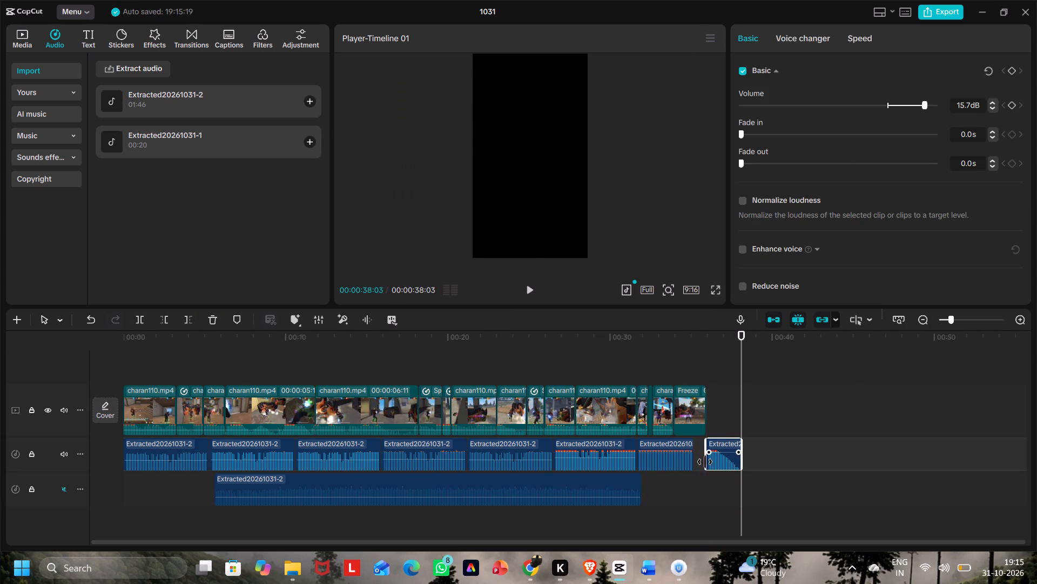
pyautogui.moveTo(692, 462); pyautogui.dragTo(704, 465)
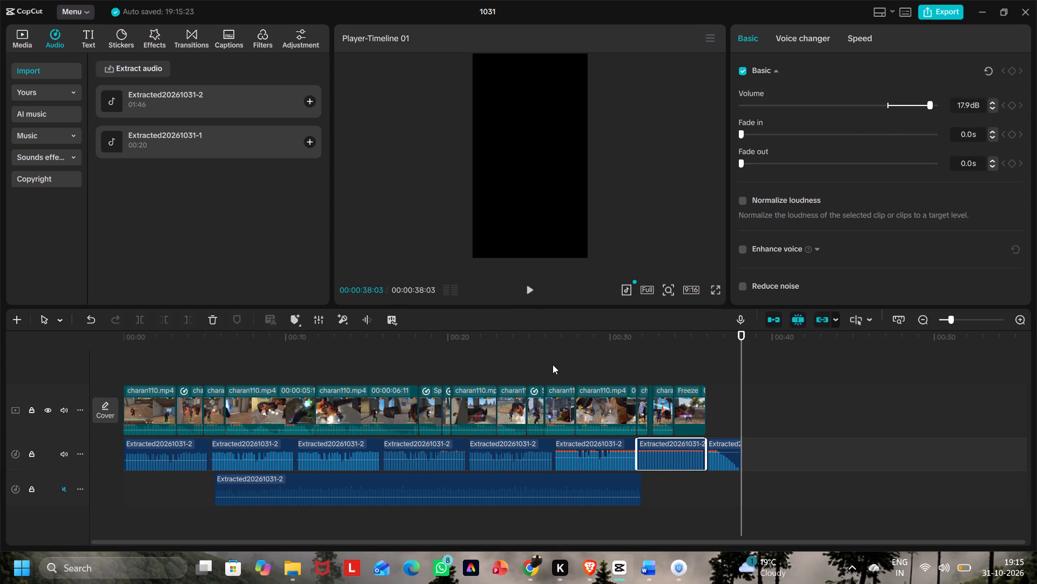
# Play the timeline from about 00:00:26 to check the adjusted join between the last looped clip and the ending.
pyautogui.click(553, 364)
pyautogui.click(524, 285)
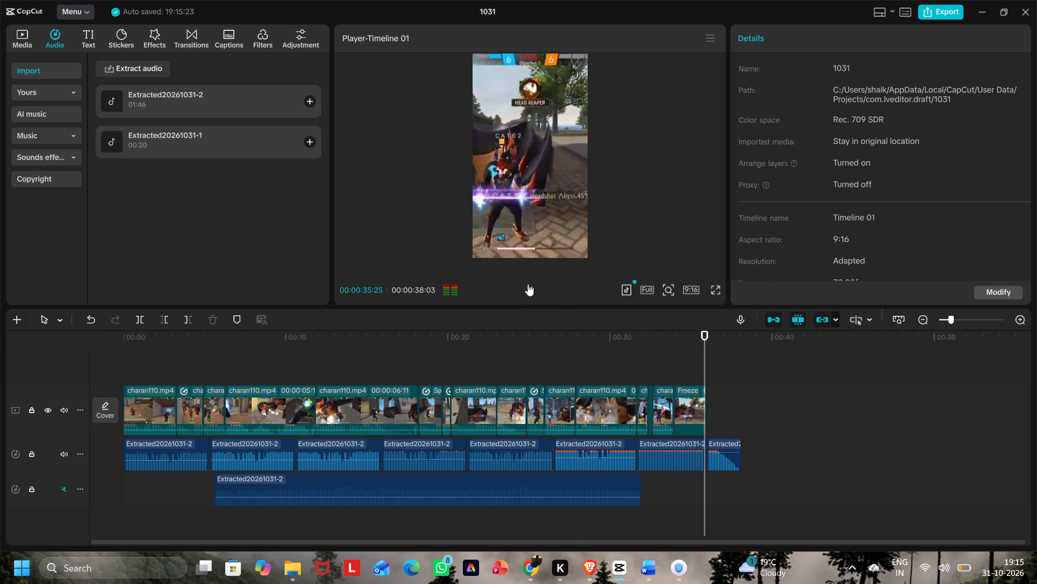
# Set a fade-out of about 1.8 s on the last looped audio clip, leaving its fade-in at 0.0 s.
pyautogui.click(681, 460)
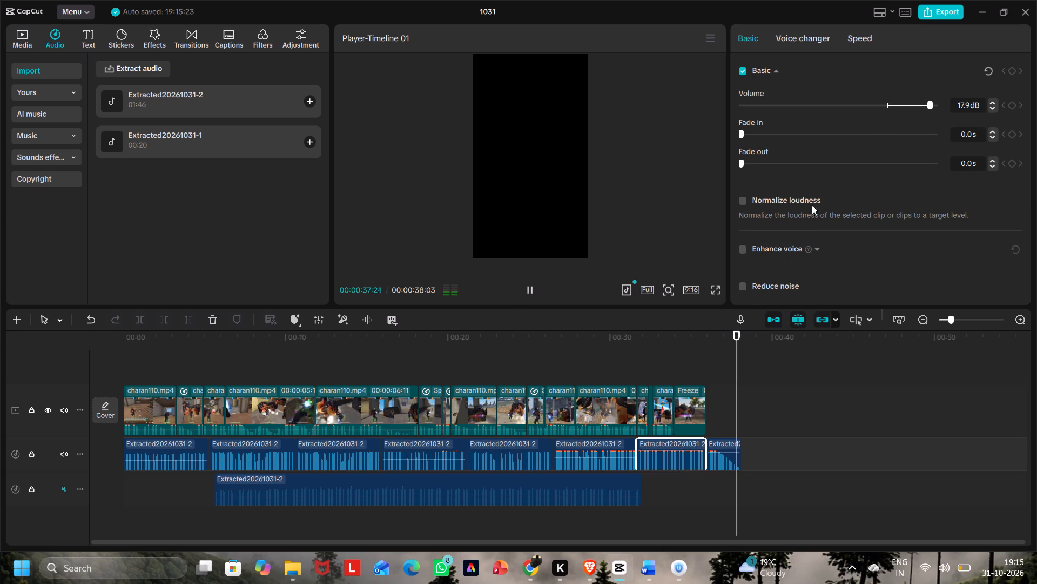
pyautogui.scroll(-4, 814, 196)
pyautogui.scroll(-1, 811, 240)
pyautogui.scroll(4, 810, 233)
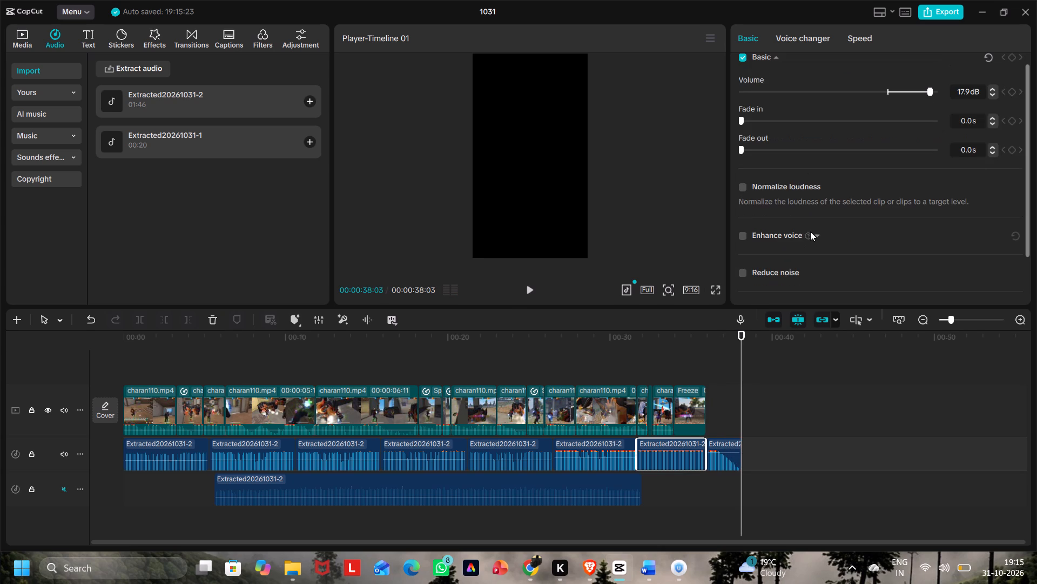
pyautogui.scroll(2, 810, 230)
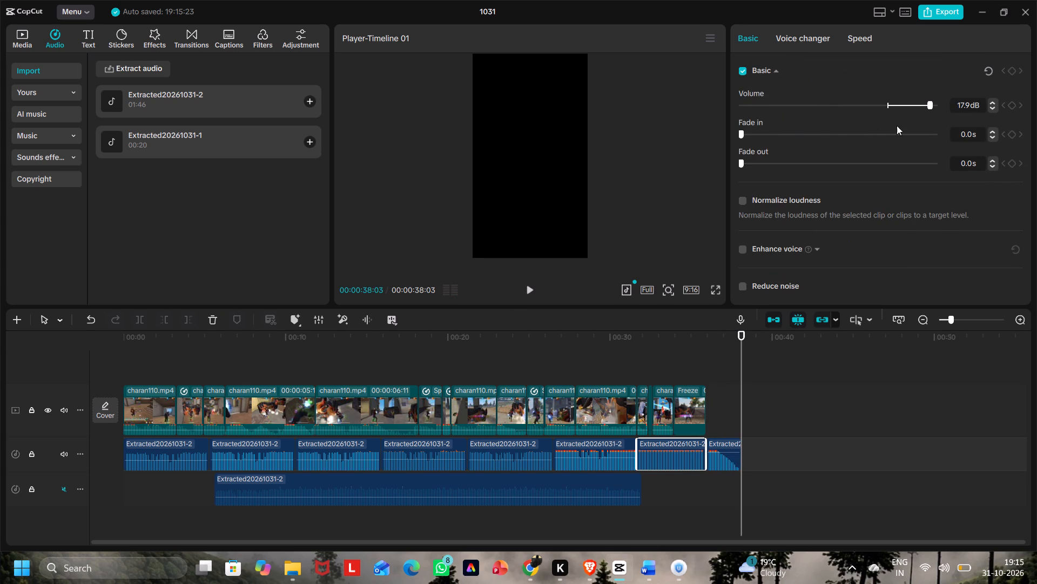
pyautogui.moveTo(743, 134); pyautogui.dragTo(779, 141)
pyautogui.moveTo(779, 141); pyautogui.dragTo(731, 138)
pyautogui.moveTo(741, 163); pyautogui.dragTo(746, 165)
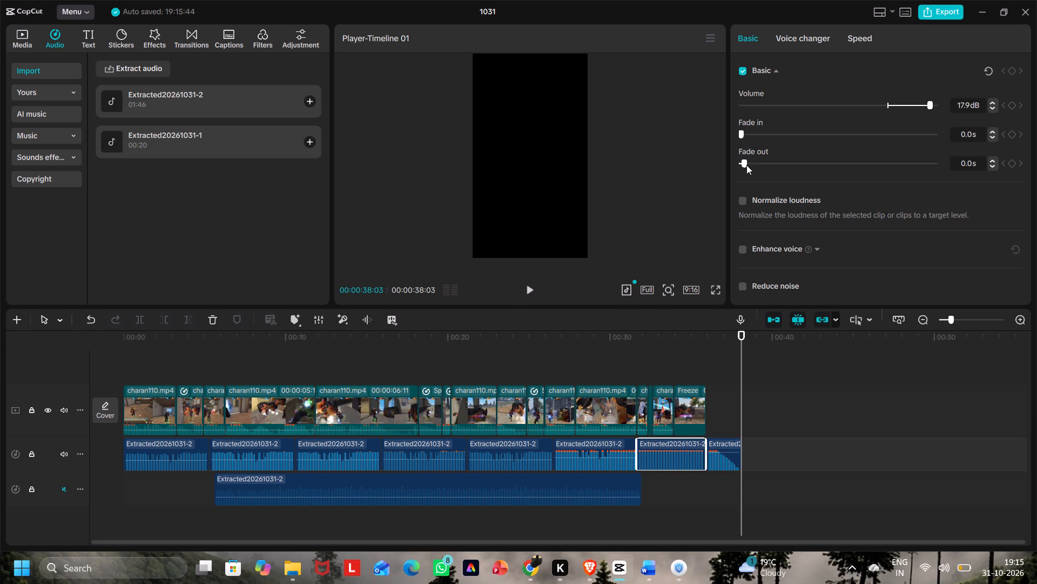
pyautogui.moveTo(746, 165); pyautogui.dragTo(823, 167)
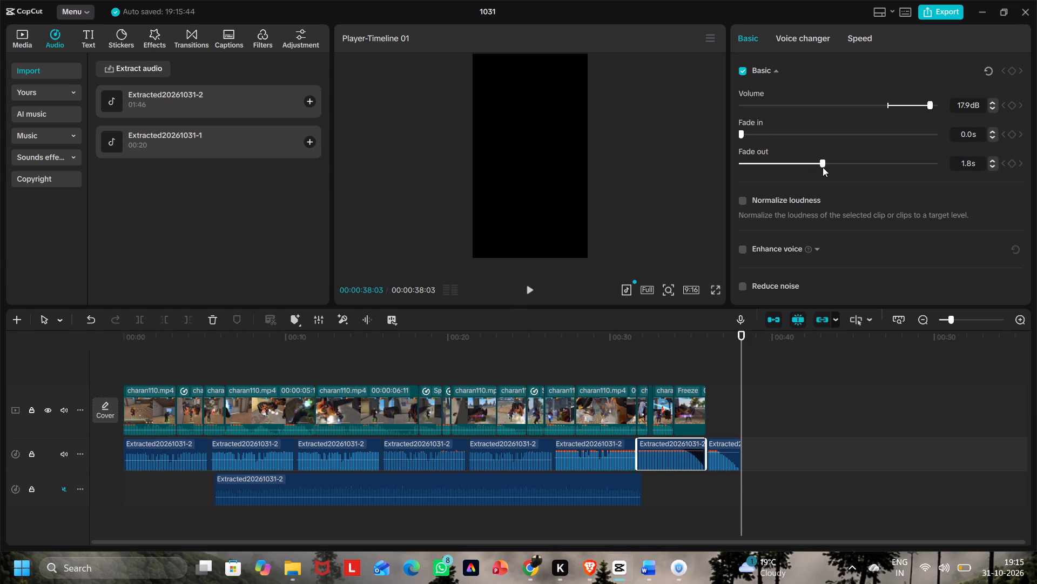
pyautogui.moveTo(823, 167); pyautogui.dragTo(823, 167)
pyautogui.click(495, 350)
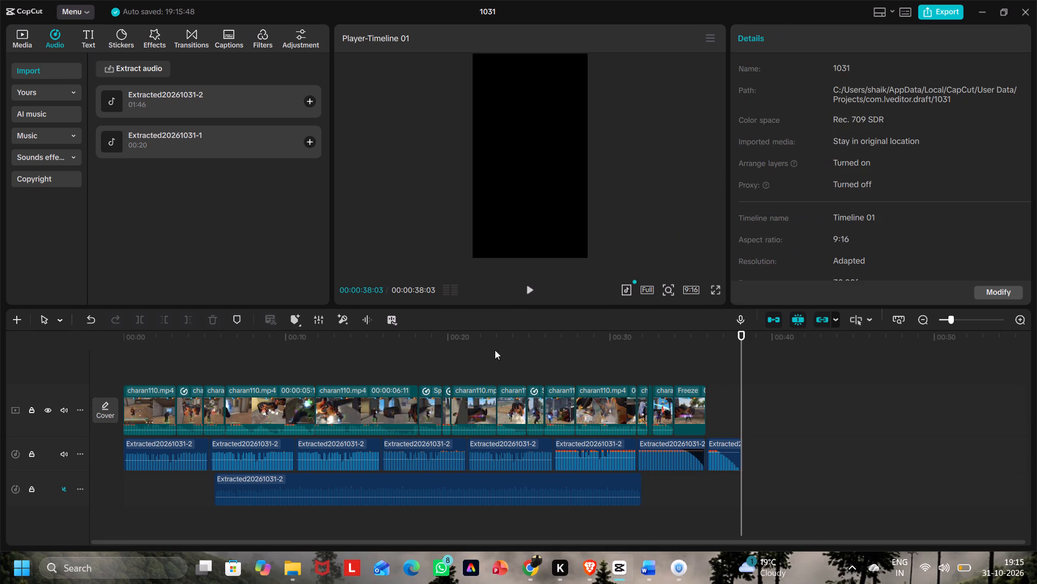
# Play the timeline from about 00:00:28 to check the fade-out at the end of the looped audio.
pyautogui.click(600, 327)
pyautogui.moveTo(580, 346); pyautogui.dragTo(581, 351)
pyautogui.click(528, 296)
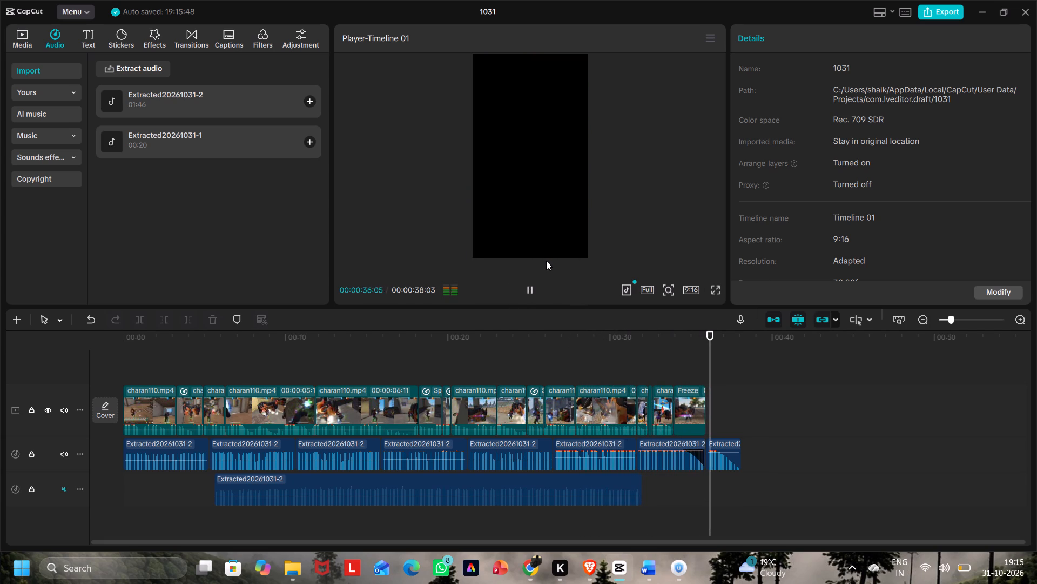
# Delete the short audio ending clip after the last looped clip.
pyautogui.click(729, 453)
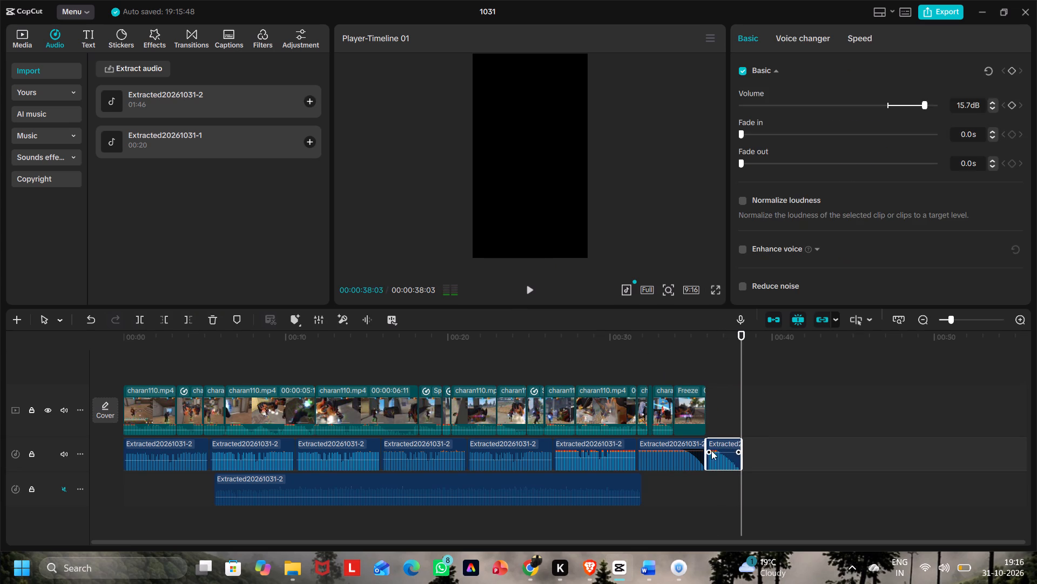
pyautogui.click(213, 324)
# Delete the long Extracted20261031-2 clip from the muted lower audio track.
pyautogui.click(295, 485)
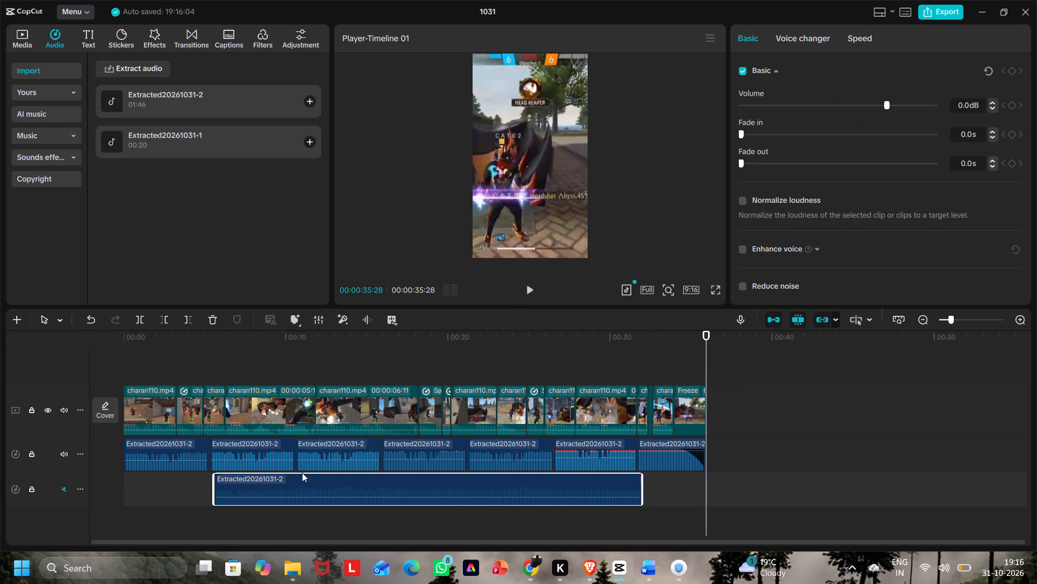
pyautogui.click(214, 317)
# Play the edit from the beginning to review the video with its new soundtrack, and return the playhead to 00:00:00:00.
pyautogui.click(204, 375)
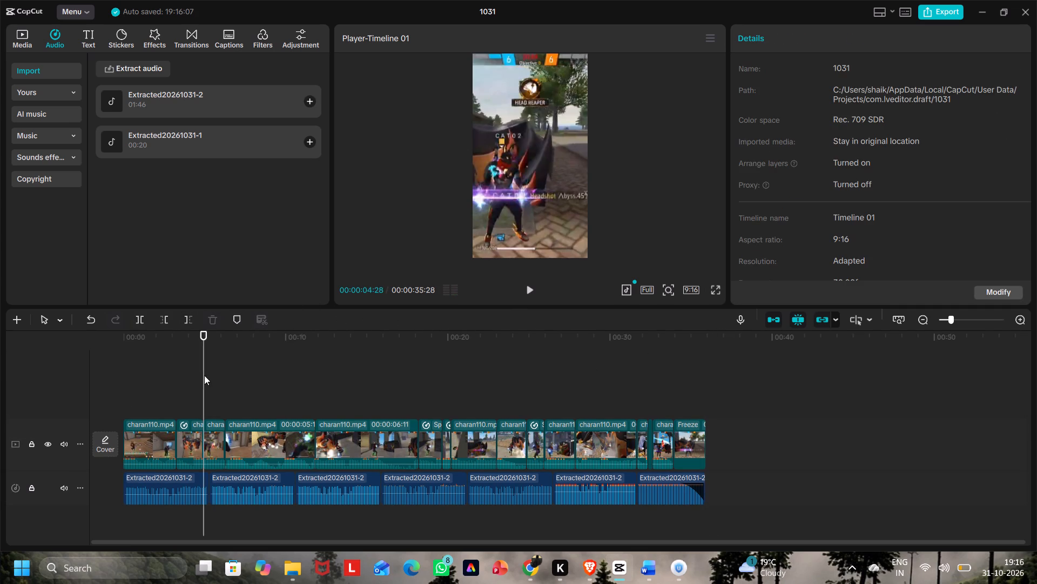
pyautogui.moveTo(204, 375); pyautogui.dragTo(90, 382)
pyautogui.click(526, 286)
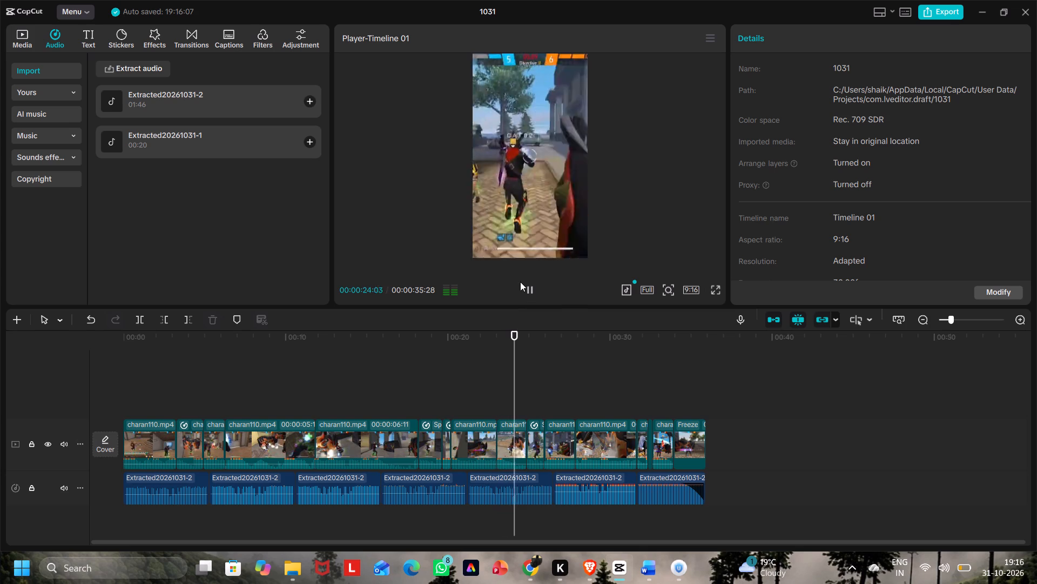
pyautogui.click(528, 287)
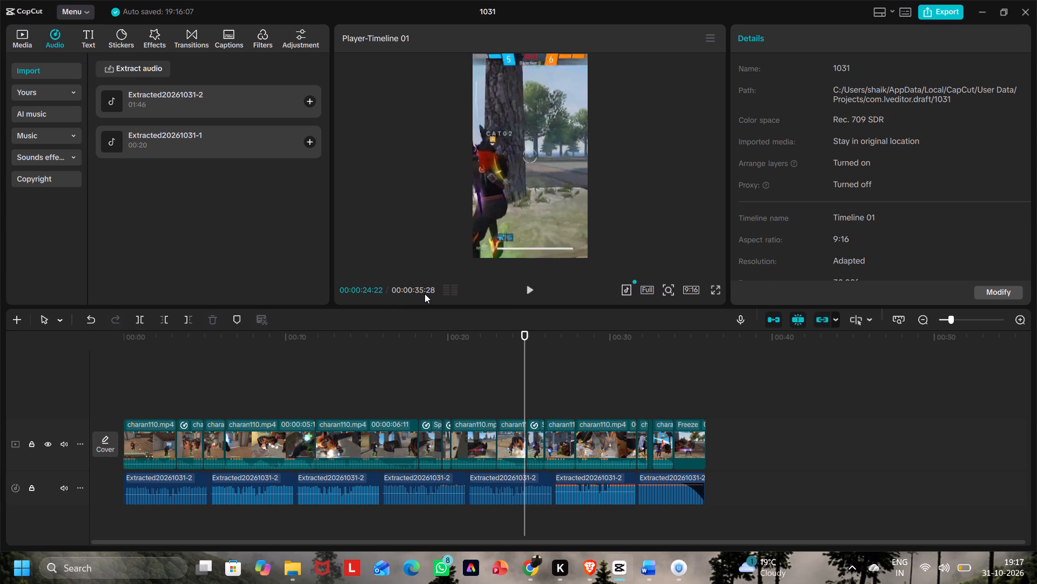
pyautogui.click(464, 364)
pyautogui.moveTo(471, 360); pyautogui.dragTo(0, 363)
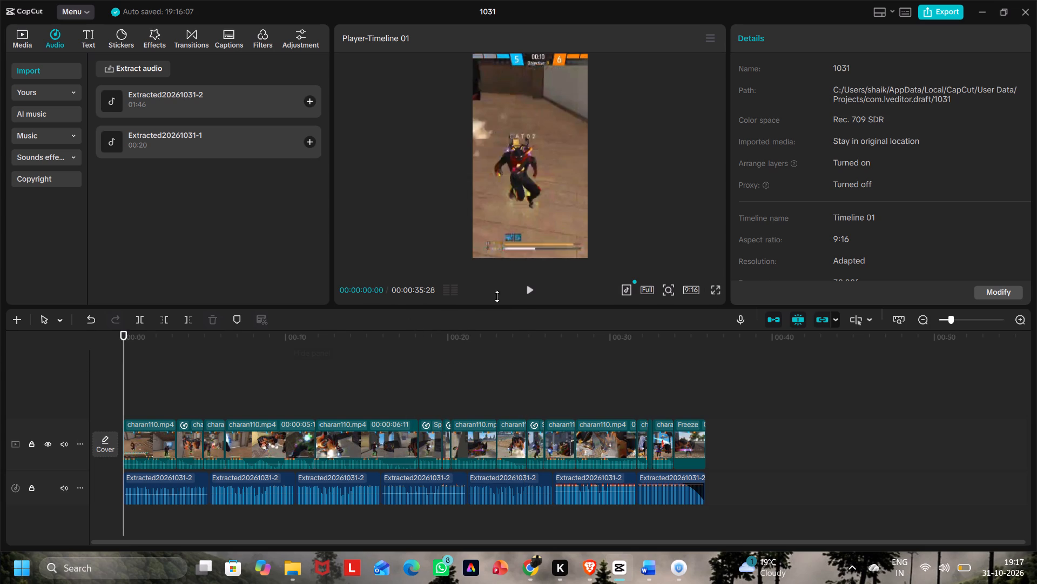
pyautogui.click(529, 286)
pyautogui.click(277, 349)
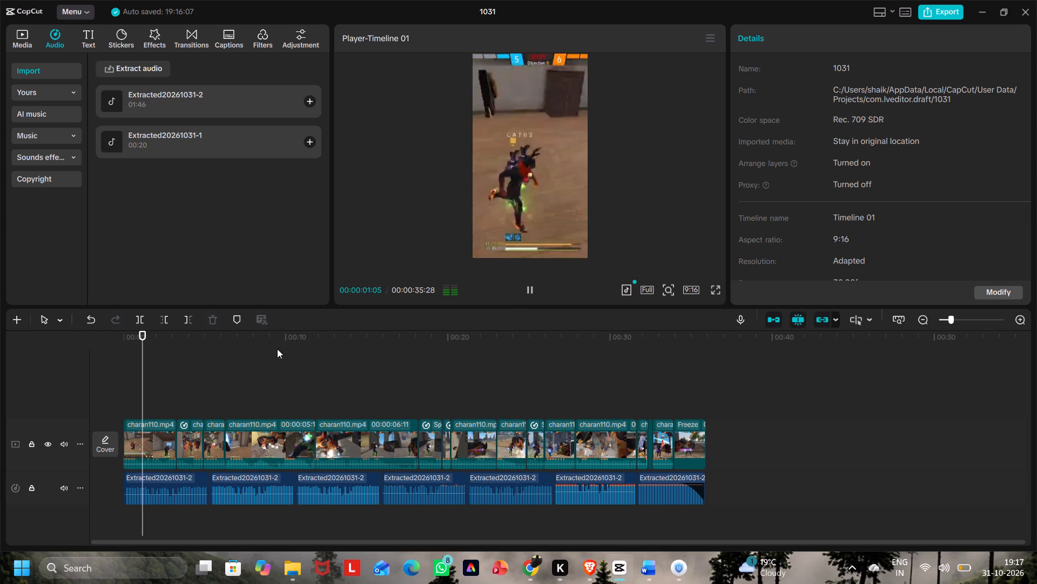
pyautogui.moveTo(277, 349); pyautogui.dragTo(0, 347)
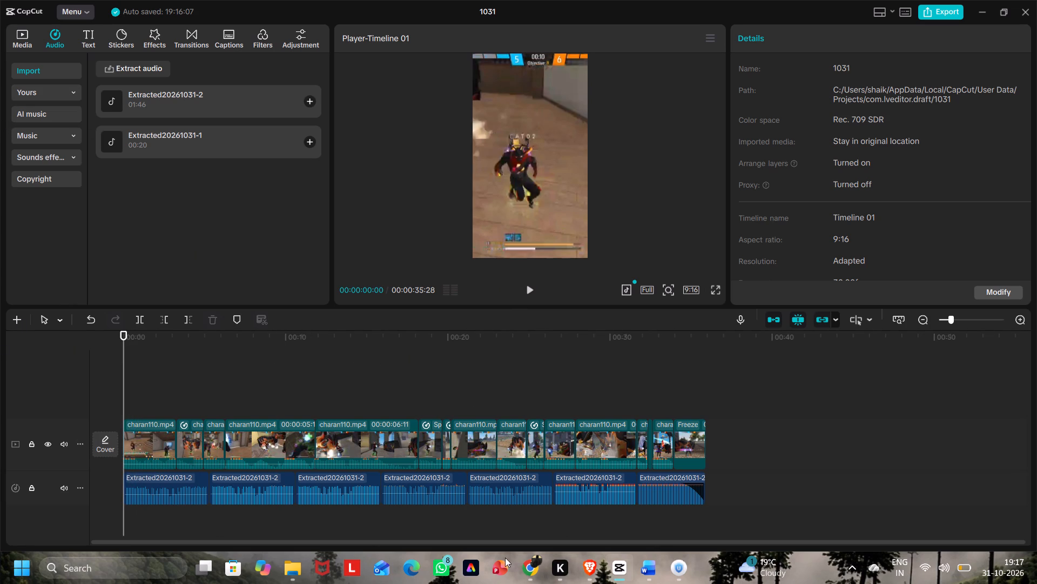
# Switch to Google Chrome and reload the Aurora Assessments page.
pyautogui.click(526, 568)
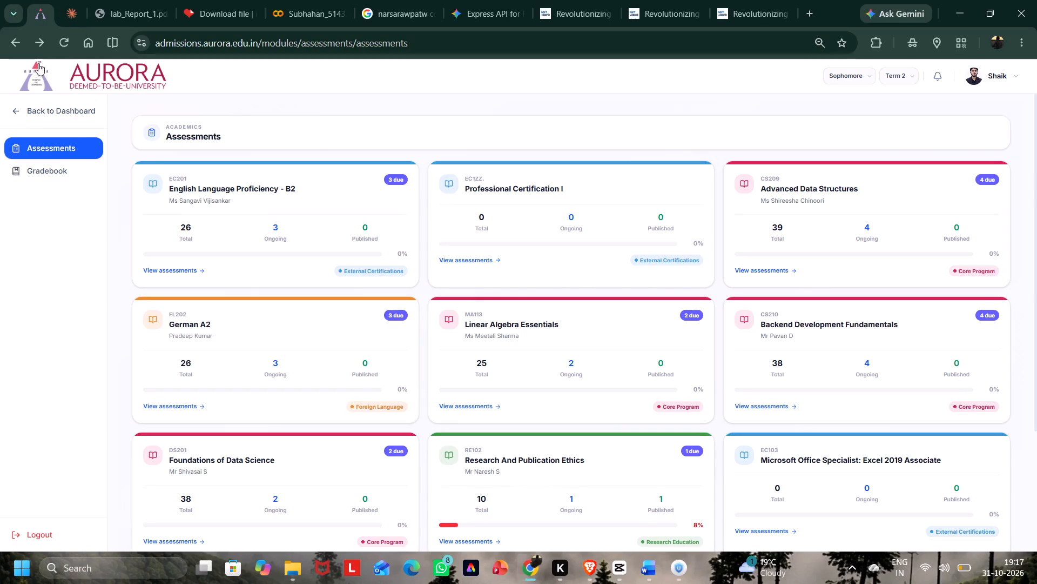
pyautogui.click(64, 45)
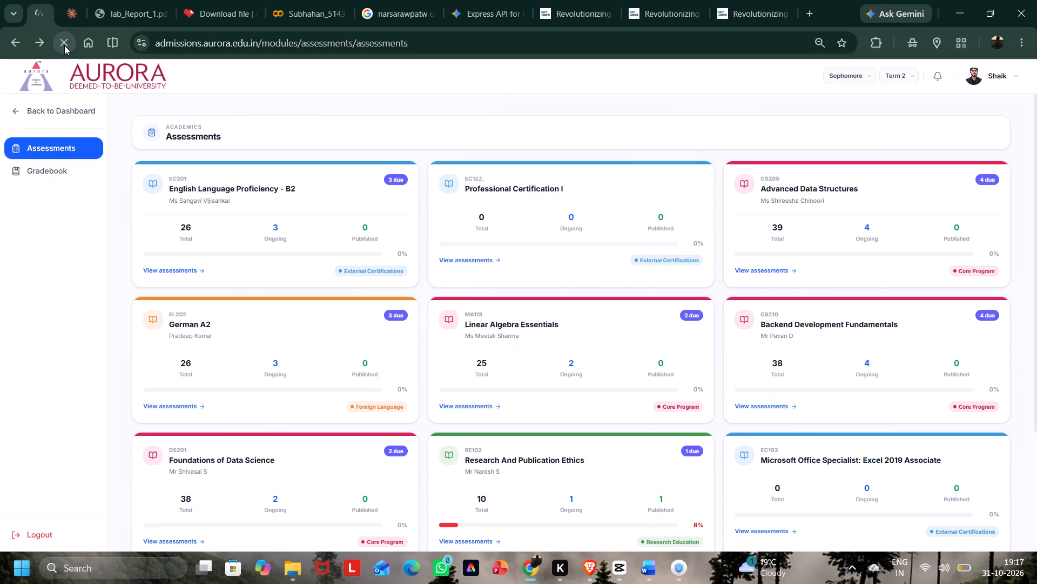
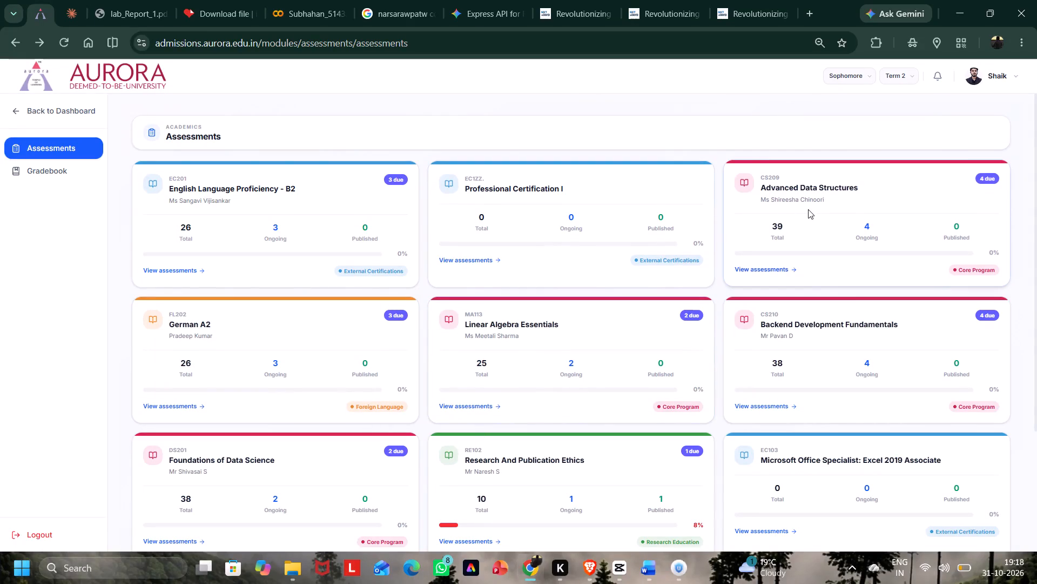
# Open the Backend Development Fundamentals assessments list and reload it to check the pending items.
pyautogui.click(845, 343)
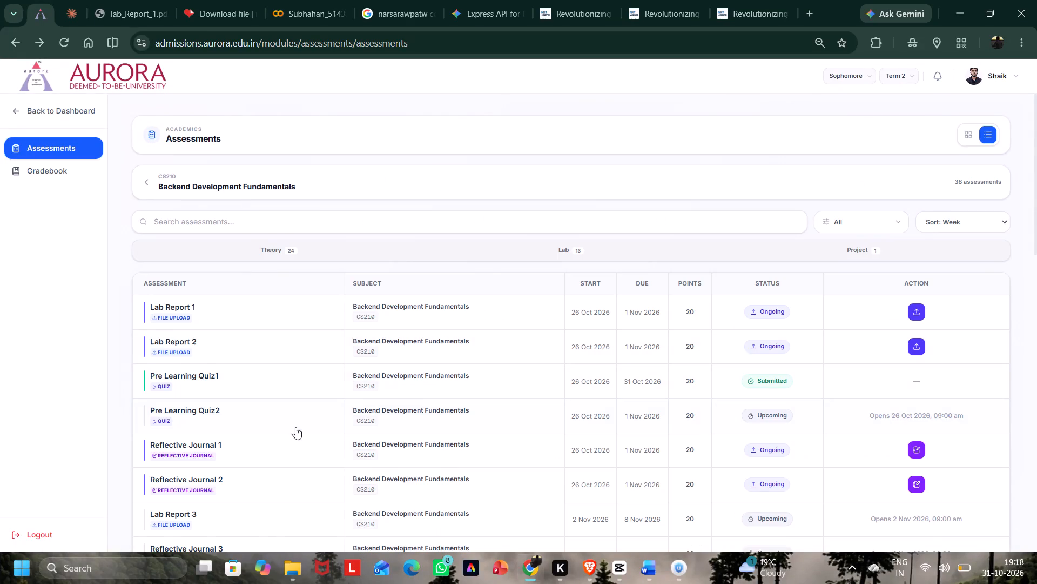
pyautogui.click(69, 48)
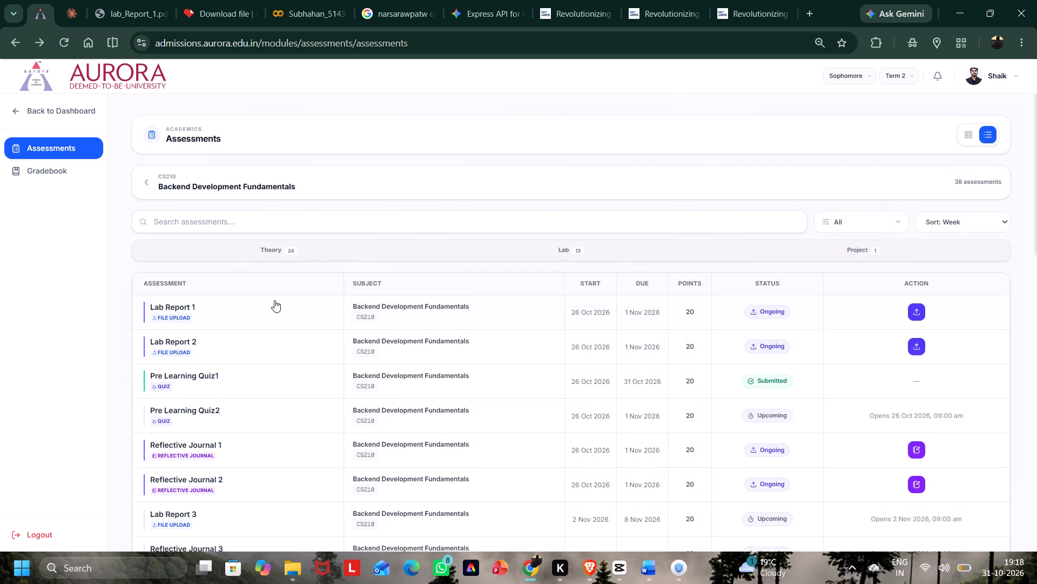
# Switch to CapCut, search the video effects for BLACK SIDES, and clear the search.
pyautogui.click(624, 573)
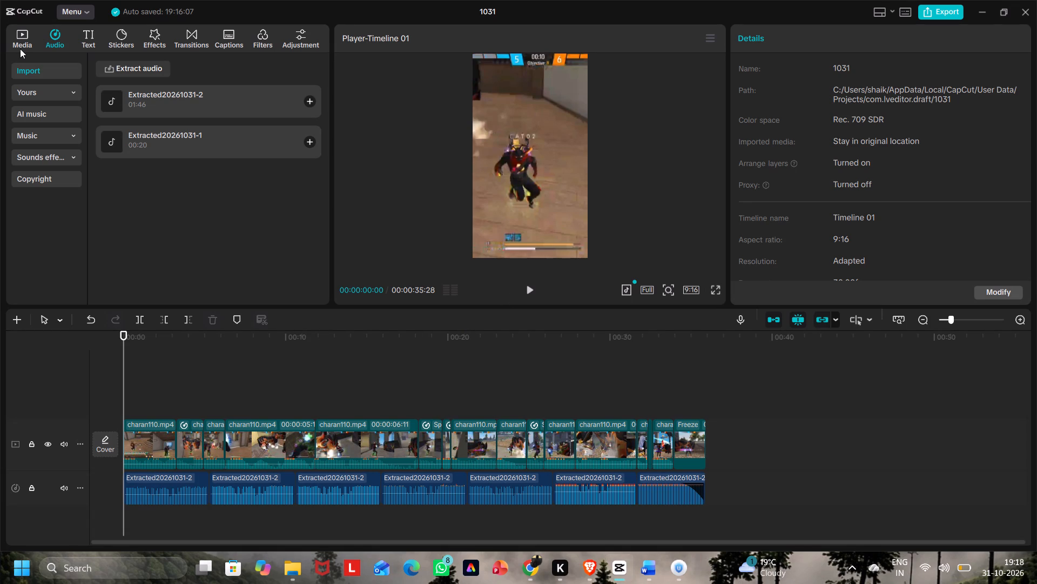
pyautogui.click(158, 37)
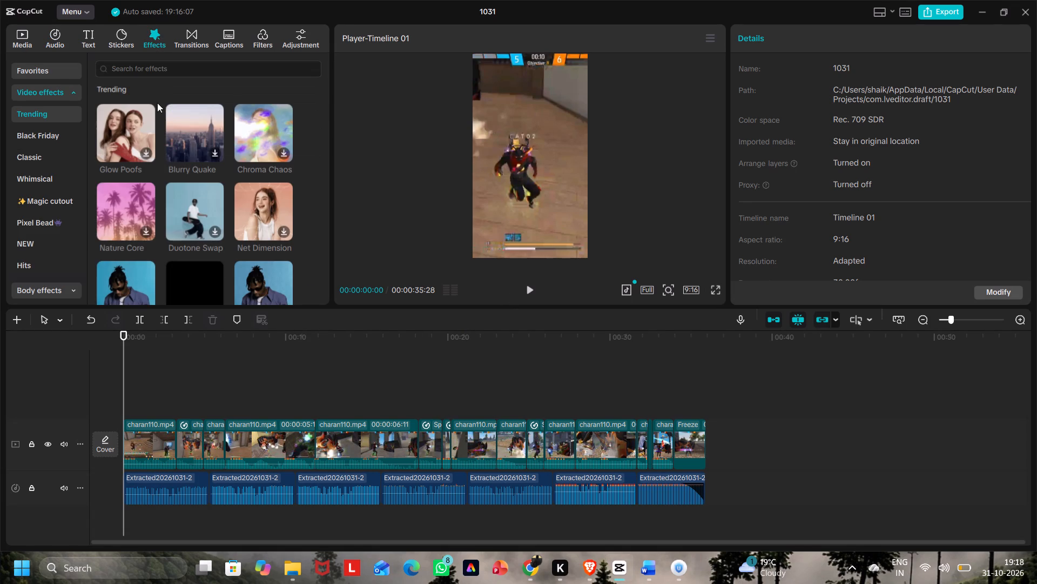
pyautogui.scroll(-2, 178, 172)
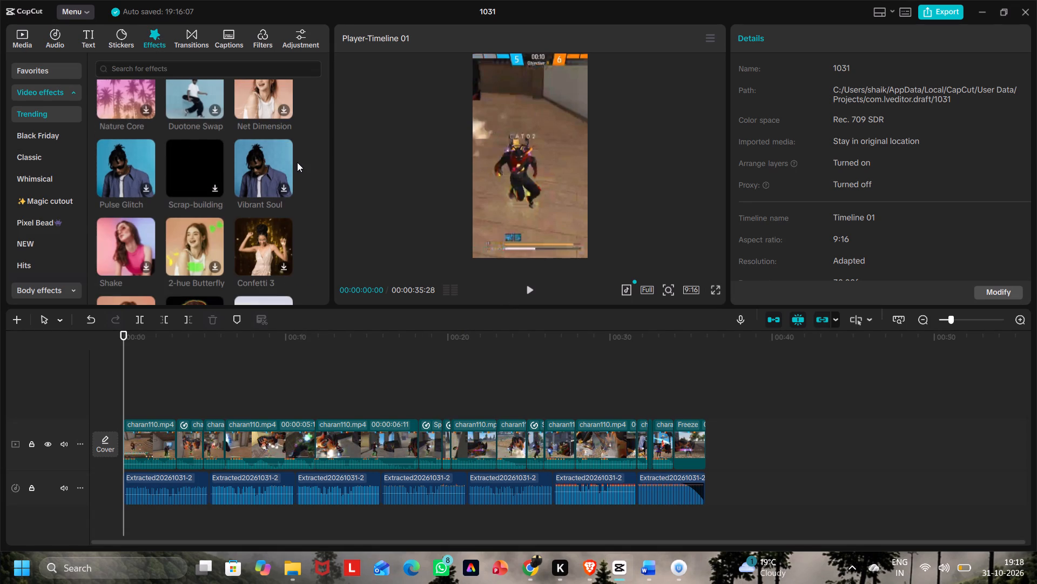
pyautogui.click(174, 67)
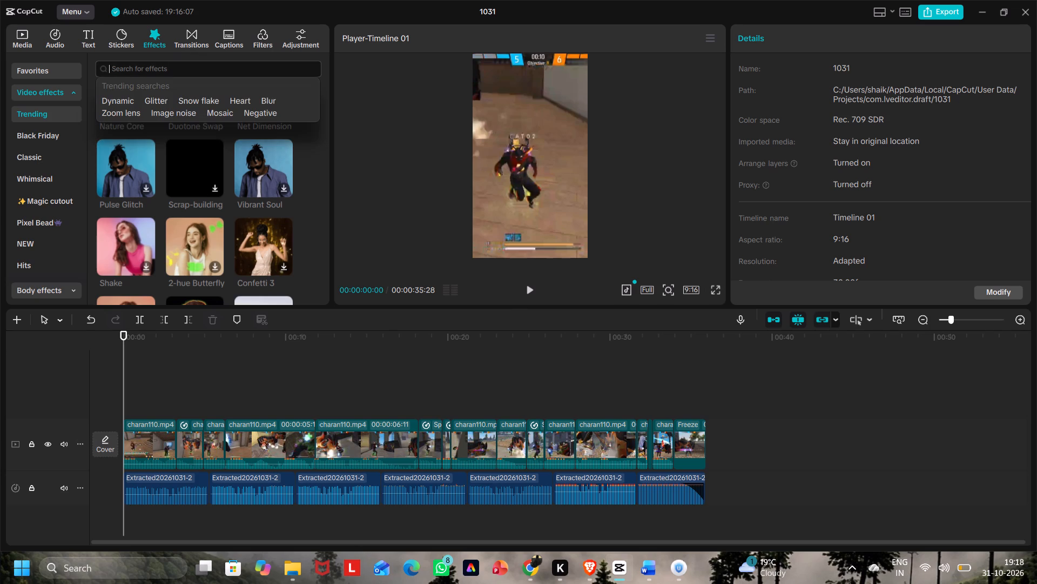
pyautogui.write('BLACK')
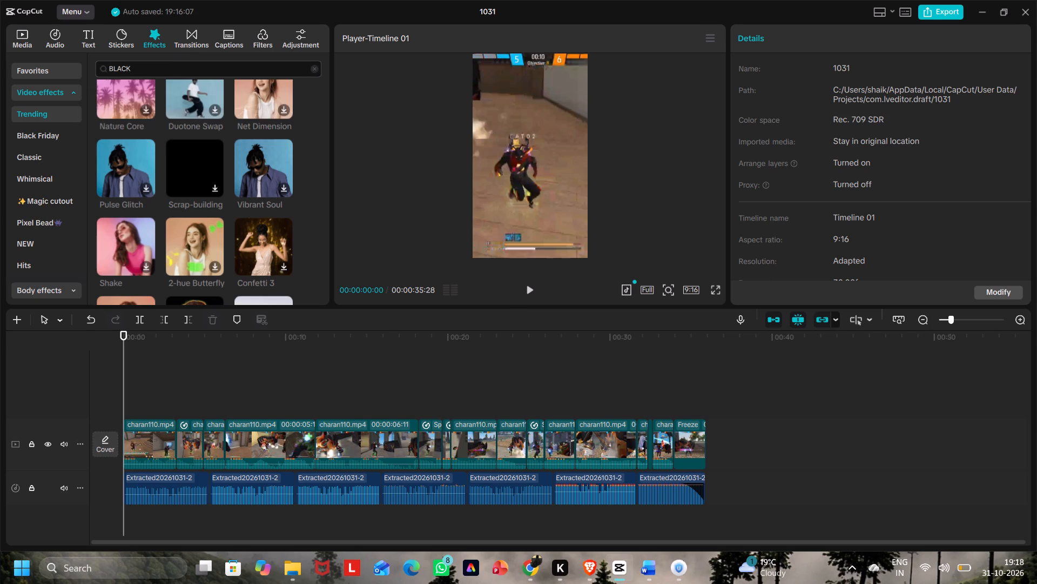
pyautogui.scroll(3, 186, 115)
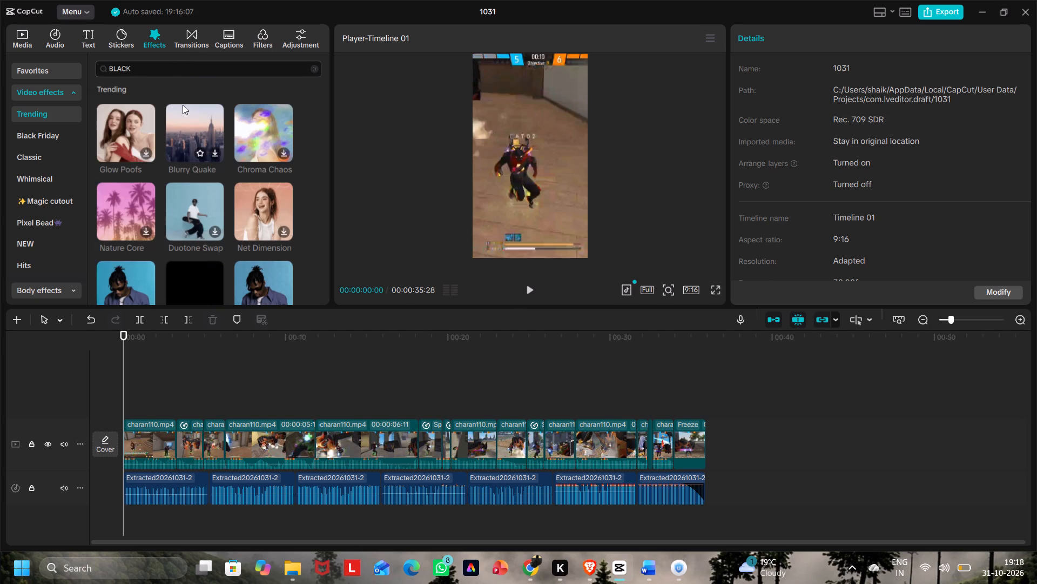
pyautogui.press('space')
pyautogui.write('SIDES')
pyautogui.press('Return')
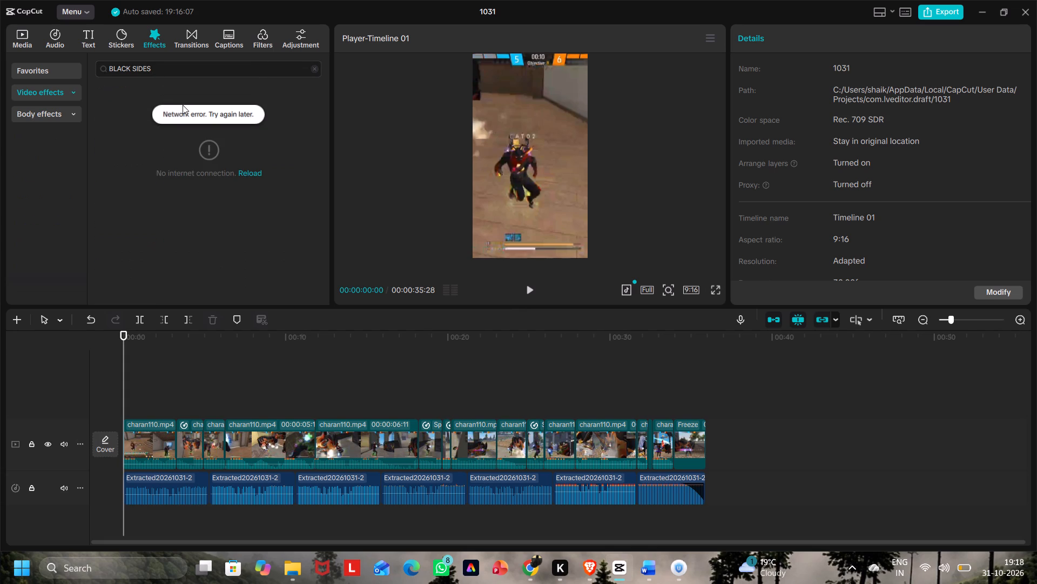
pyautogui.click(314, 68)
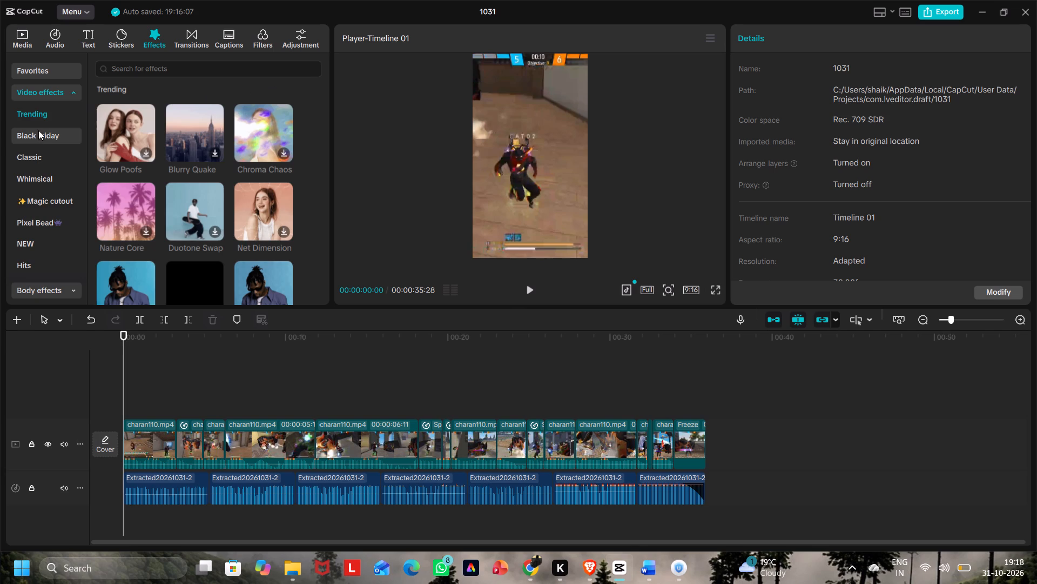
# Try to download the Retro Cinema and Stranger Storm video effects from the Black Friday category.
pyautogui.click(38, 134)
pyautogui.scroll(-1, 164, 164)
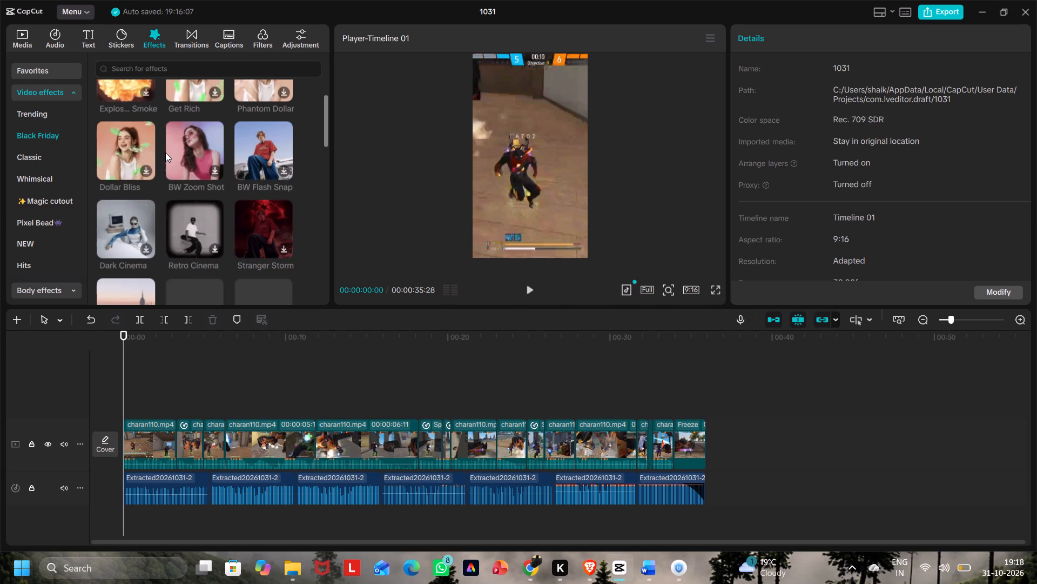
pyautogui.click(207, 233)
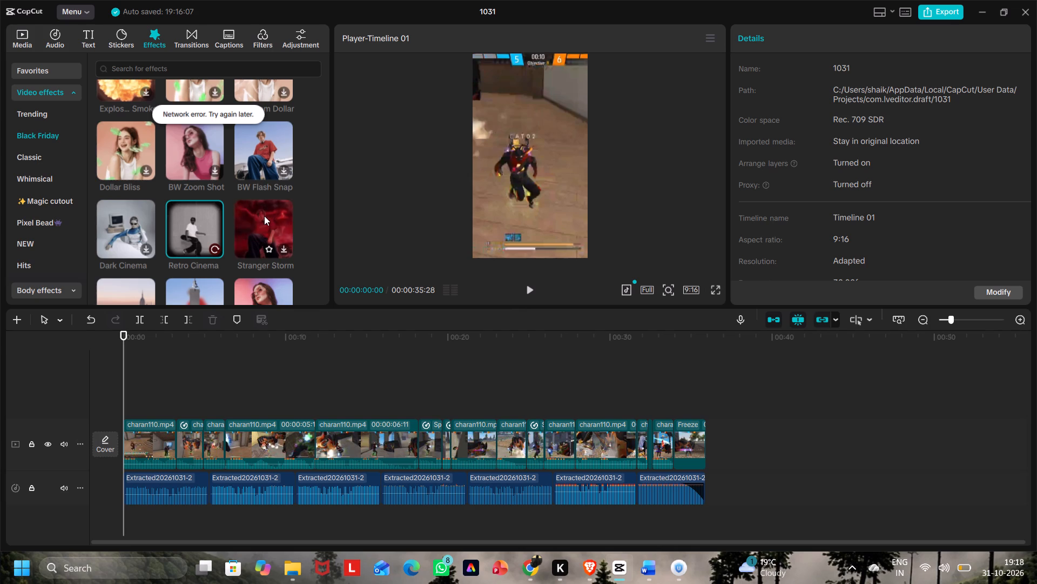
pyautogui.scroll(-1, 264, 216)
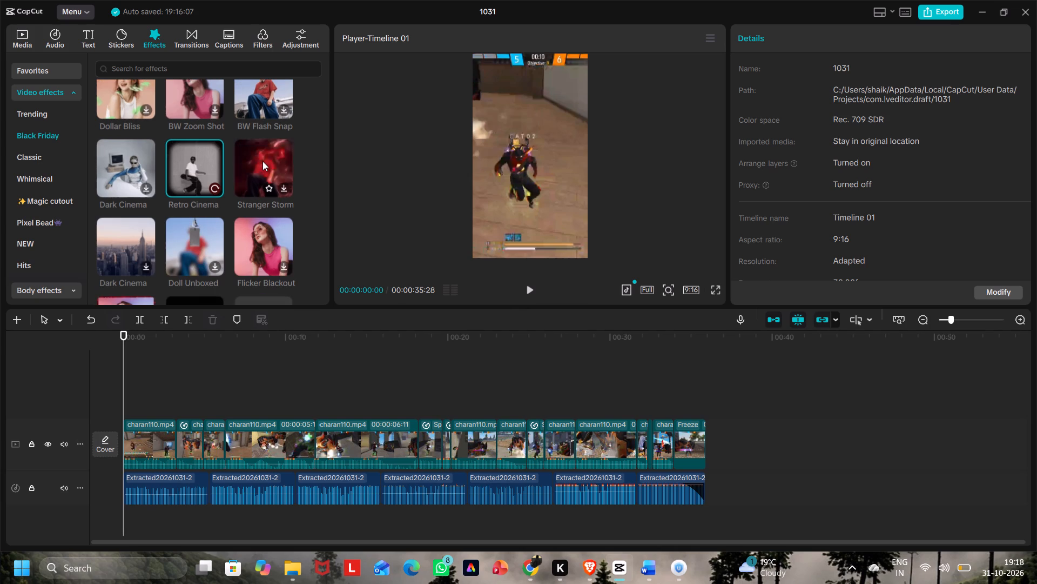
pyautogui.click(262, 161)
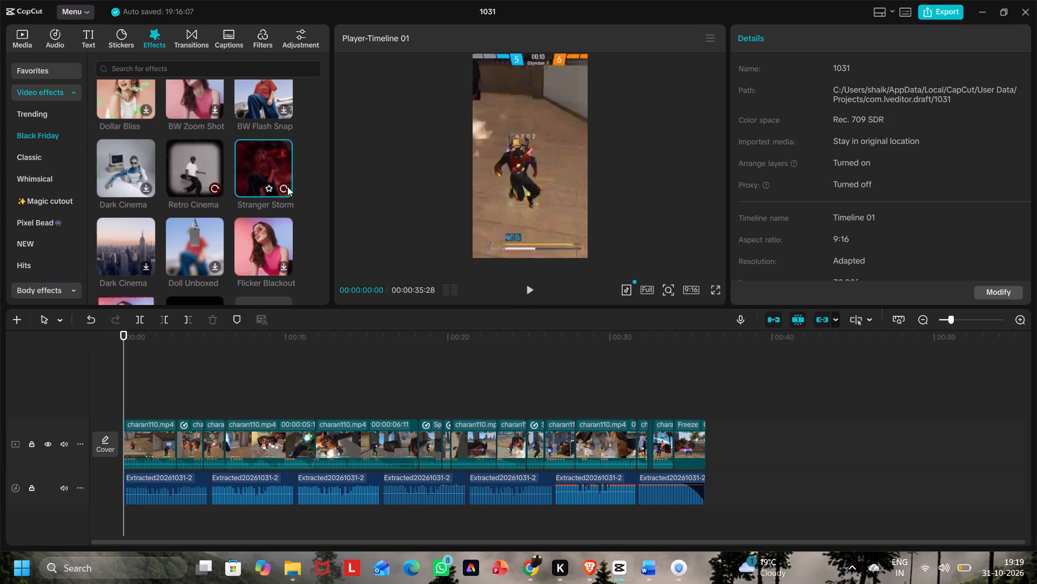
# Check the connection status in UrbanVPN and return to the CapCut editor.
pyautogui.click(676, 566)
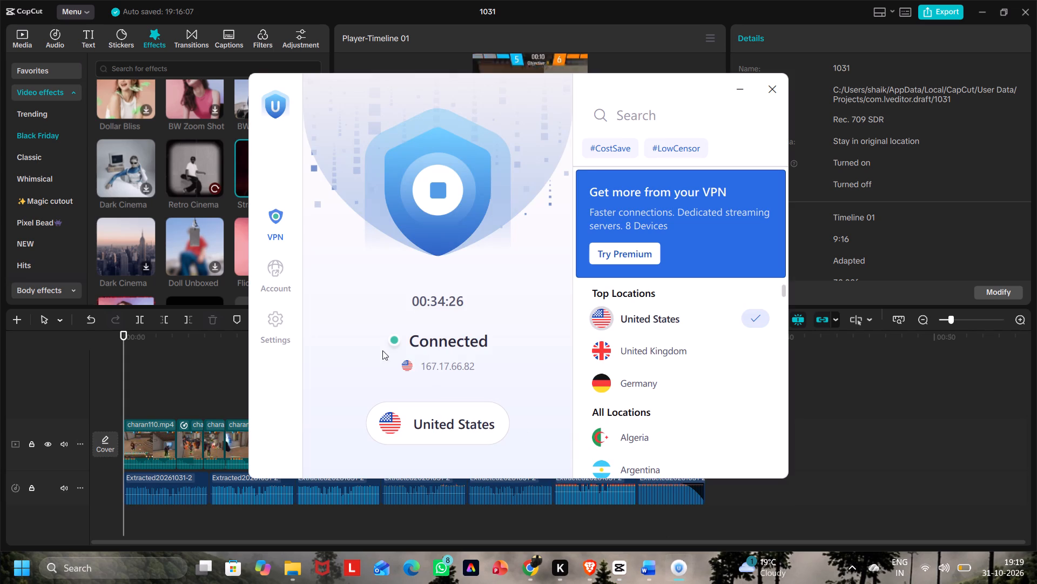
pyautogui.click(954, 422)
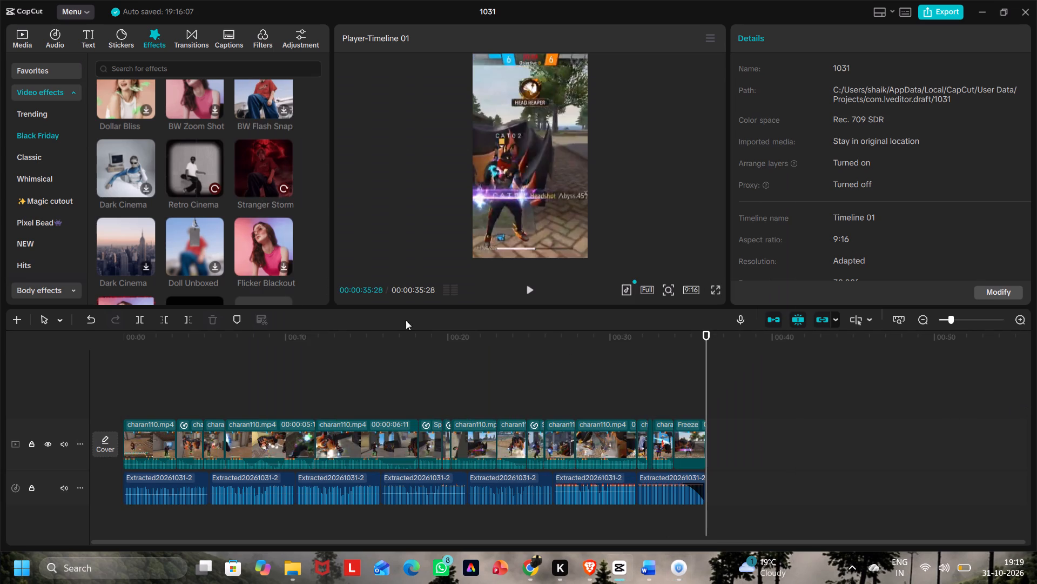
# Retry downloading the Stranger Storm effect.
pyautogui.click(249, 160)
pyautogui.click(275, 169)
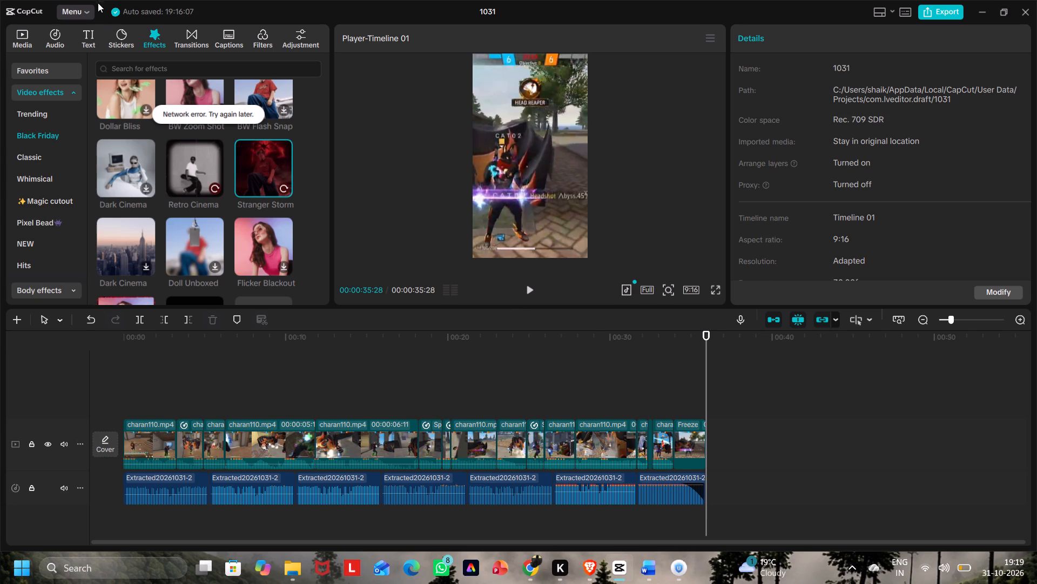
# Create a new blank project and close it to return to the CapCut home page.
pyautogui.click(83, 13)
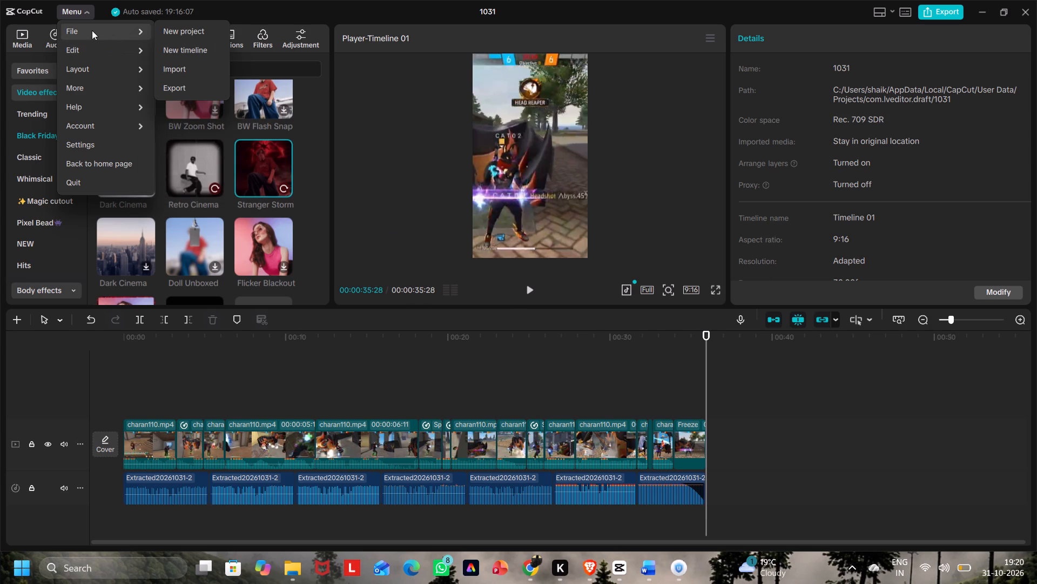
pyautogui.click(187, 26)
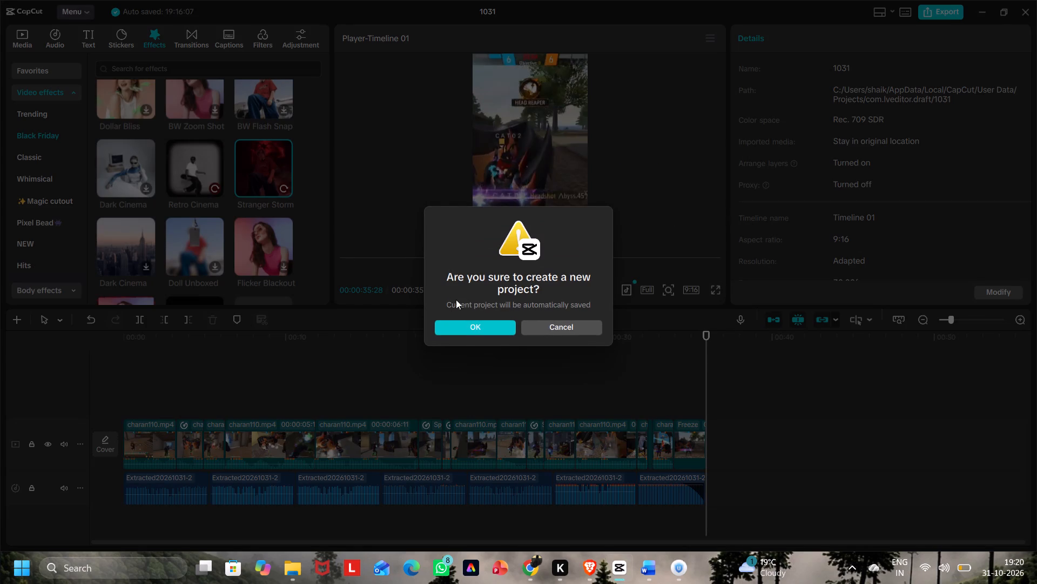
pyautogui.click(470, 324)
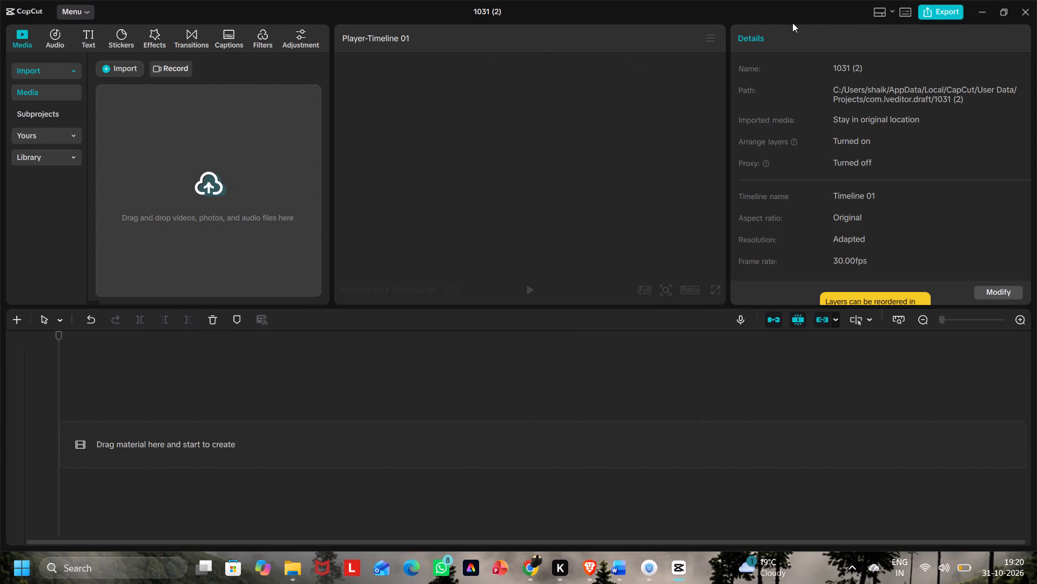
pyautogui.click(1023, 14)
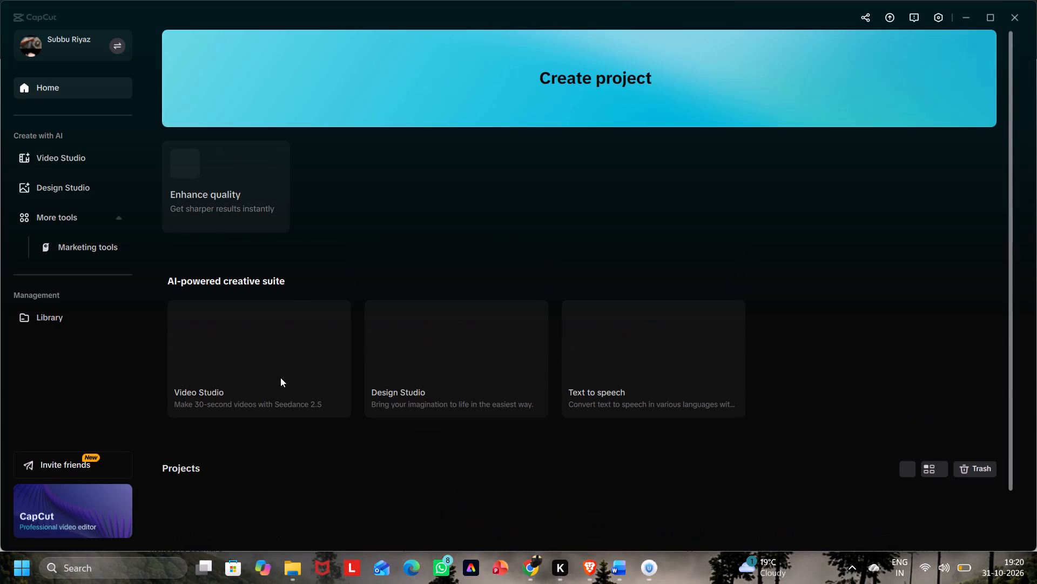
# Reopen the 1031 gameplay project from the project list.
pyautogui.scroll(-5, 268, 409)
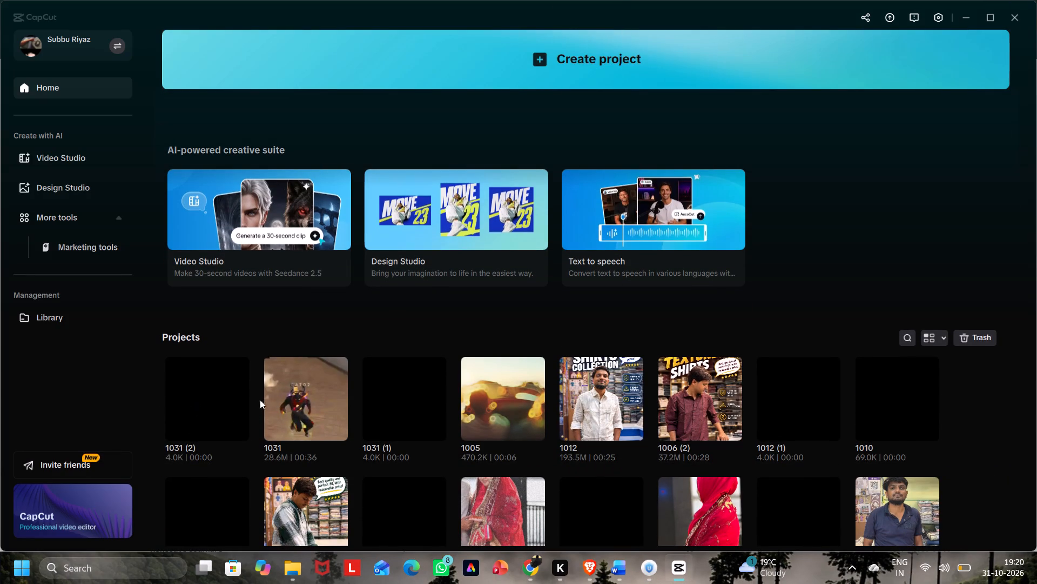
pyautogui.click(295, 398)
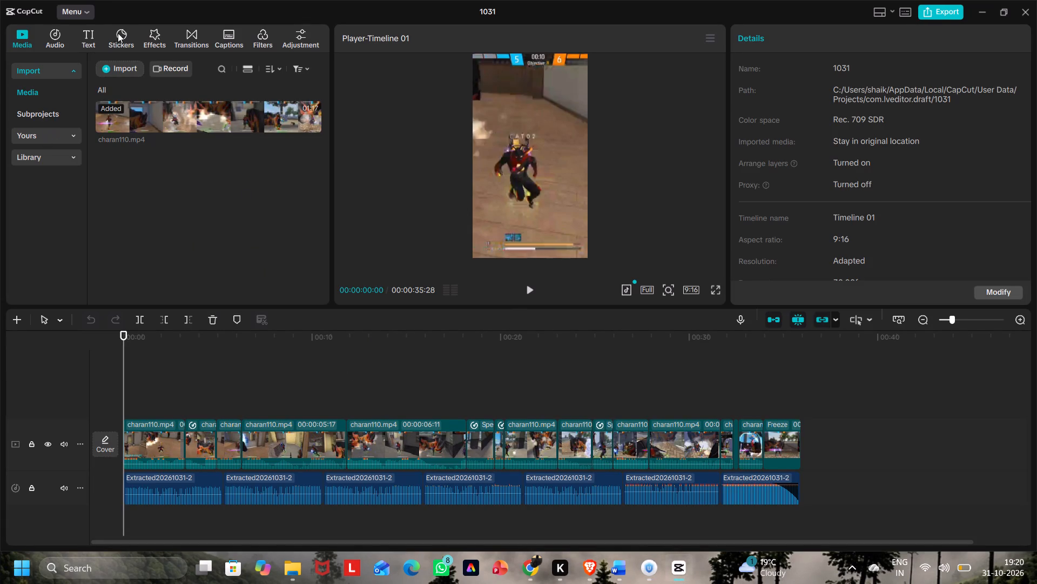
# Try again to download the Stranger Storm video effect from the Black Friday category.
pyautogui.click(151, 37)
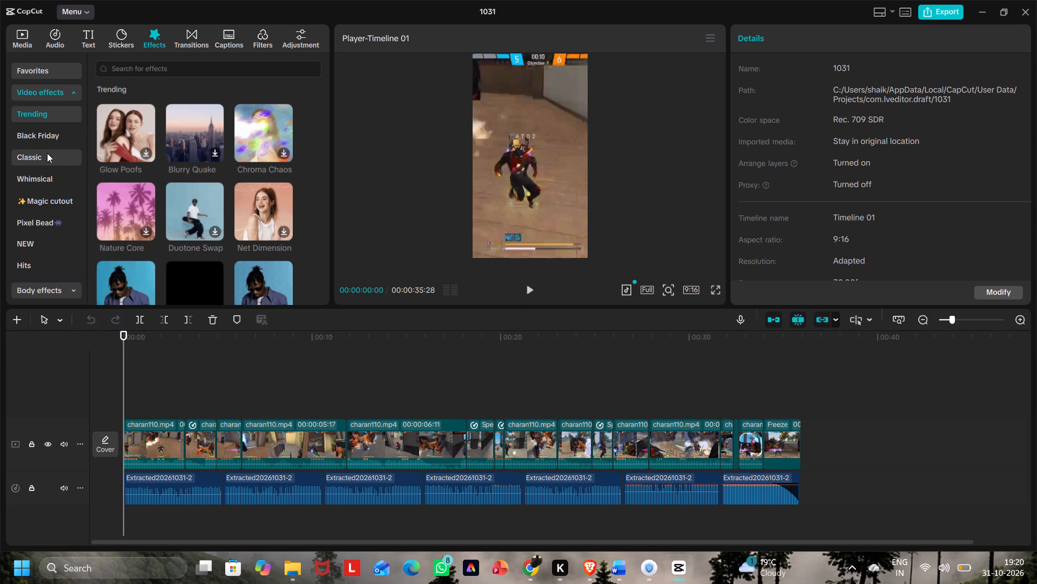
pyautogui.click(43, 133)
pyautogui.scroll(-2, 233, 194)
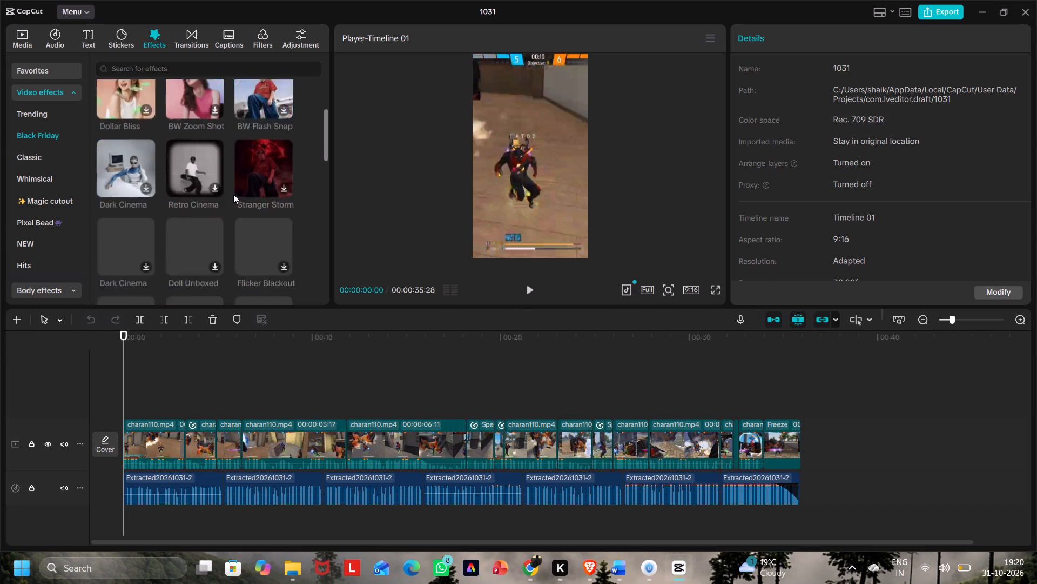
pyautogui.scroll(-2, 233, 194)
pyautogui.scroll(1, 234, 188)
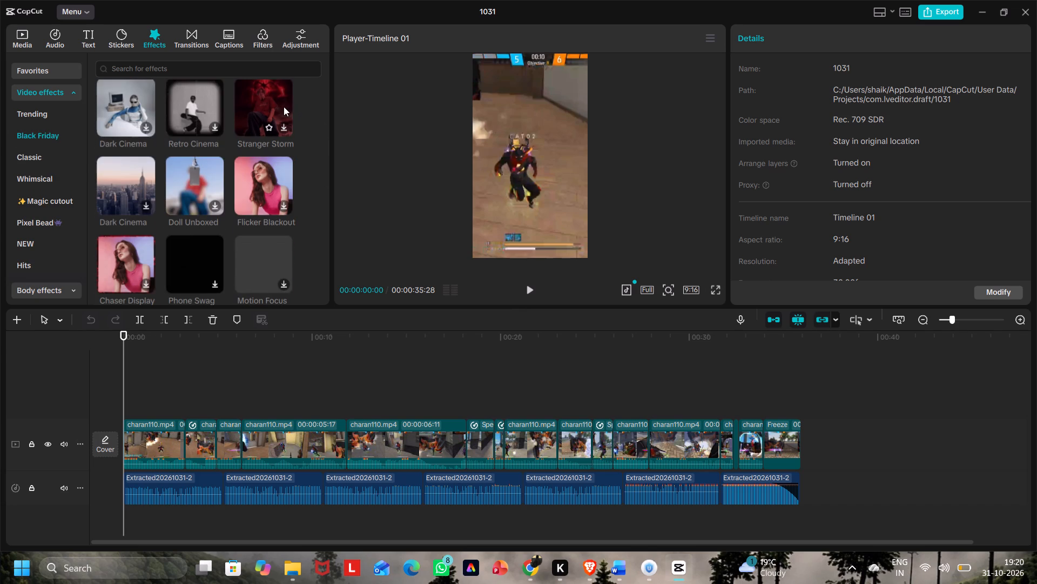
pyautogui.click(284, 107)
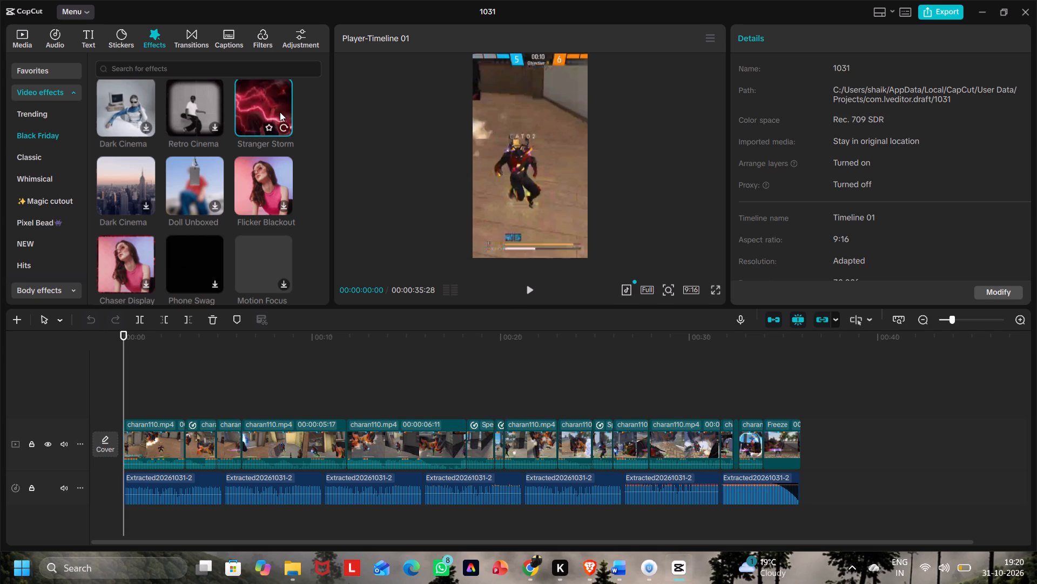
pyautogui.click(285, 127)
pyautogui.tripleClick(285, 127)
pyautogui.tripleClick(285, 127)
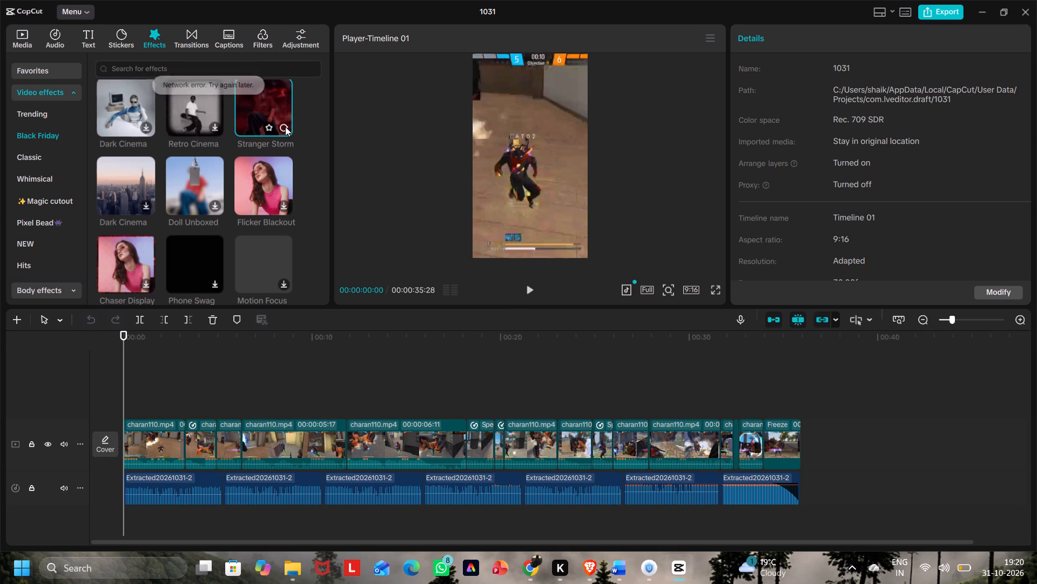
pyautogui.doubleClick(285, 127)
# Recheck the connection status in UrbanVPN and return to the CapCut editor.
pyautogui.click(646, 560)
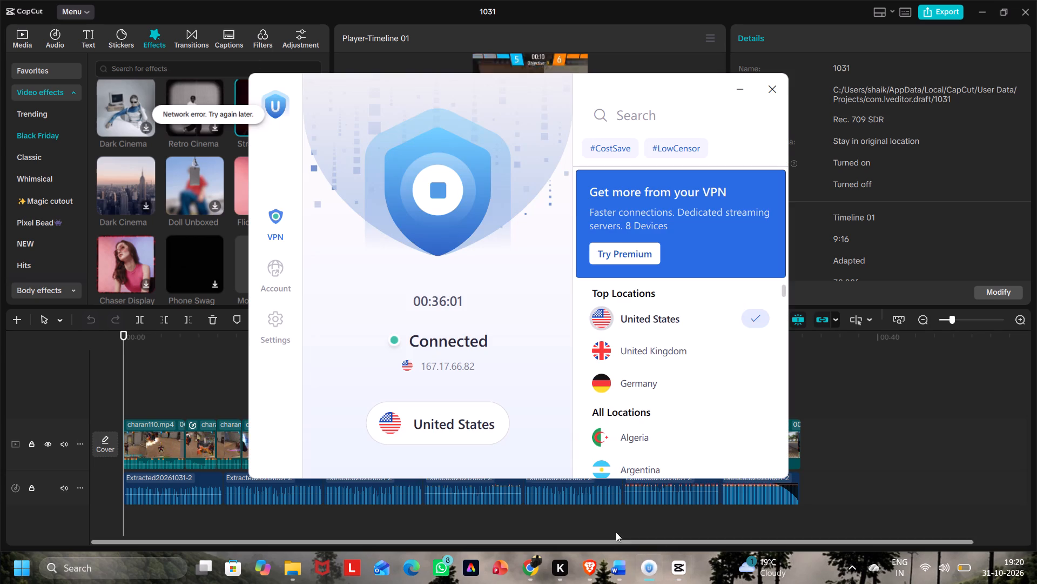
pyautogui.click(938, 450)
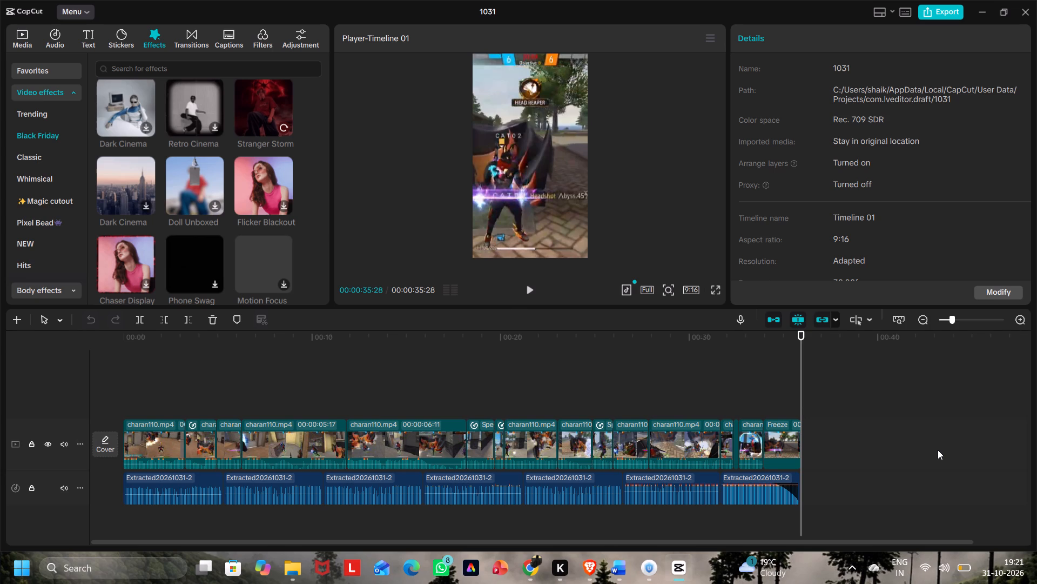
# Browse the Black Friday, Pixel Bead and NEW video effect categories for a usable effect.
pyautogui.scroll(-2, 237, 152)
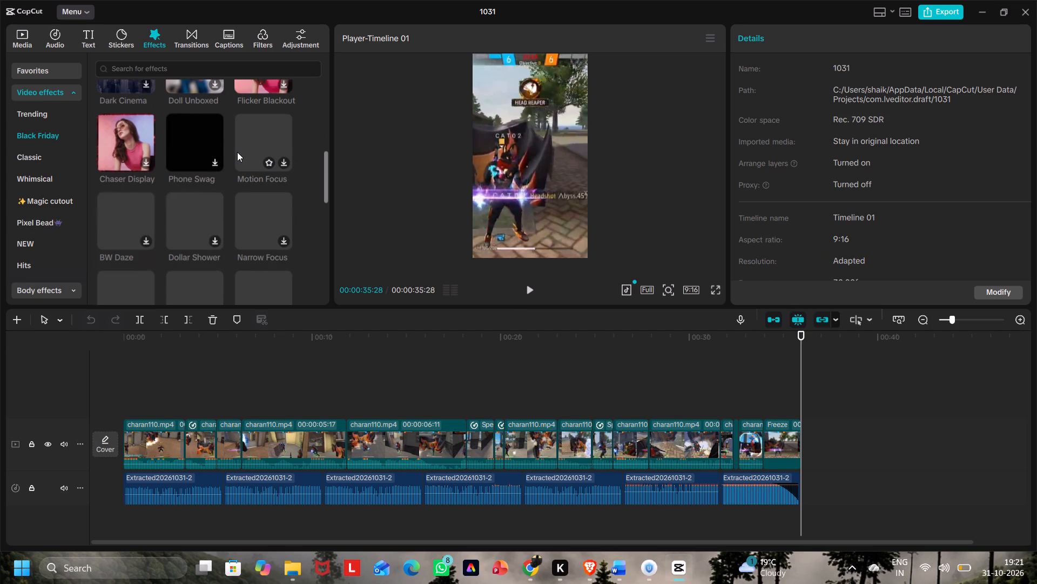
pyautogui.scroll(-2, 220, 183)
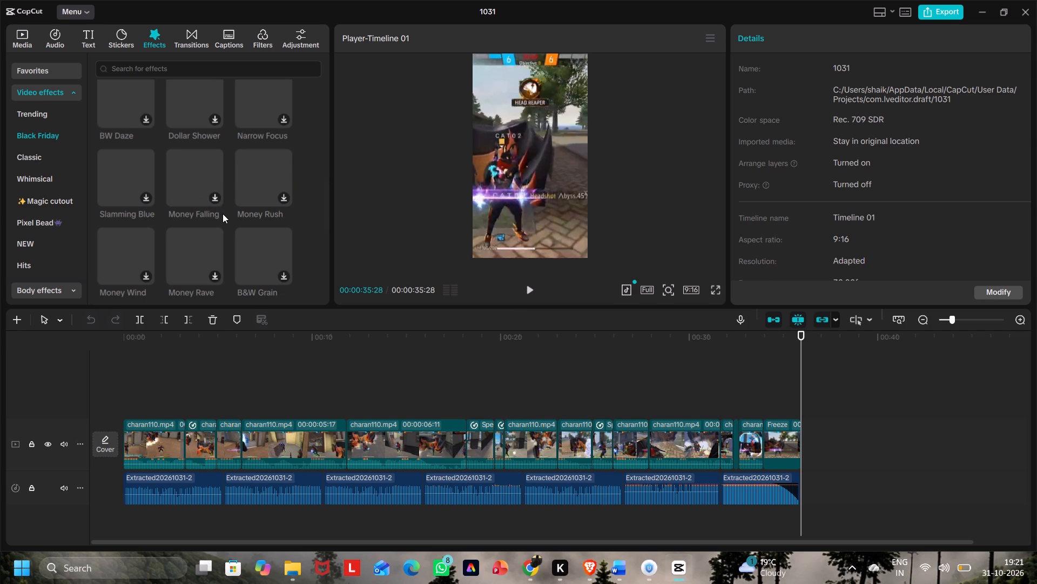
pyautogui.scroll(1, 225, 222)
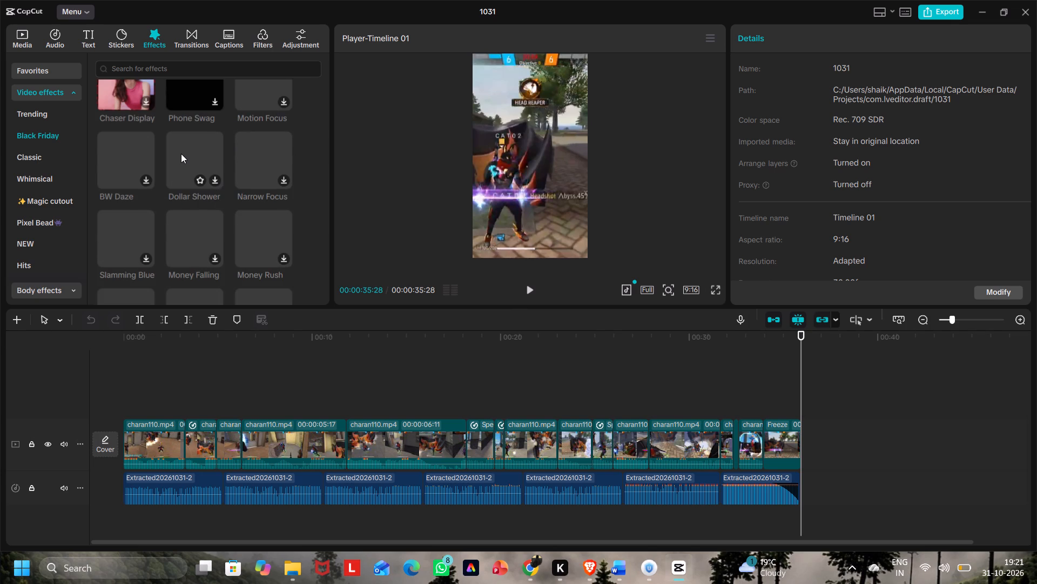
pyautogui.scroll(2, 206, 197)
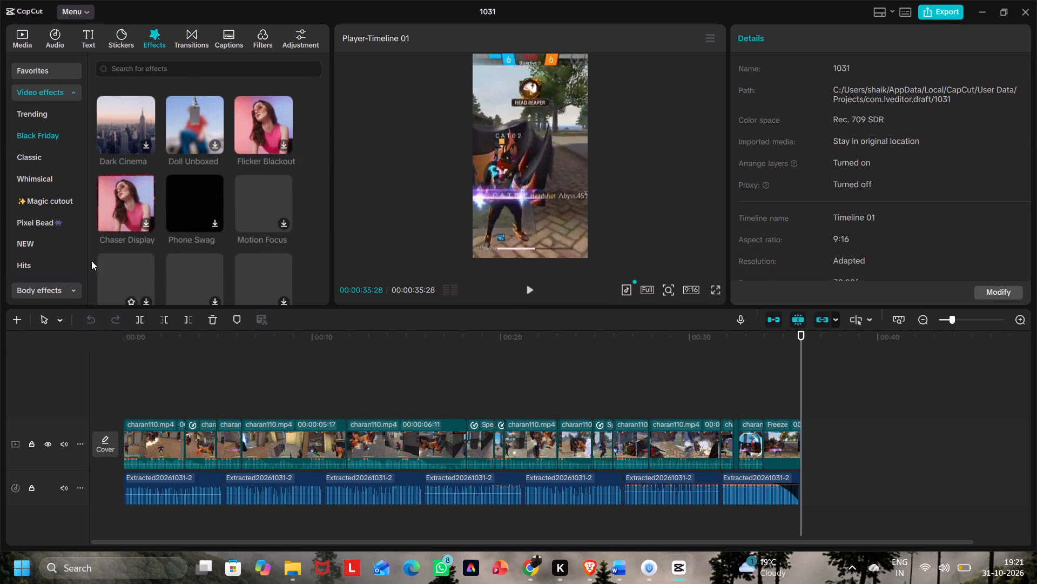
pyautogui.click(20, 220)
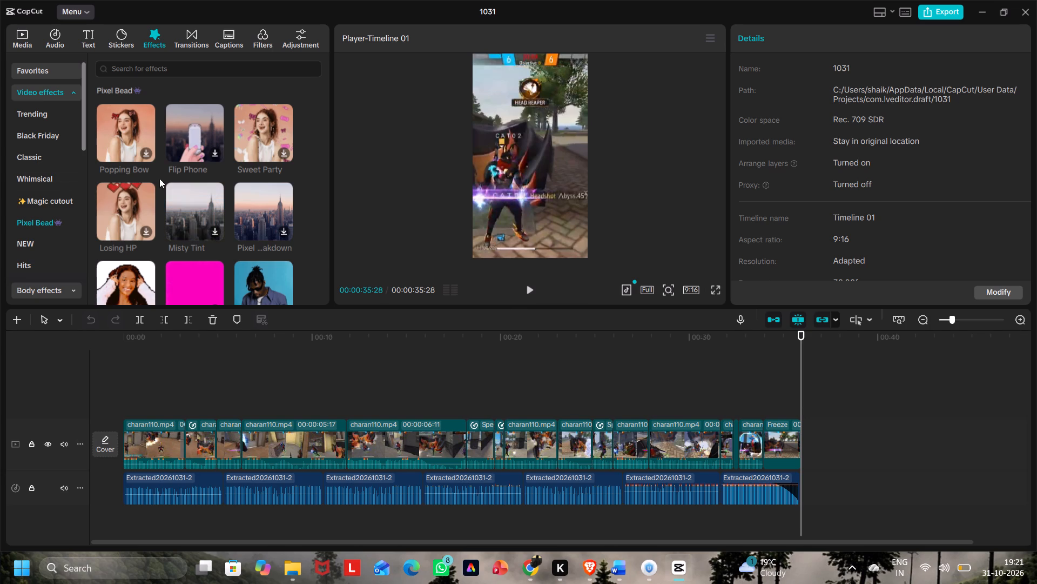
pyautogui.scroll(-4, 214, 176)
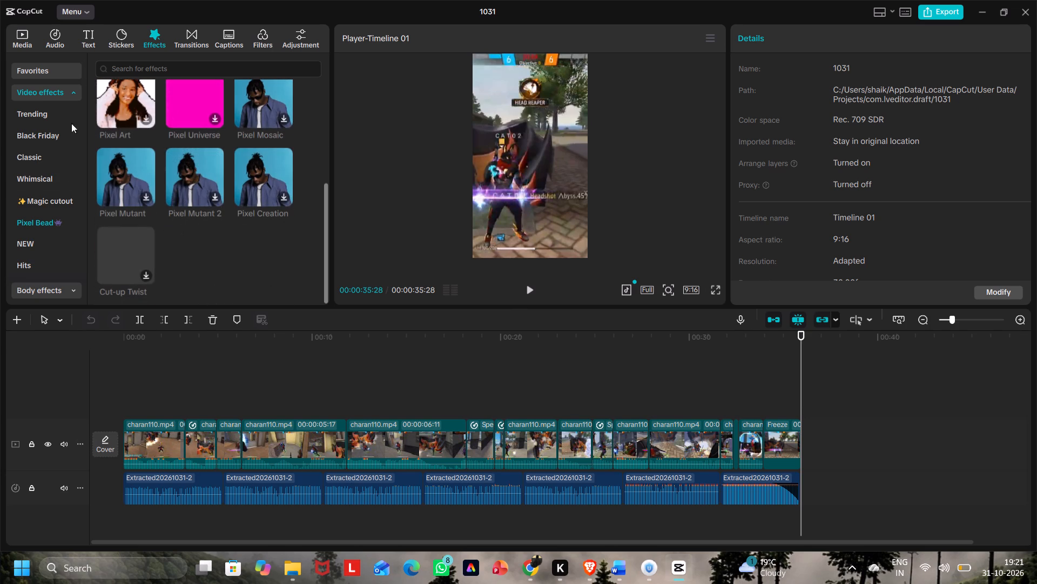
pyautogui.click(58, 237)
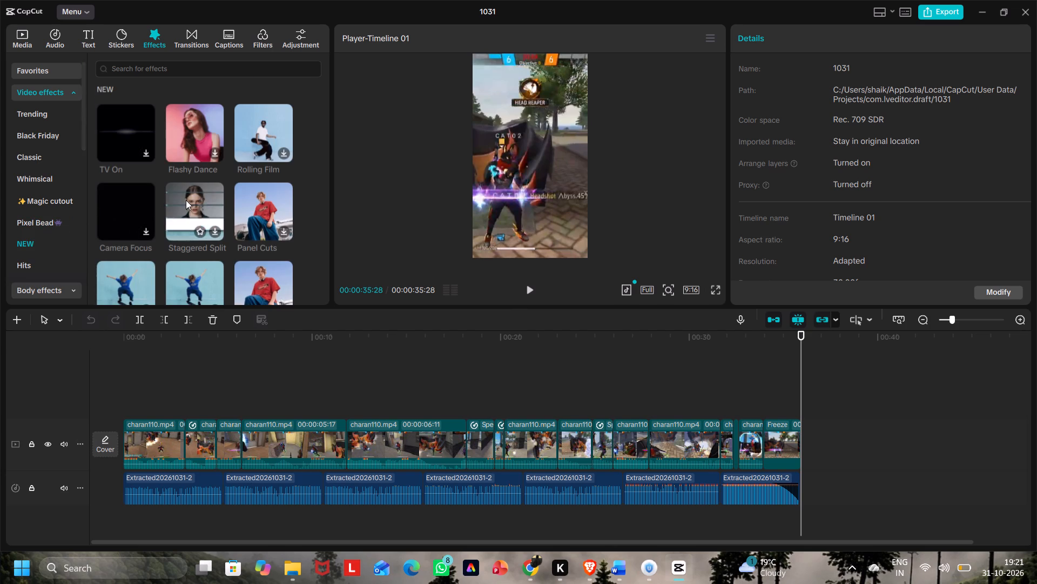
pyautogui.scroll(-4, 193, 206)
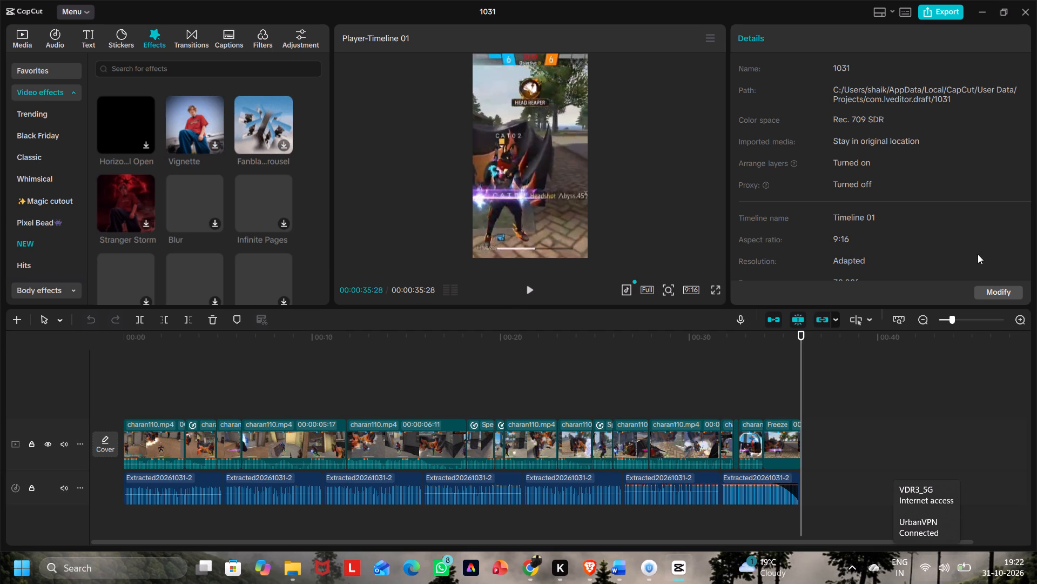
# Close the 1031 project and exit CapCut completely.
pyautogui.click(1026, 14)
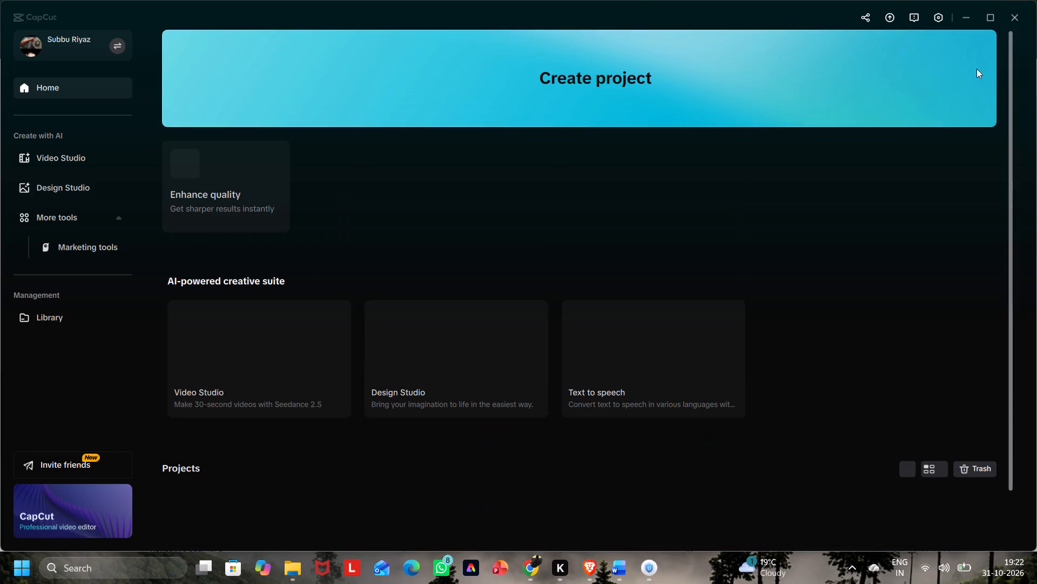
pyautogui.click(1013, 17)
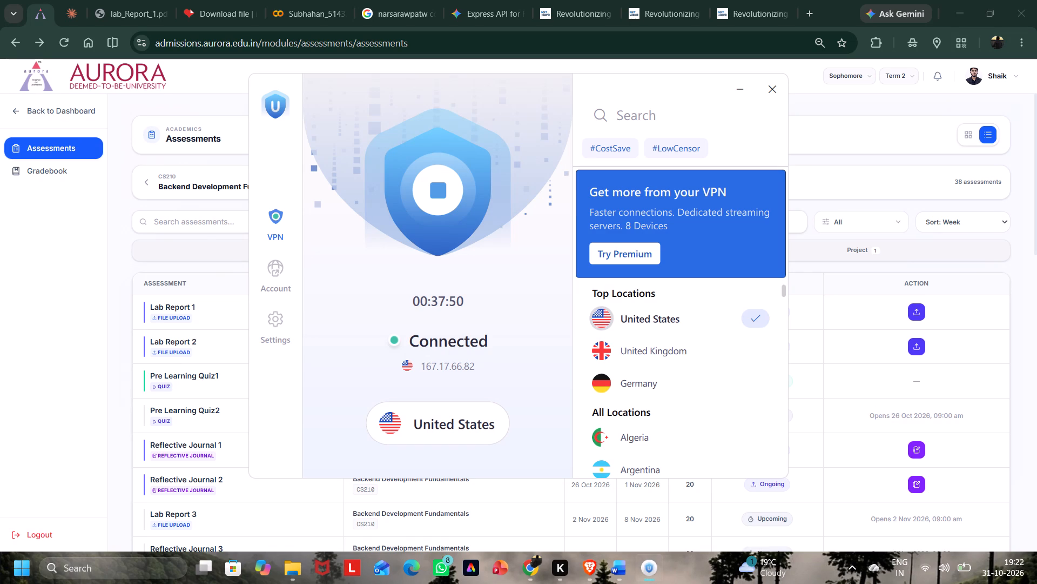
# Disconnect UrbanVPN from the United States, connect it to the United Kingdom instead, and minimize its window.
pyautogui.click(446, 193)
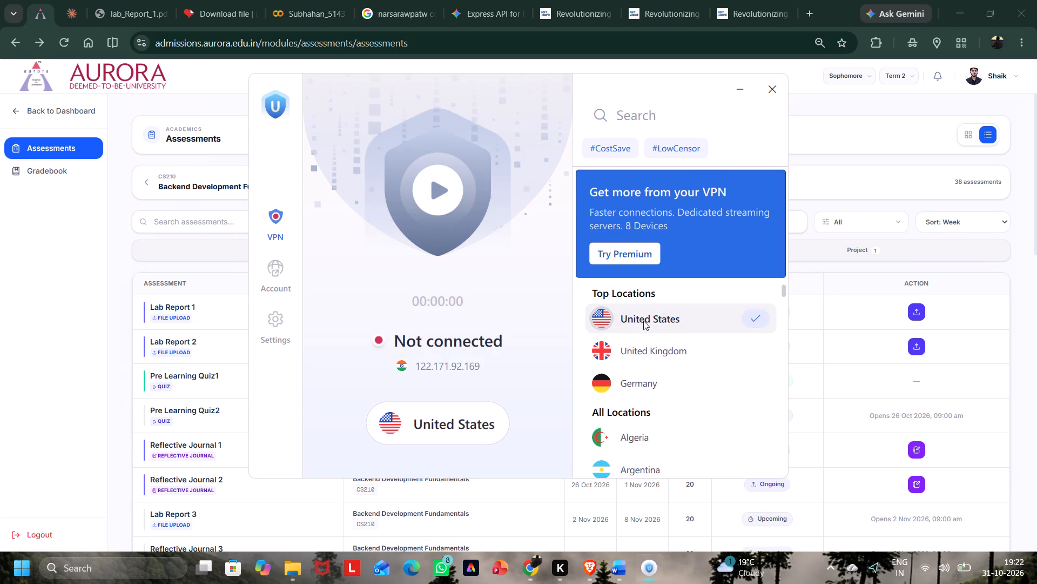
pyautogui.click(651, 350)
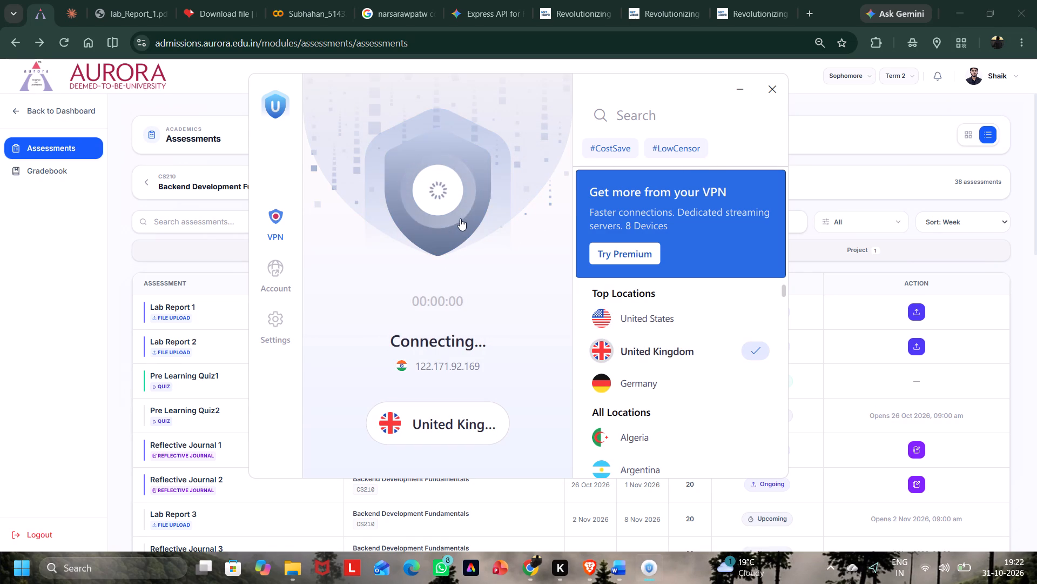
pyautogui.click(742, 87)
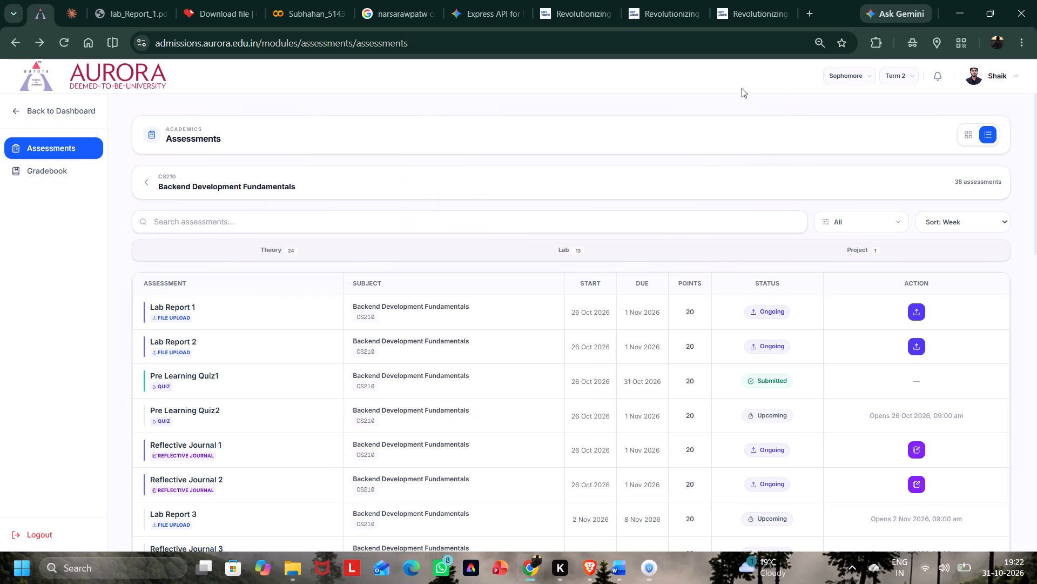
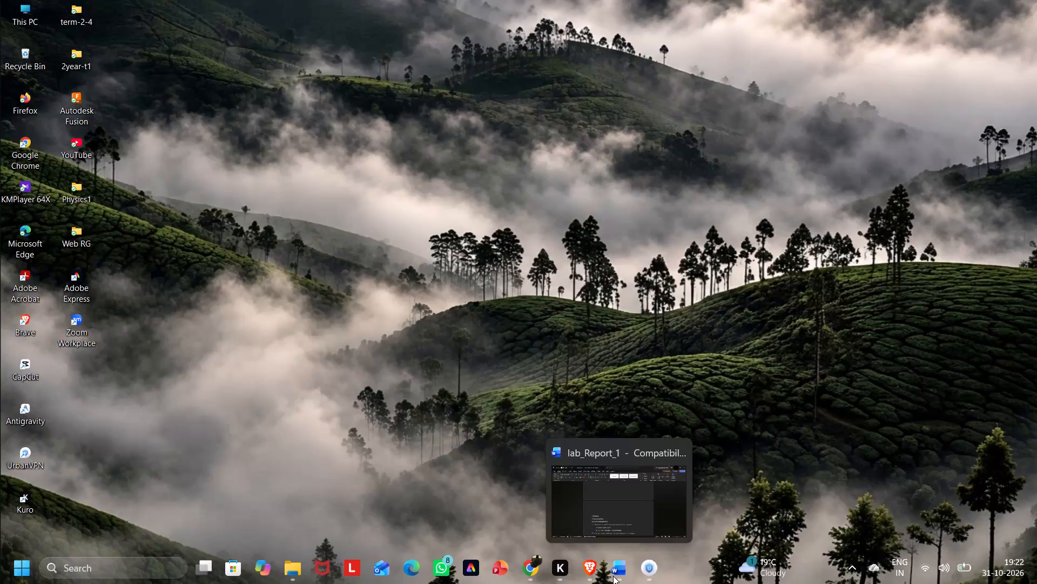
# Relaunch CapCut and go to the 1031 project among the saved projects.
pyautogui.doubleClick(27, 374)
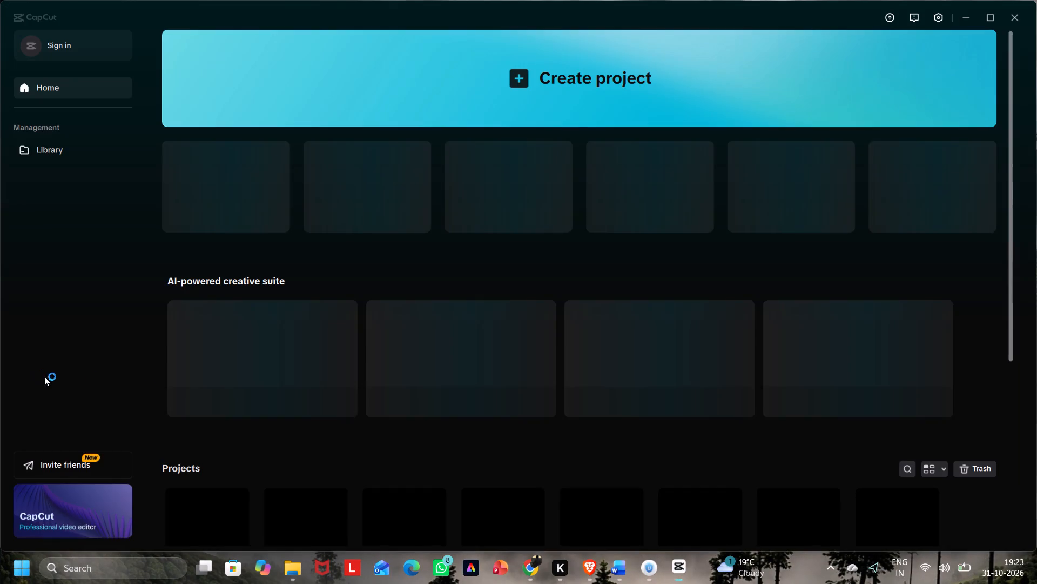
pyautogui.scroll(-4, 352, 507)
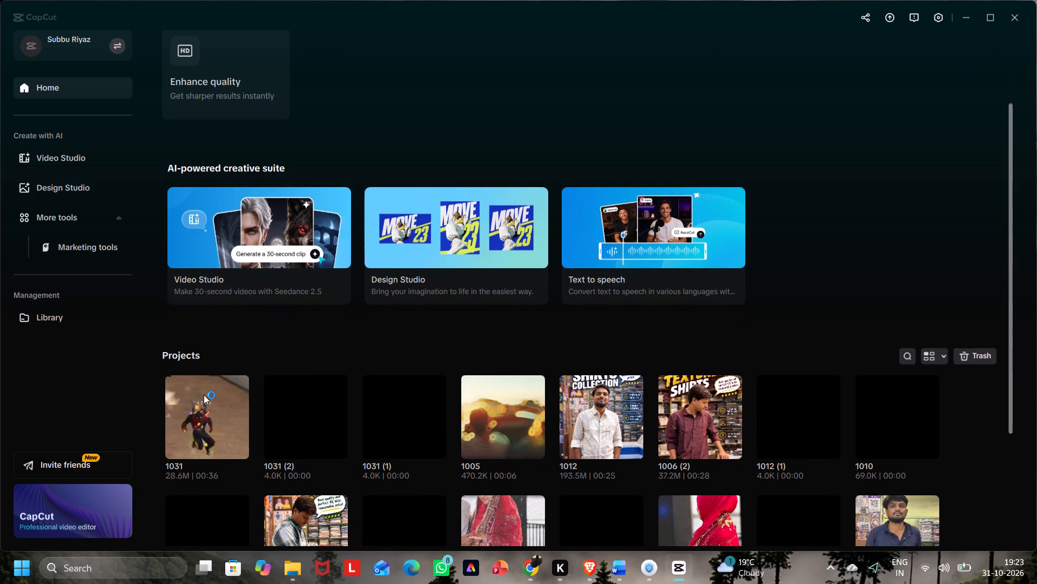
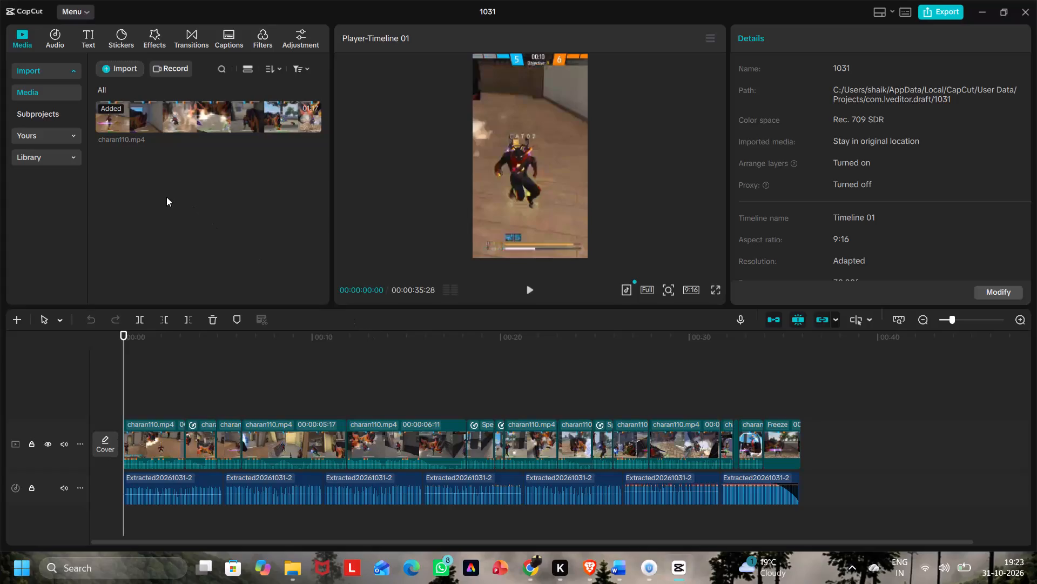
# Open the video effects library to find an effect for the 1031 gameplay video.
pyautogui.click(158, 36)
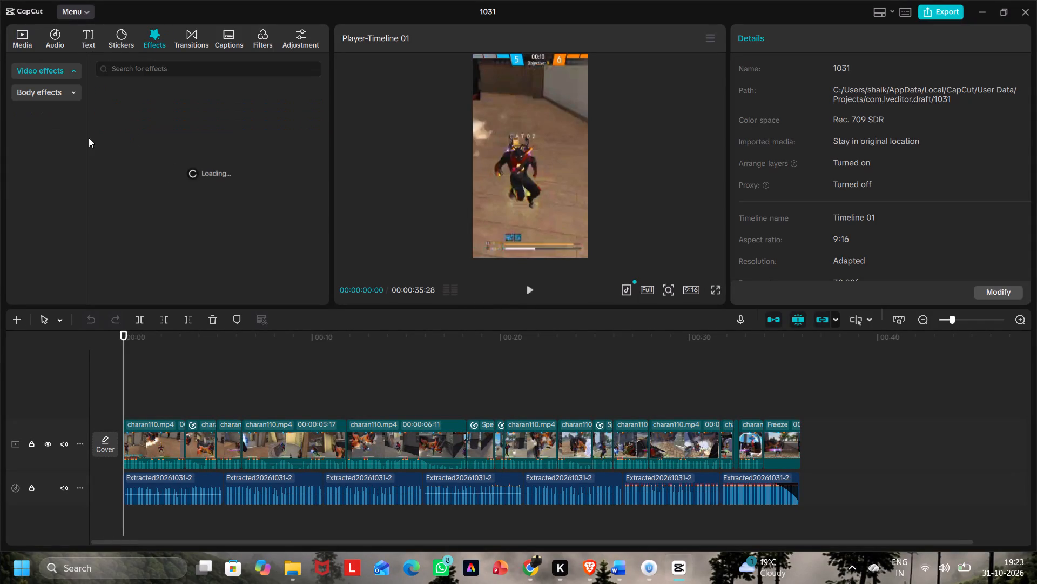
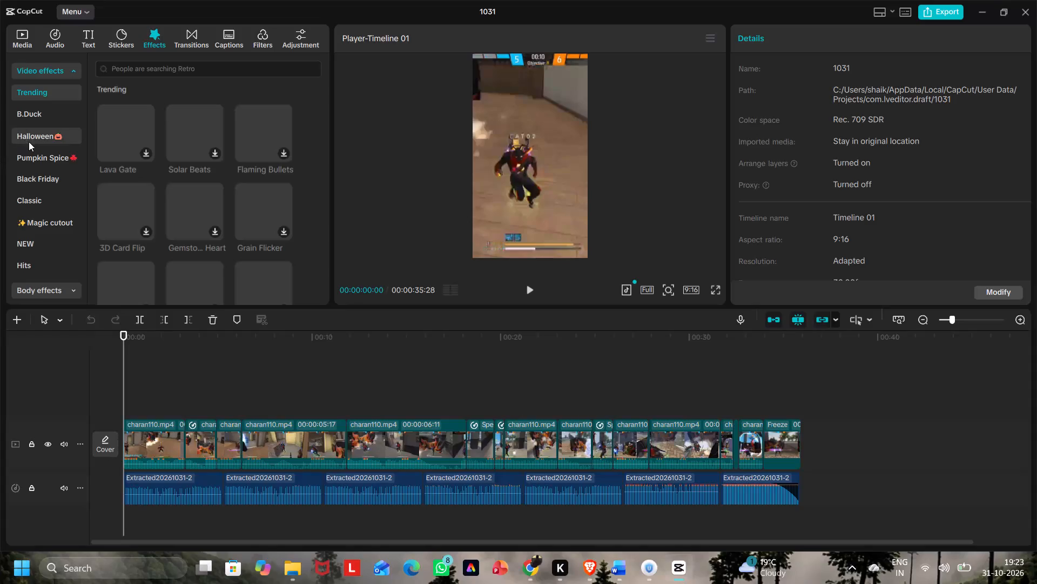
# Download the Vignette effect from the NEW category of video effects.
pyautogui.scroll(1, 30, 117)
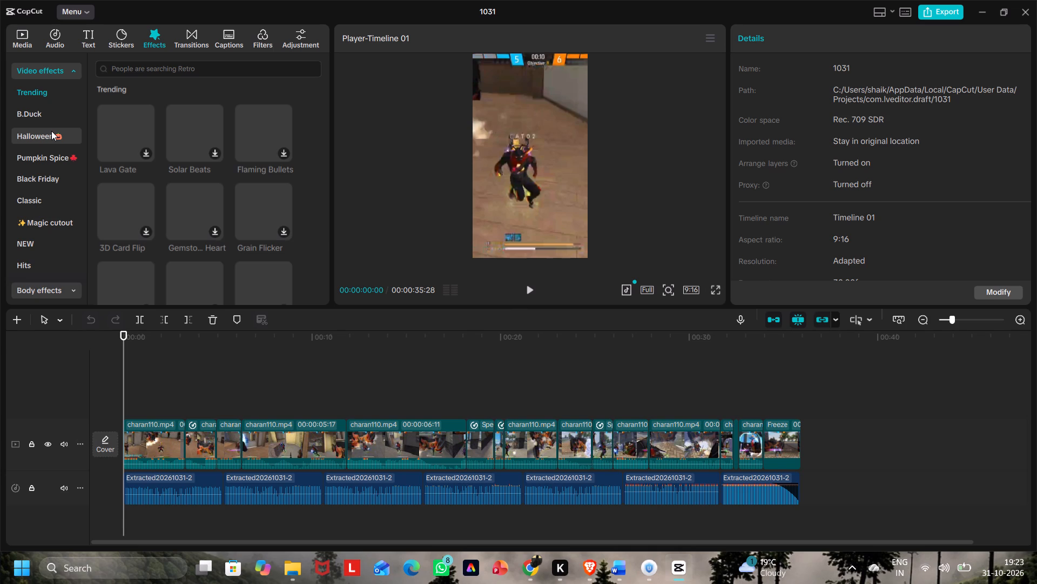
pyautogui.click(62, 161)
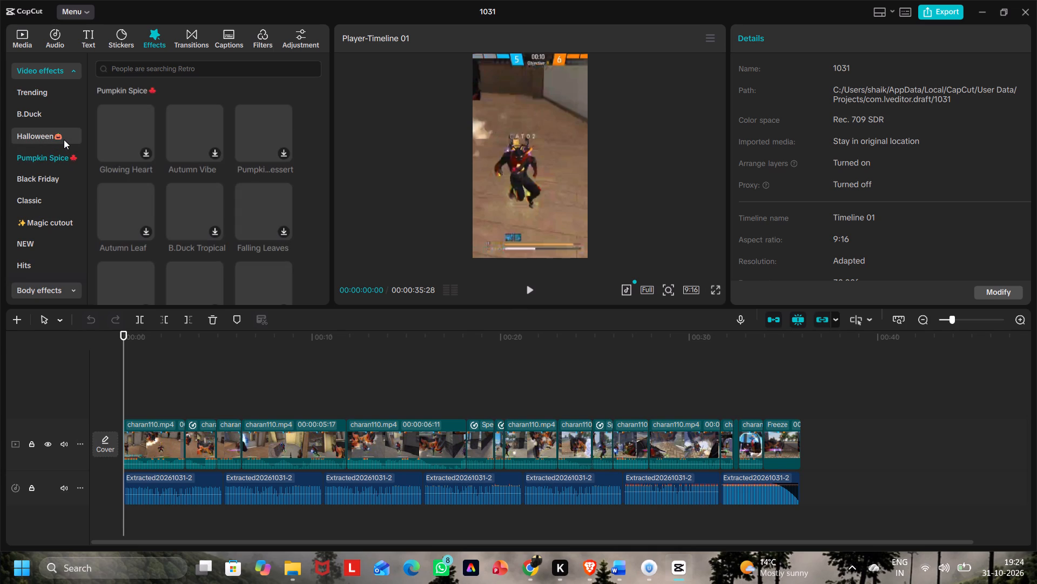
pyautogui.click(31, 243)
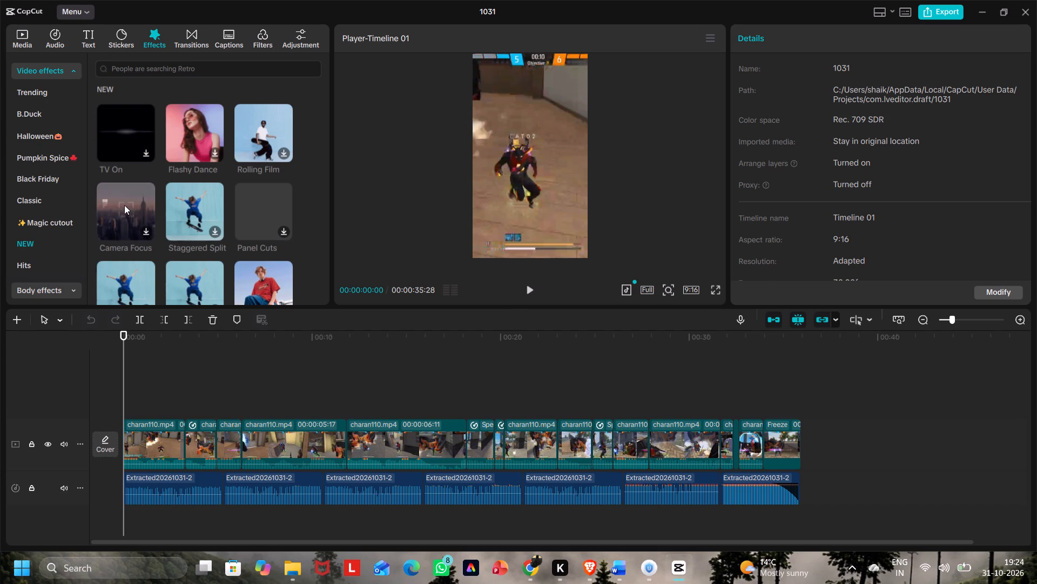
pyautogui.scroll(-2, 232, 195)
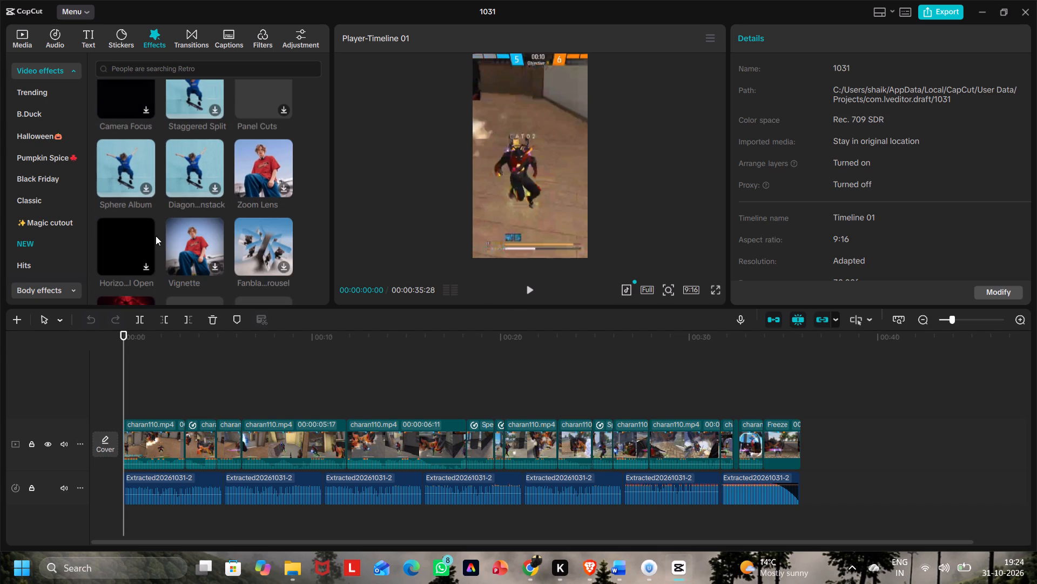
pyautogui.click(199, 240)
pyautogui.scroll(-1, 200, 238)
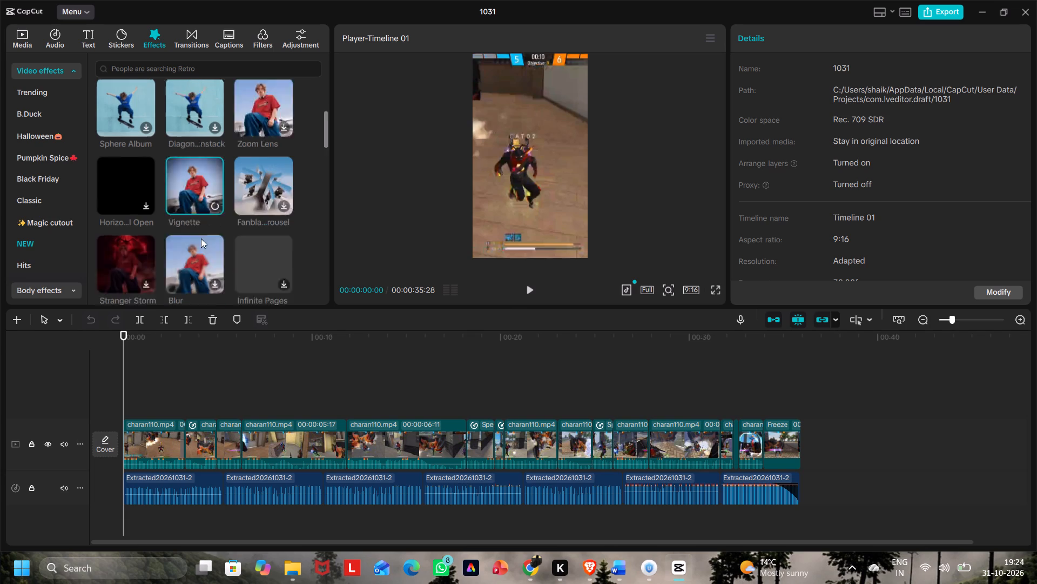
pyautogui.scroll(-1, 201, 238)
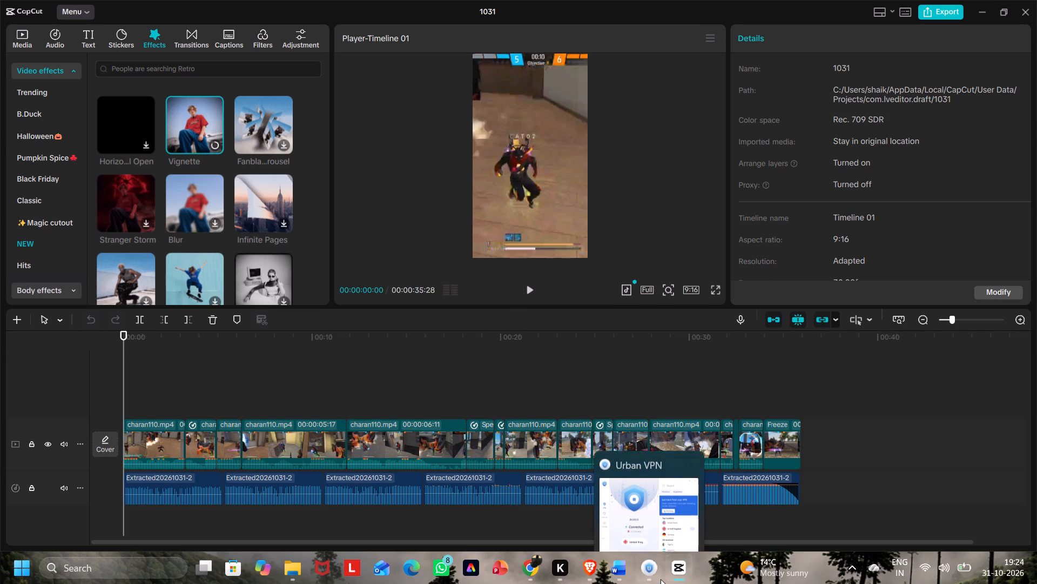
# Switch to Urban VPN, change the connection location to United States, and return to CapCut.
pyautogui.click(650, 502)
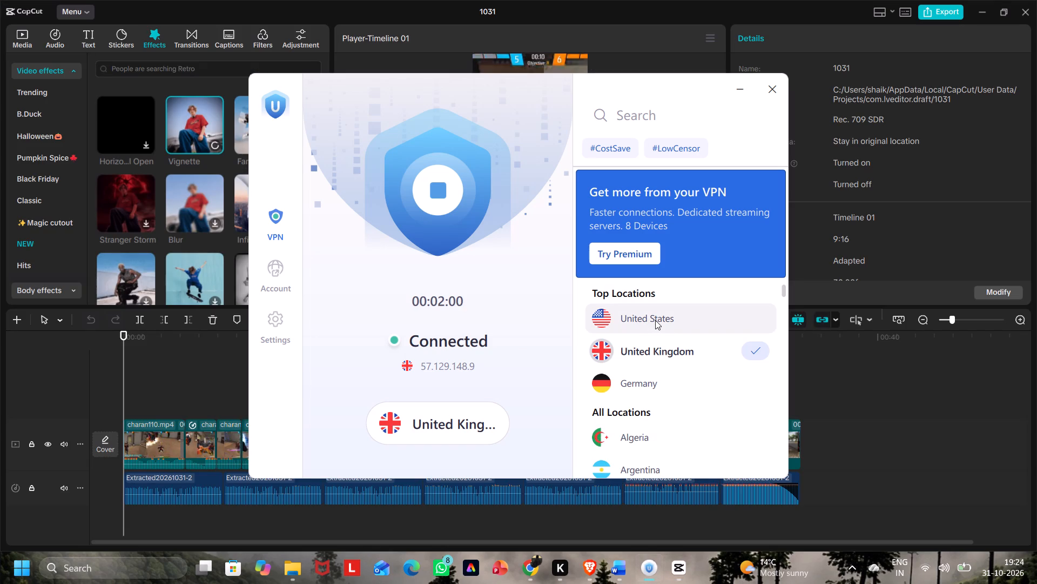
pyautogui.click(655, 320)
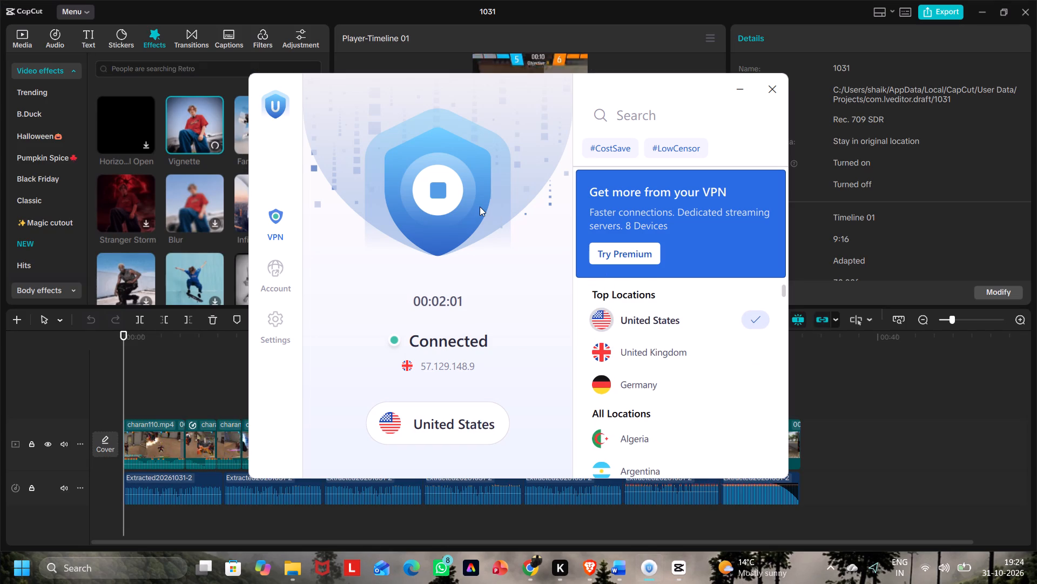
pyautogui.click(852, 406)
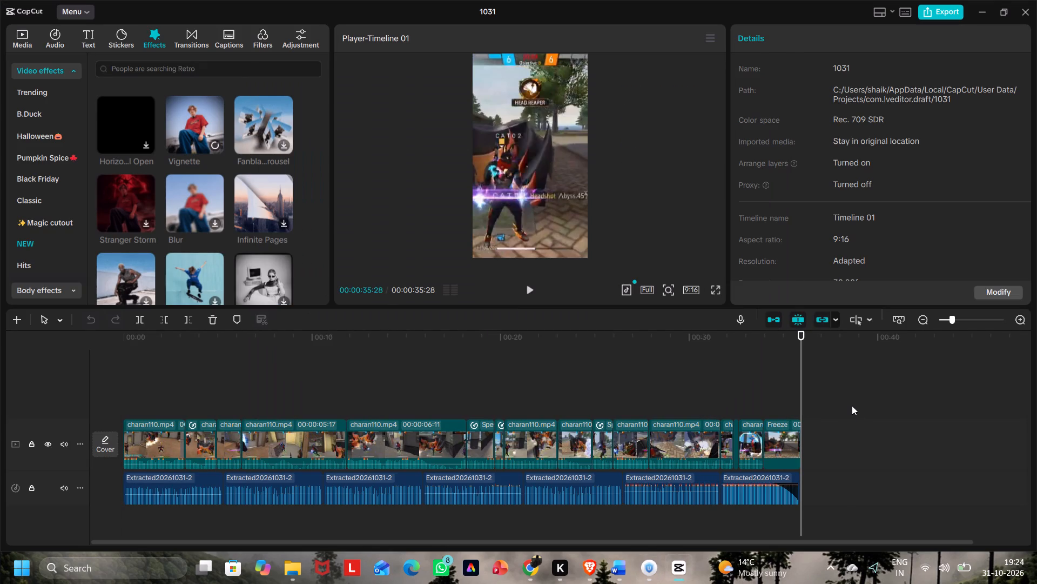
# Place the Vignette effect on a track above the video at the start of the timeline.
pyautogui.click(673, 386)
pyautogui.moveTo(673, 387); pyautogui.dragTo(0, 383)
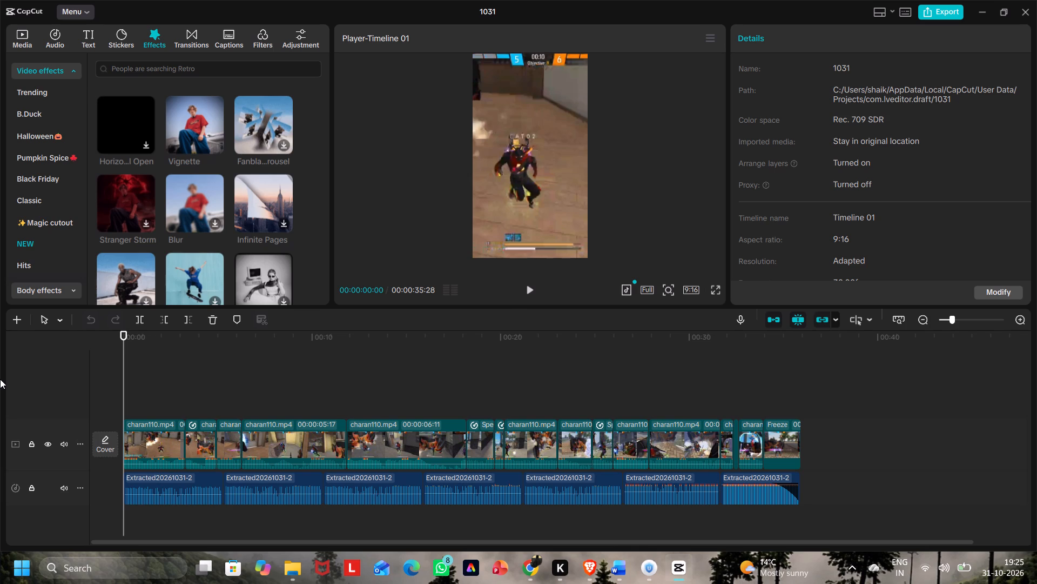
pyautogui.click(200, 124)
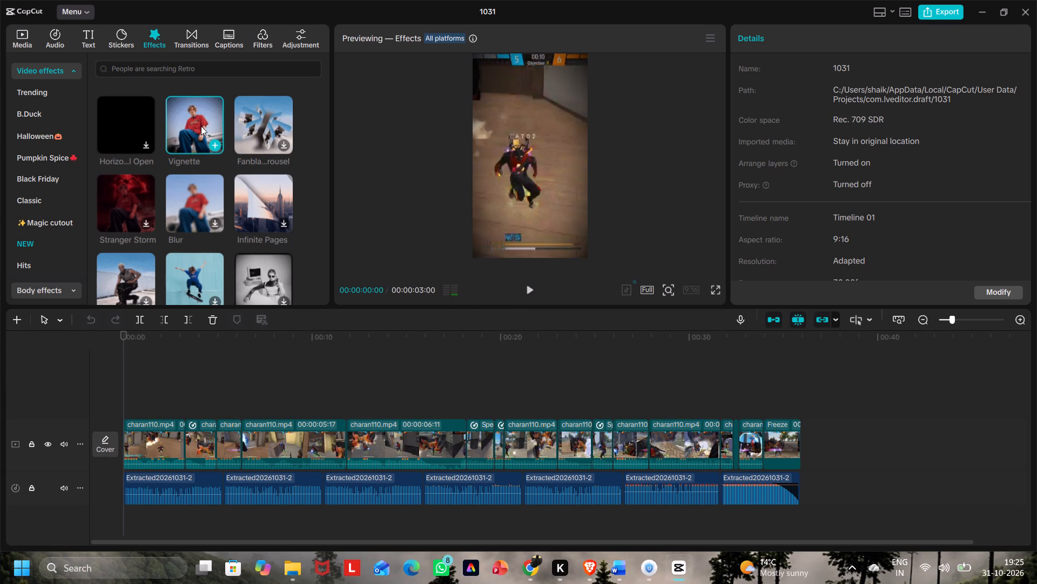
pyautogui.moveTo(206, 122); pyautogui.dragTo(129, 399)
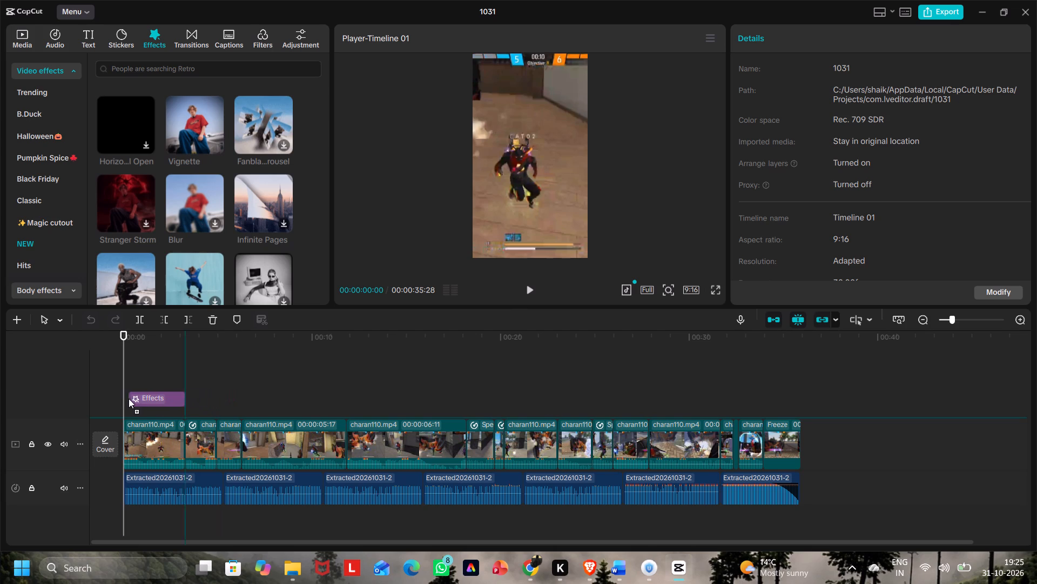
pyautogui.moveTo(129, 399); pyautogui.dragTo(125, 410)
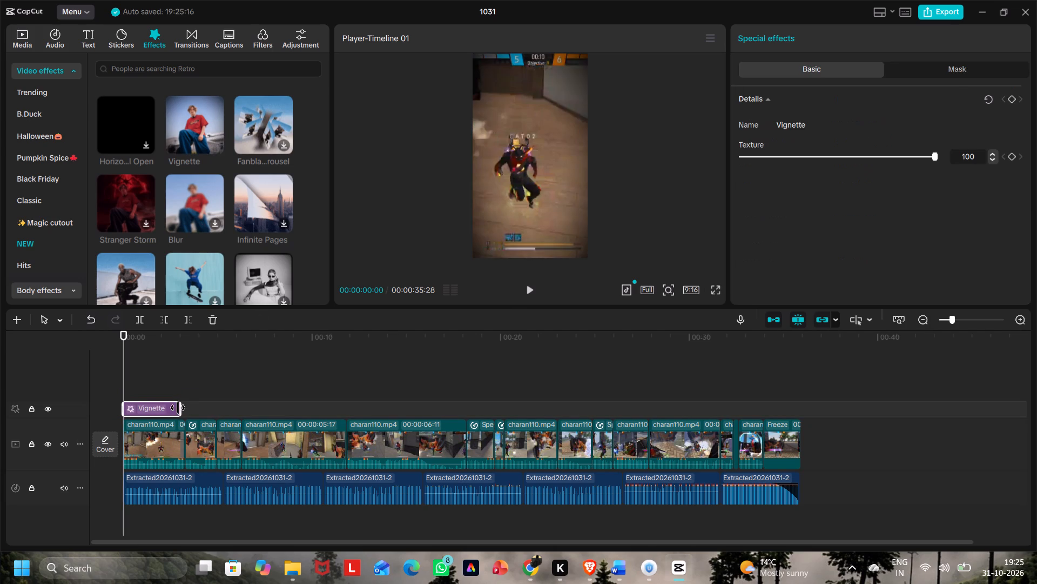
# Extend the Vignette effect to the end of the video and play back the result.
pyautogui.moveTo(178, 408); pyautogui.dragTo(801, 416)
pyautogui.click(524, 291)
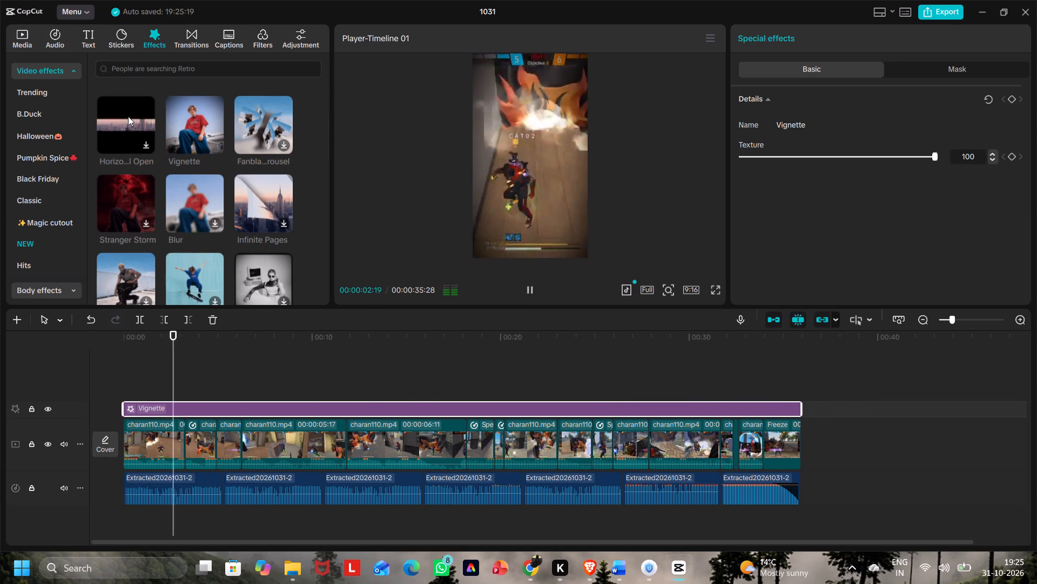
# Download the Stranger Storm effect and look through the other NEW video effects.
pyautogui.click(126, 188)
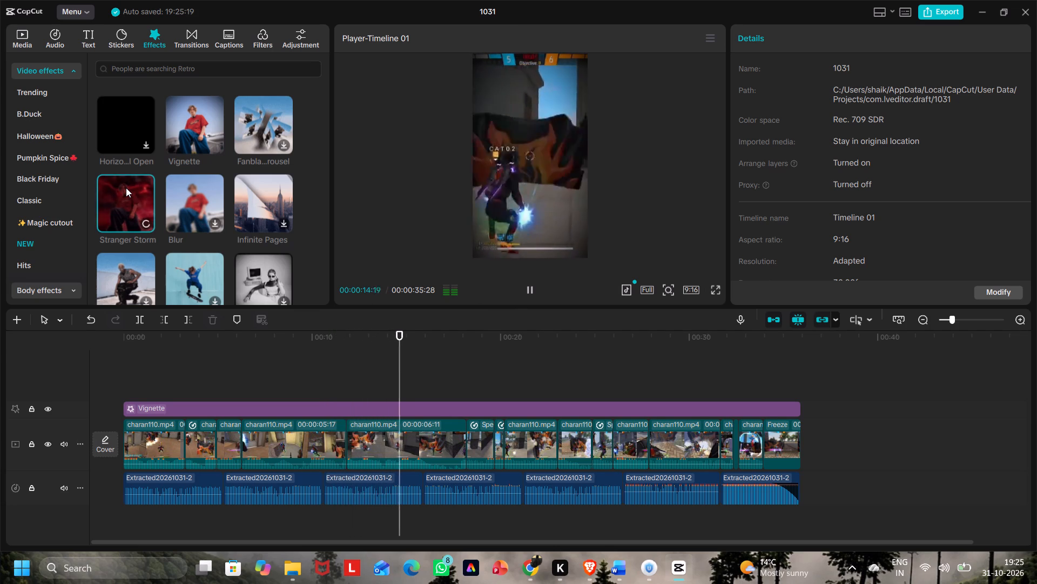
pyautogui.scroll(-4, 171, 268)
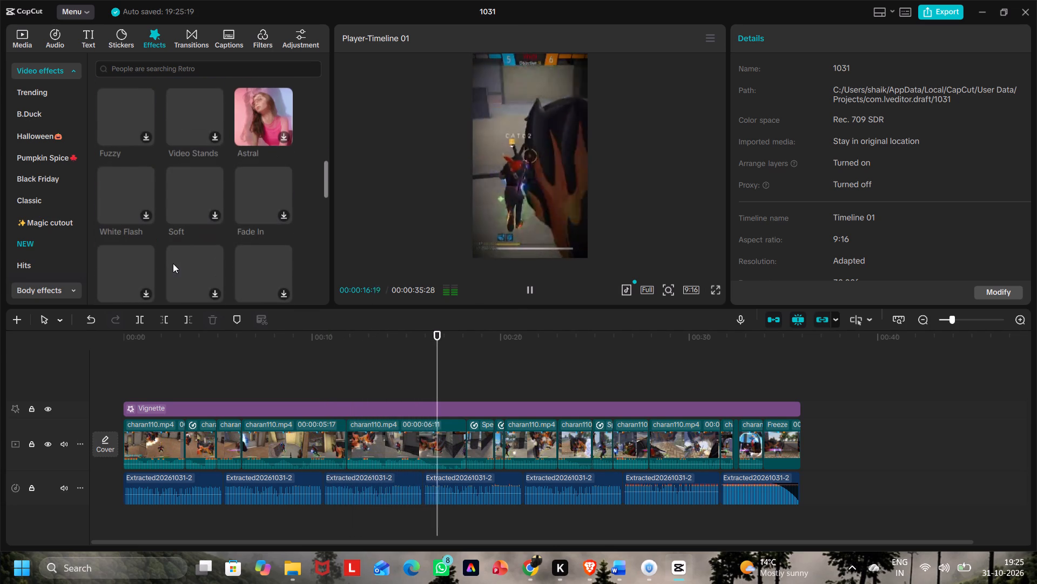
pyautogui.scroll(1, 200, 236)
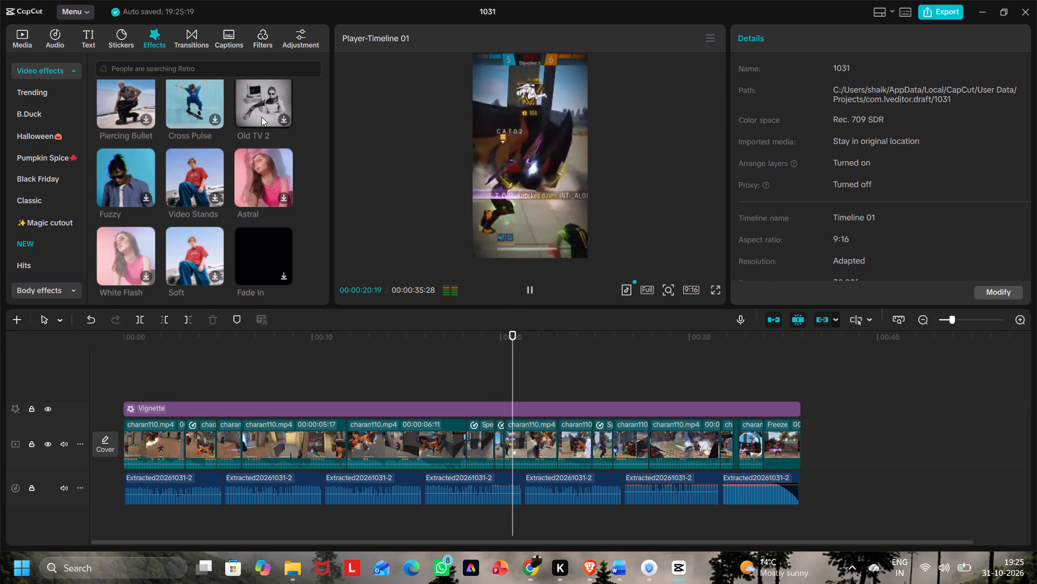
pyautogui.scroll(1, 253, 194)
pyautogui.scroll(-1, 252, 200)
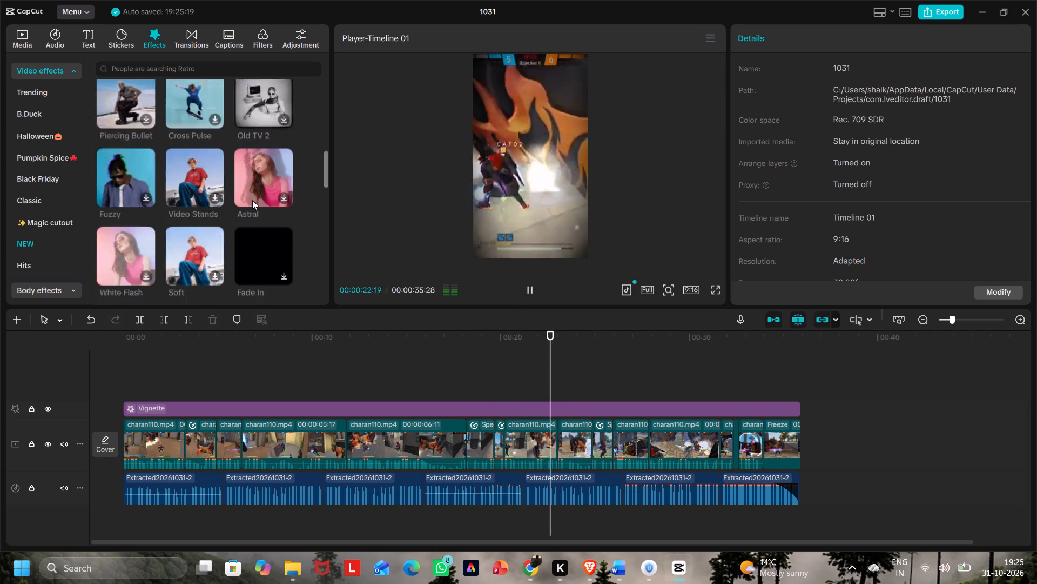
pyautogui.scroll(-3, 252, 200)
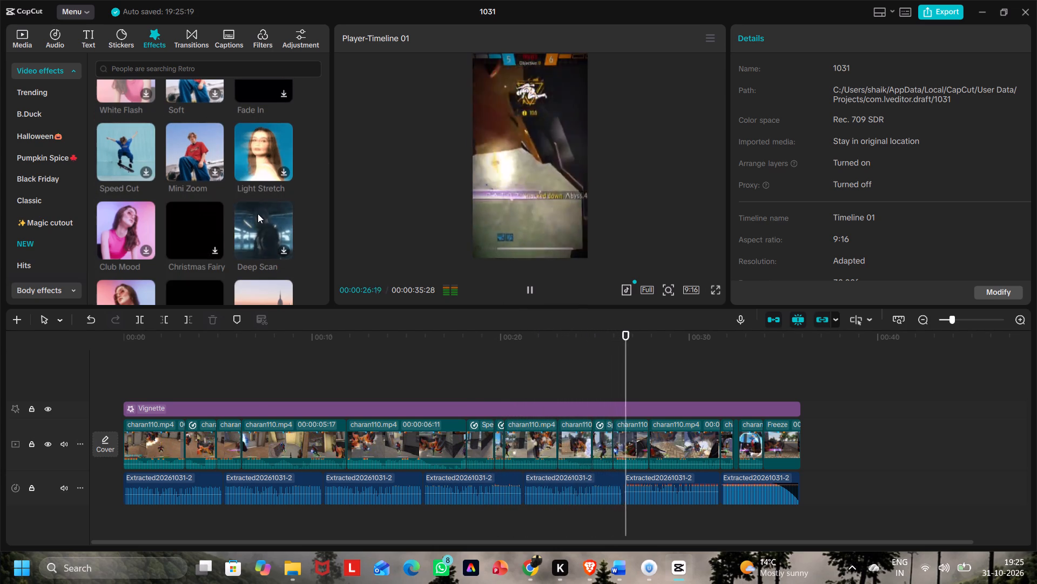
pyautogui.scroll(-1, 257, 214)
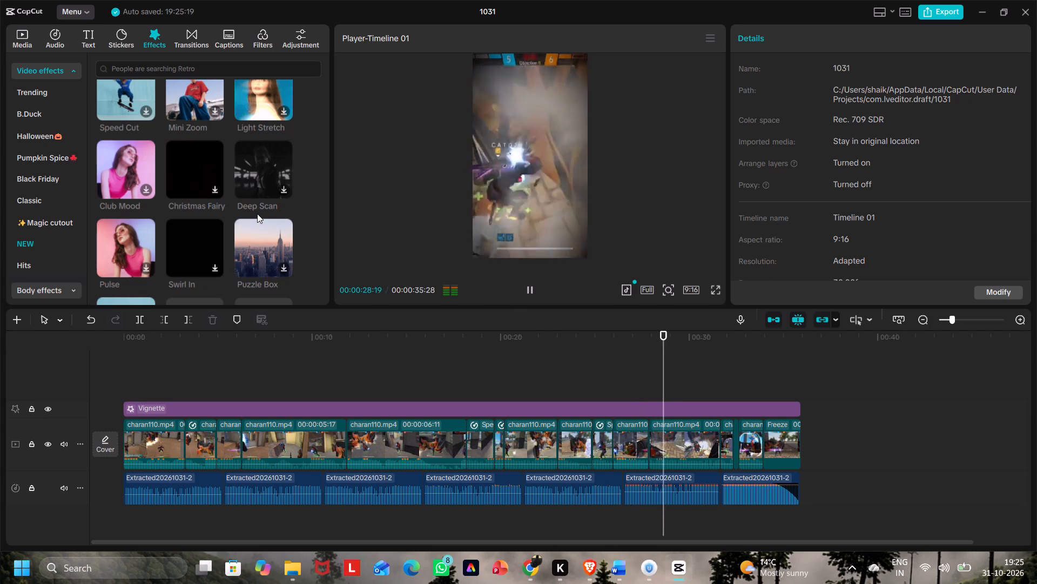
pyautogui.scroll(-2, 257, 214)
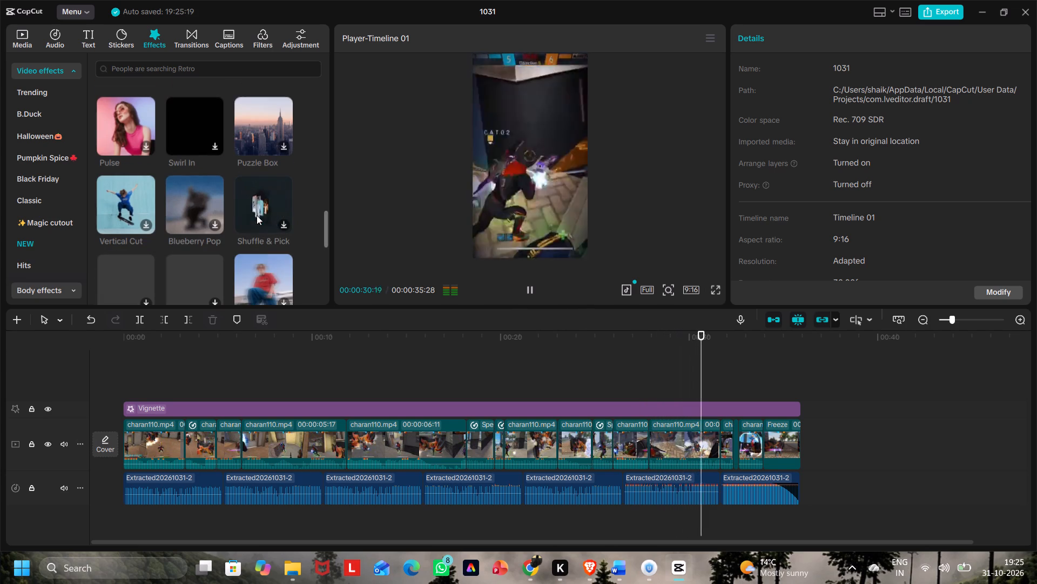
pyautogui.scroll(8, 253, 225)
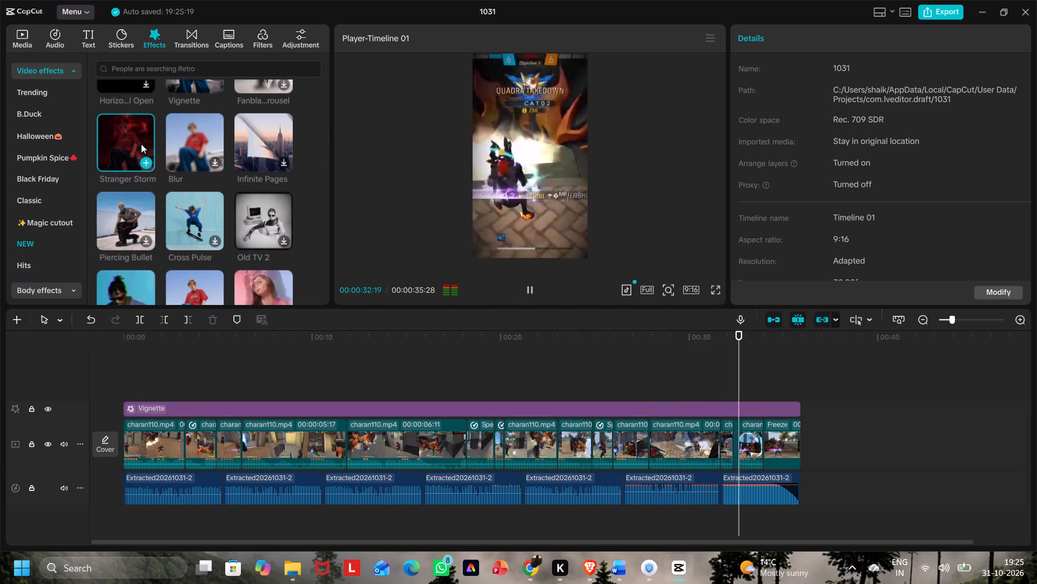
# Preview the Stranger Storm effect on the gameplay footage, including with the playhead at 00:00:29:23.
pyautogui.click(136, 142)
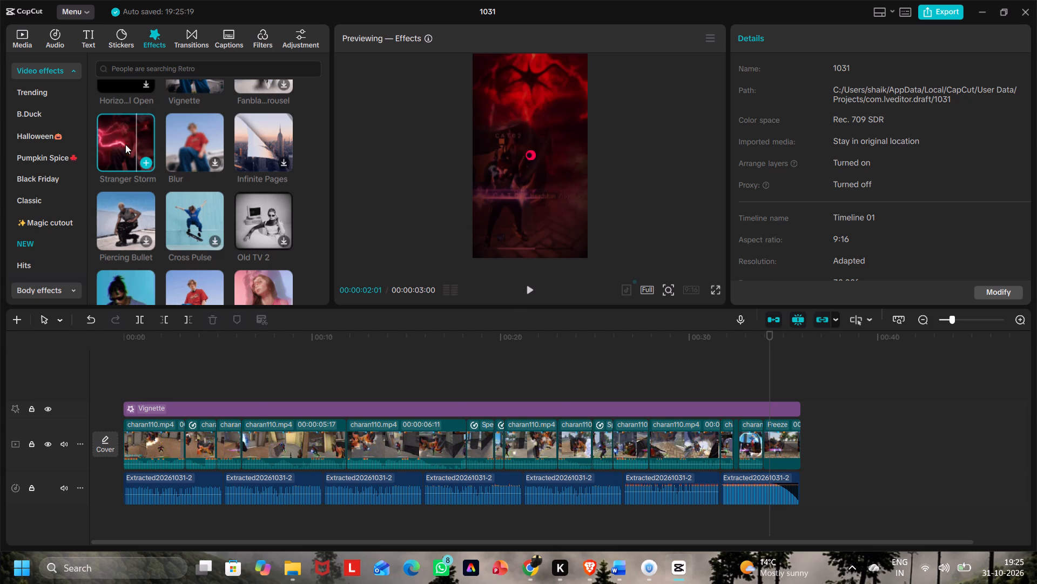
pyautogui.click(109, 145)
pyautogui.moveTo(109, 147); pyautogui.dragTo(70, 157)
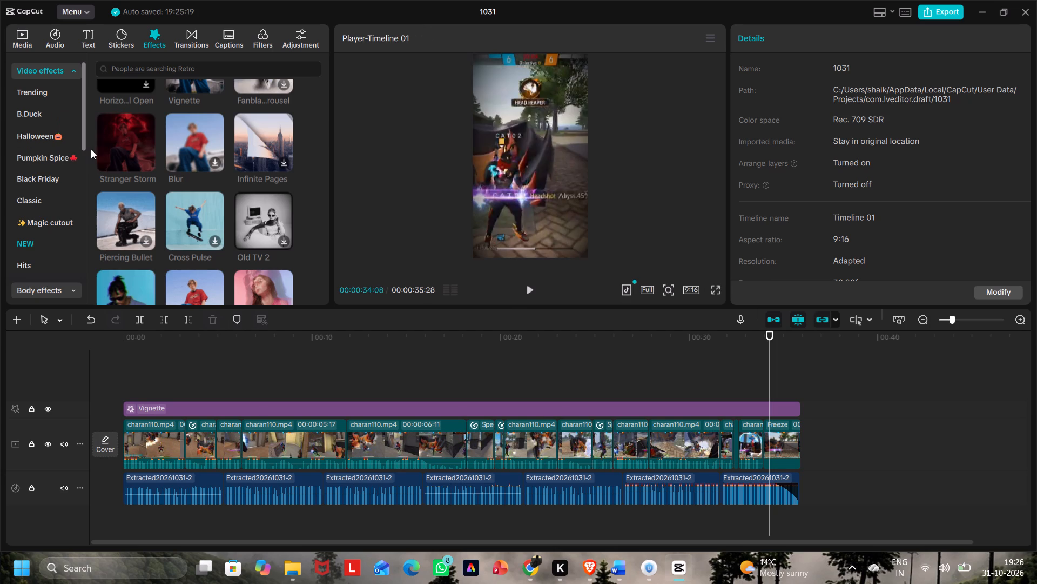
pyautogui.click(112, 140)
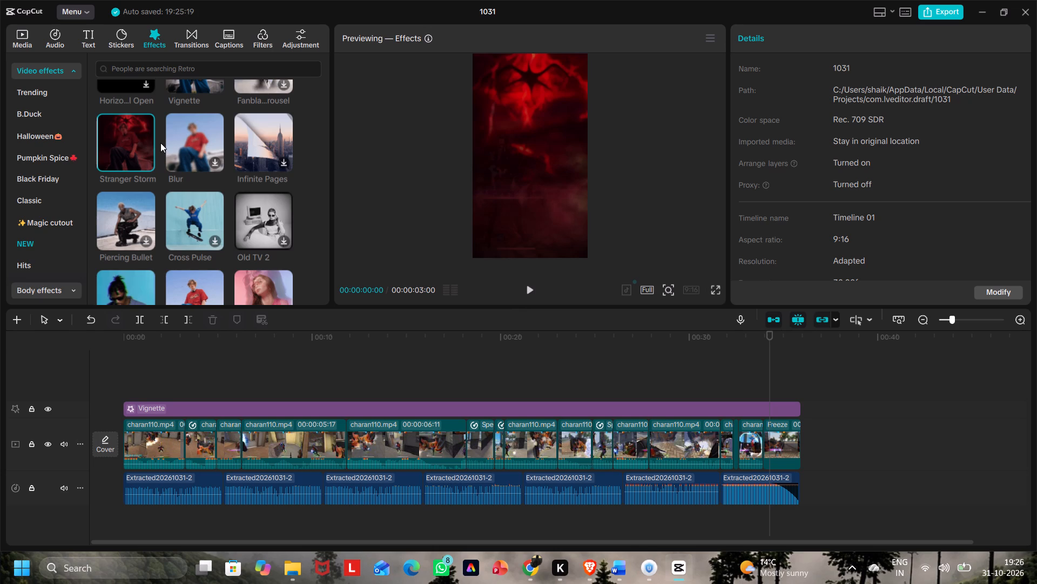
pyautogui.click(131, 140)
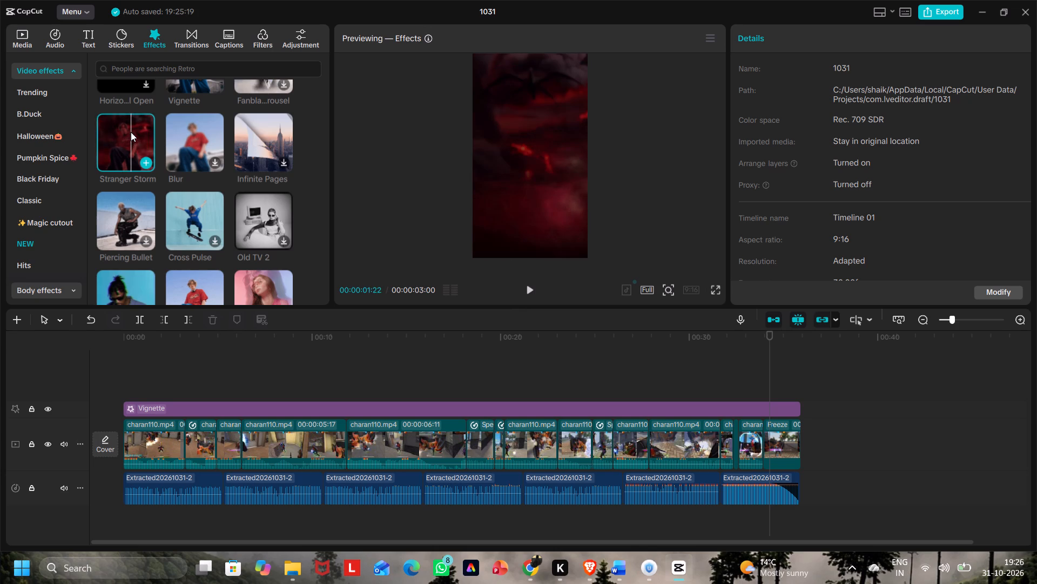
pyautogui.click(685, 357)
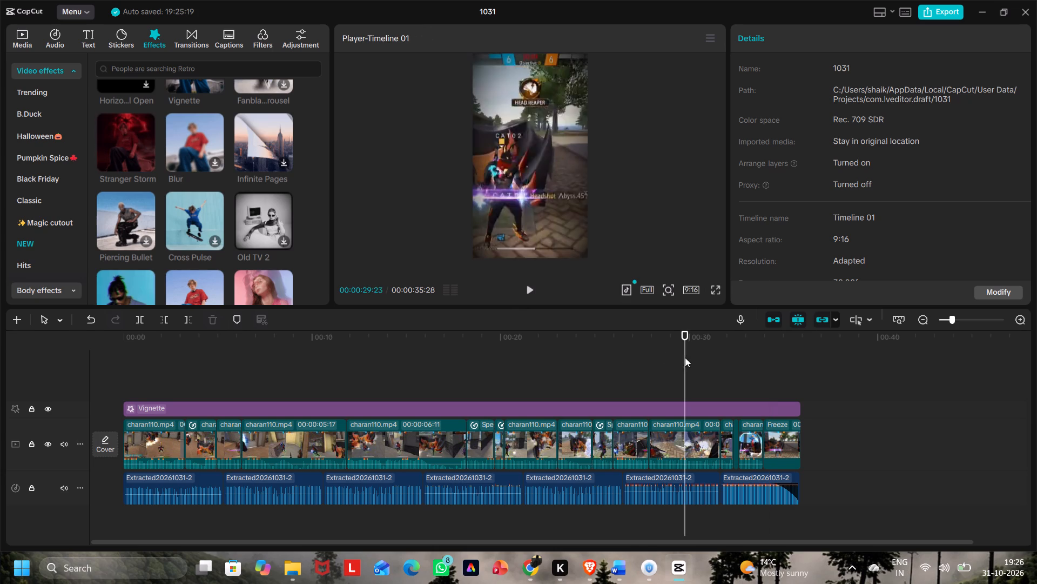
pyautogui.click(135, 142)
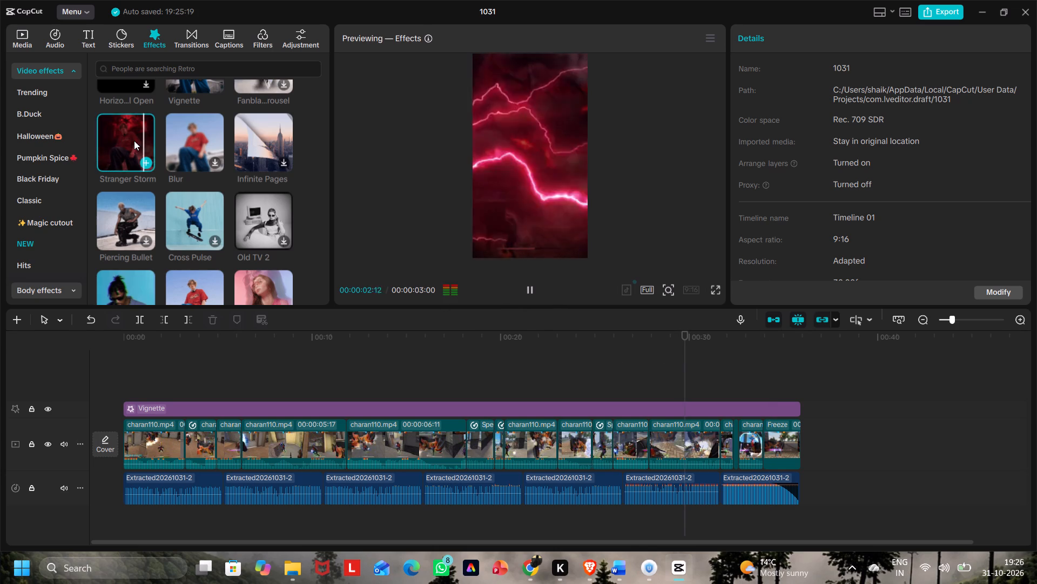
# Look through the B.Duck, Halloween, Black Friday, Classic, Decor and Light video effect categories for another suitable effect.
pyautogui.scroll(-2, 146, 193)
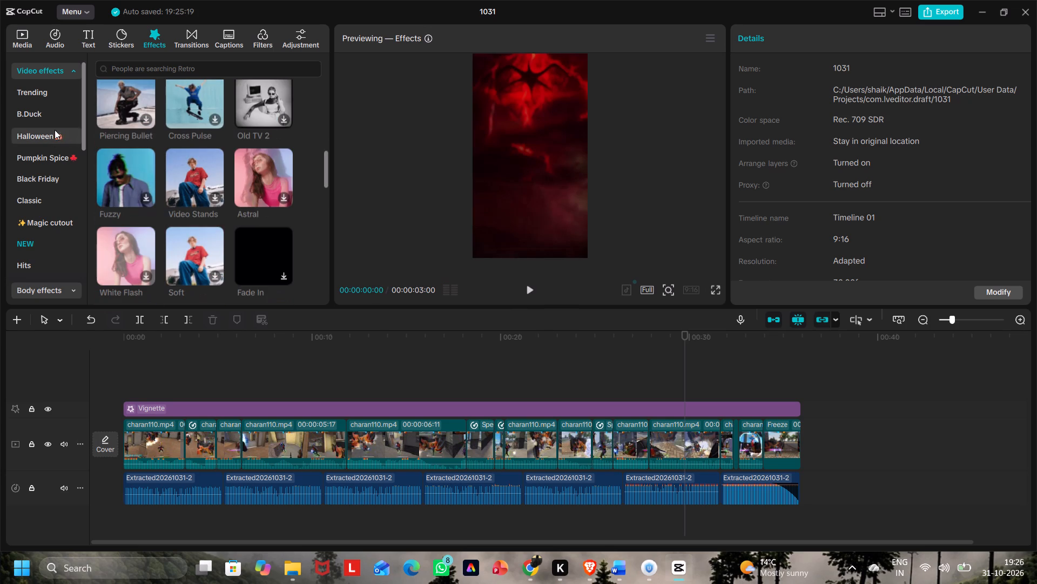
pyautogui.scroll(4, 44, 165)
pyautogui.click(43, 117)
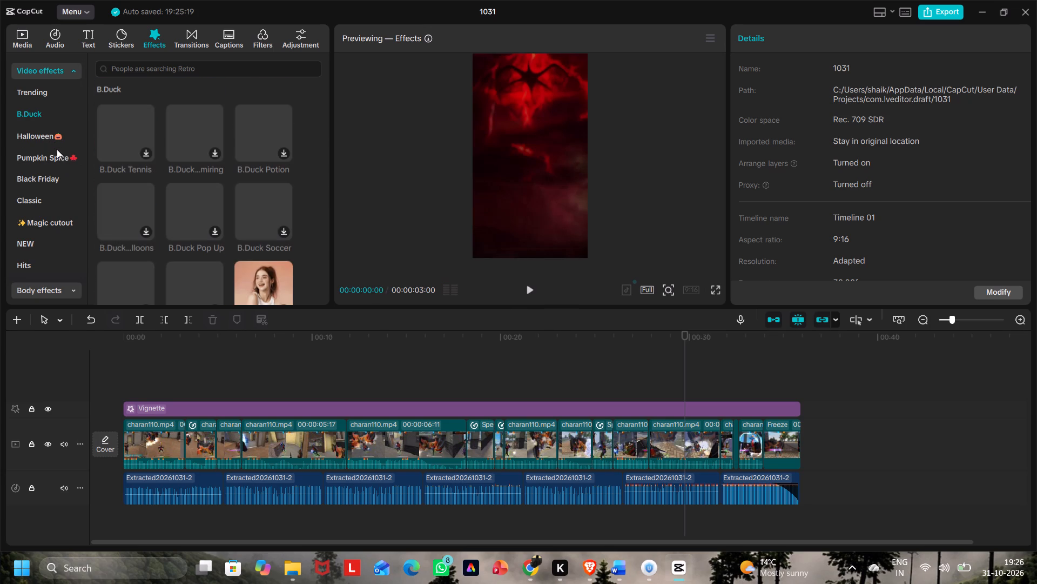
pyautogui.click(56, 140)
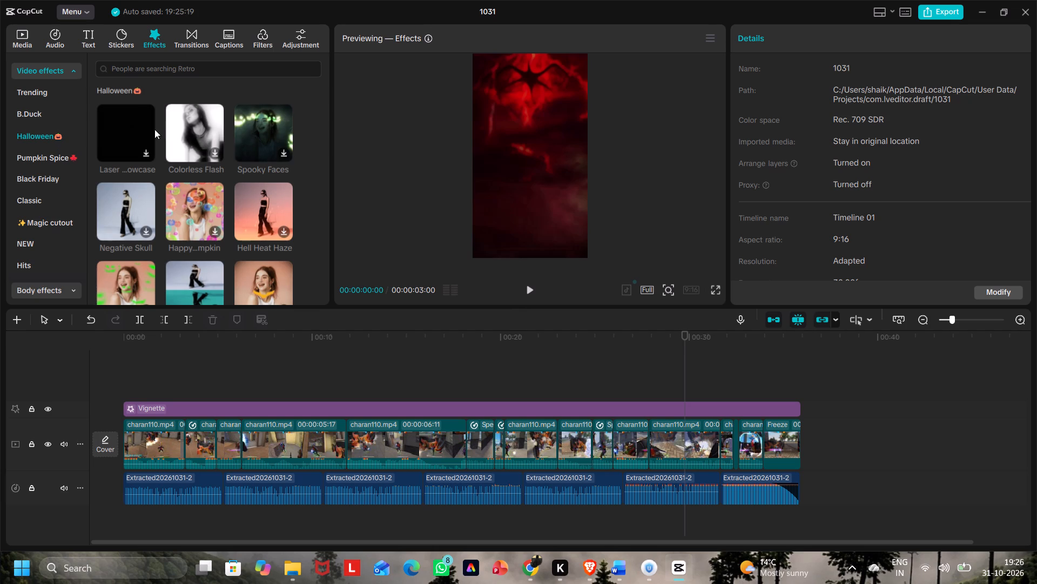
pyautogui.scroll(-2, 180, 192)
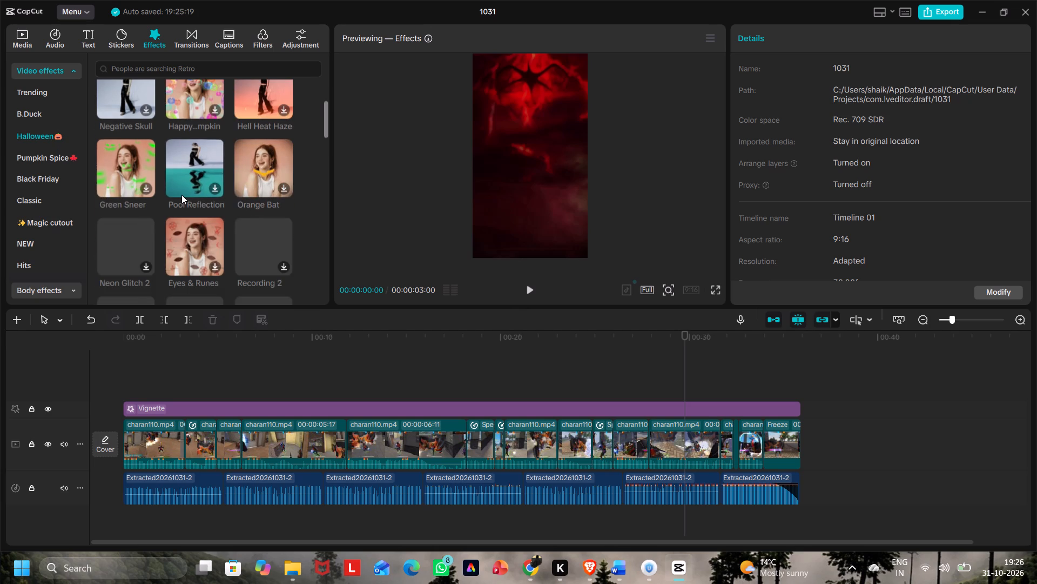
pyautogui.scroll(-3, 208, 220)
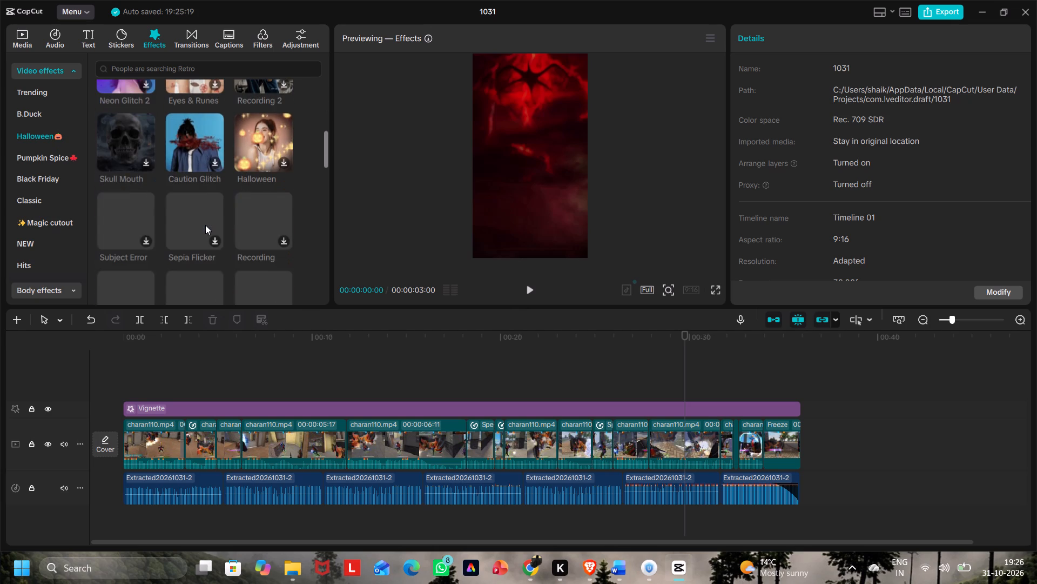
pyautogui.scroll(-2, 205, 225)
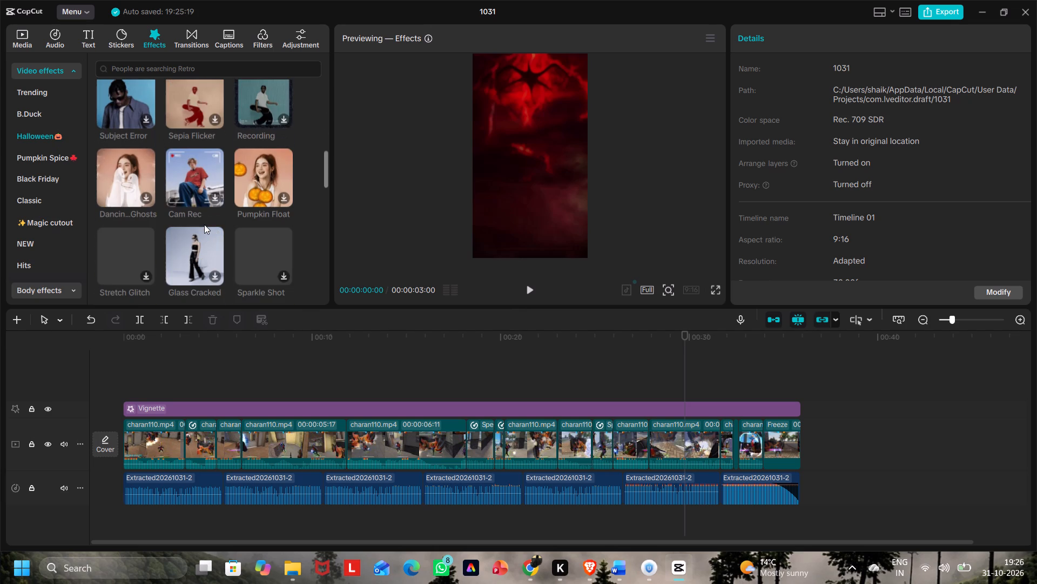
pyautogui.scroll(-2, 204, 224)
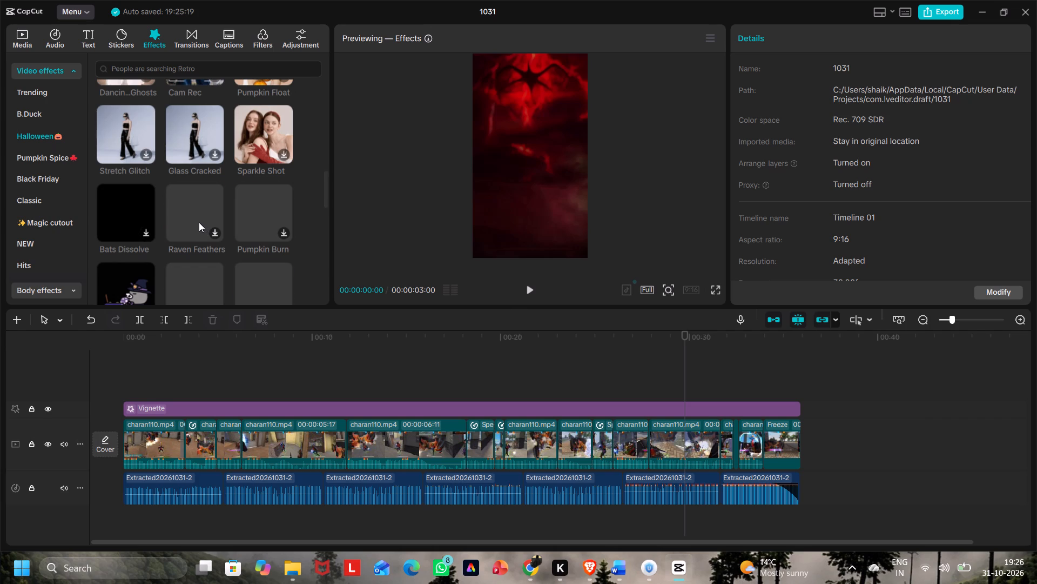
pyautogui.scroll(-2, 132, 220)
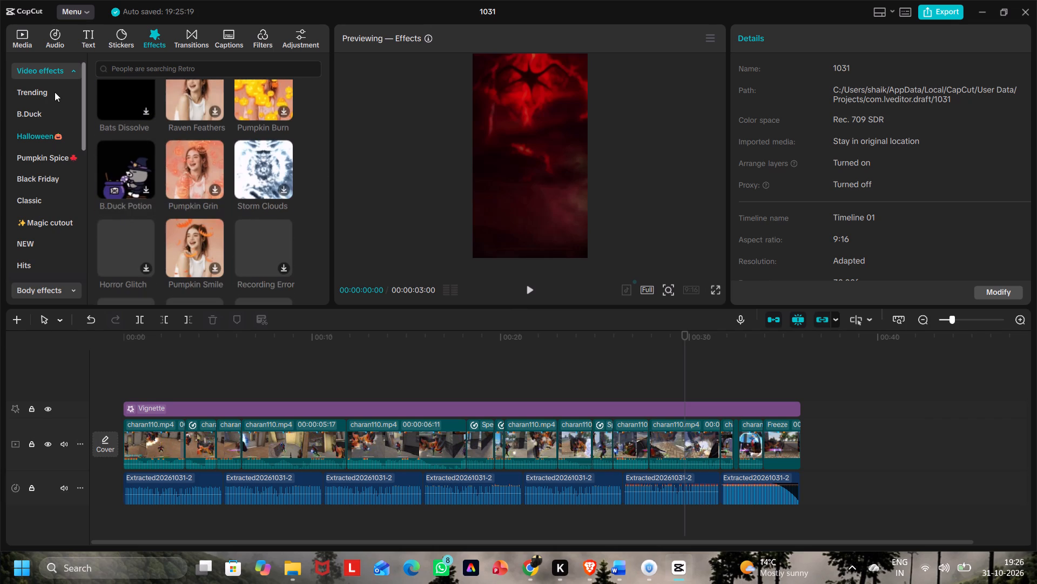
pyautogui.click(60, 174)
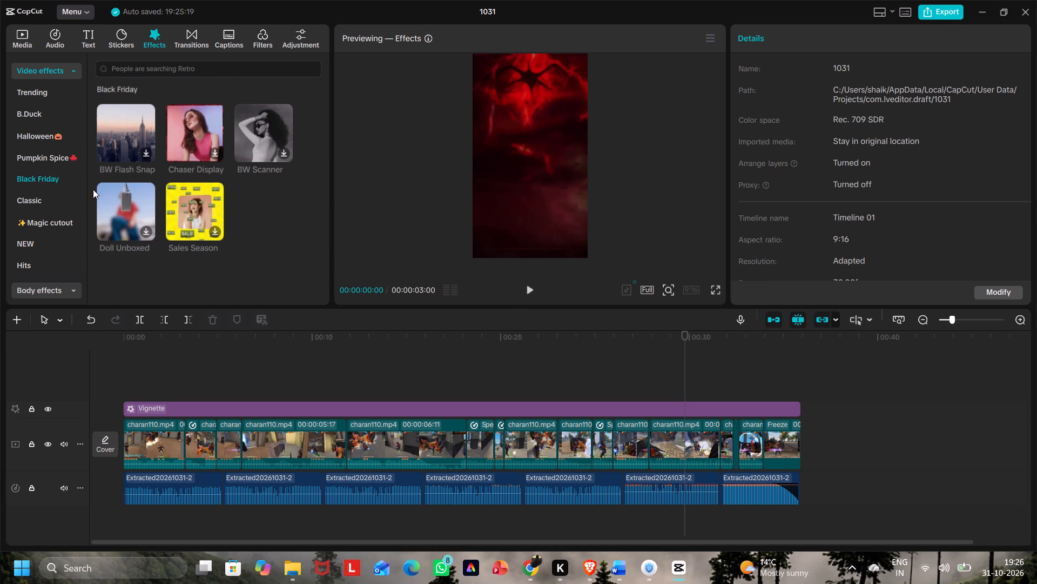
pyautogui.click(55, 202)
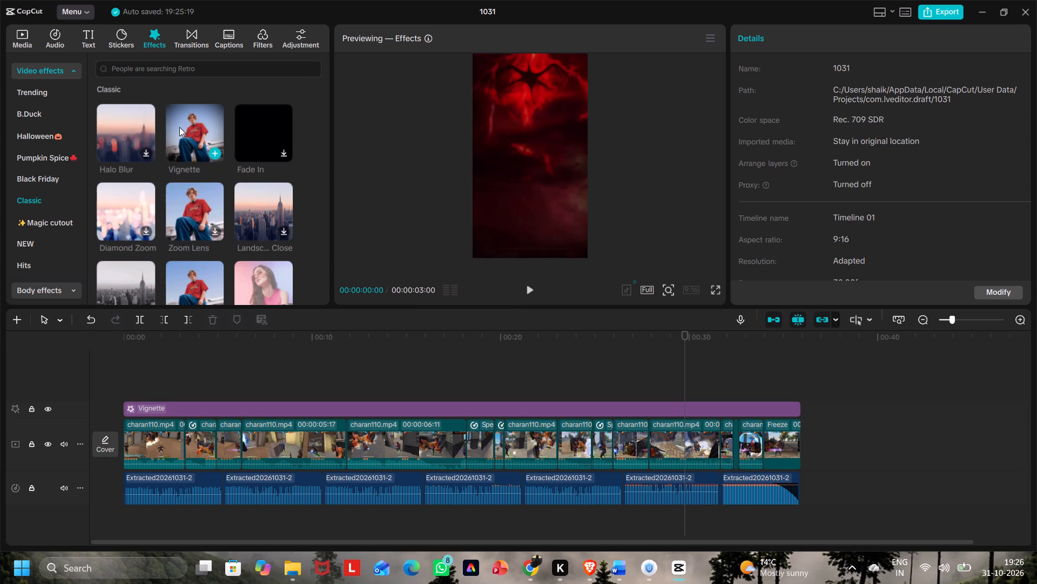
pyautogui.scroll(-4, 44, 210)
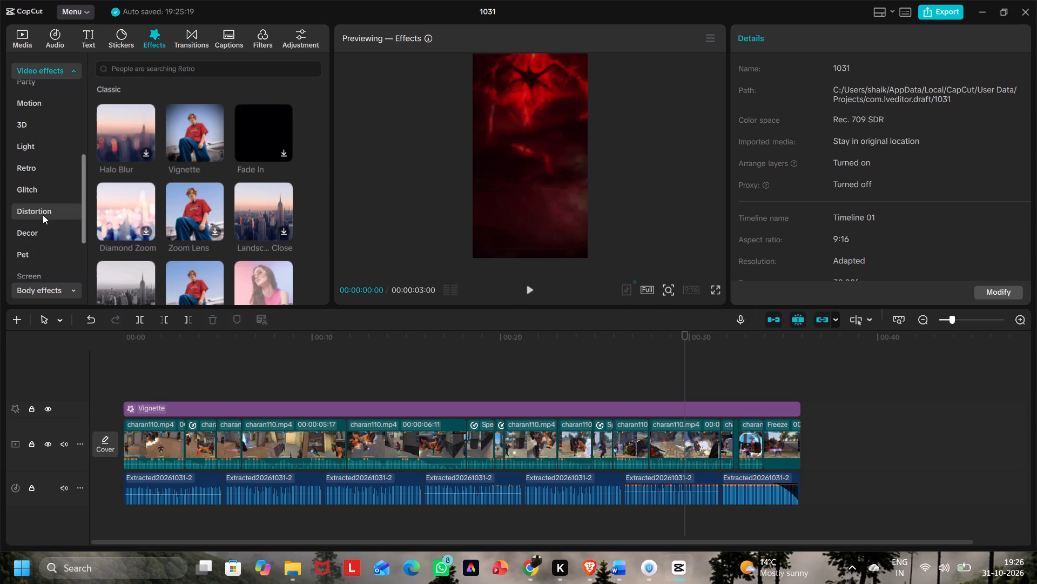
pyautogui.click(39, 227)
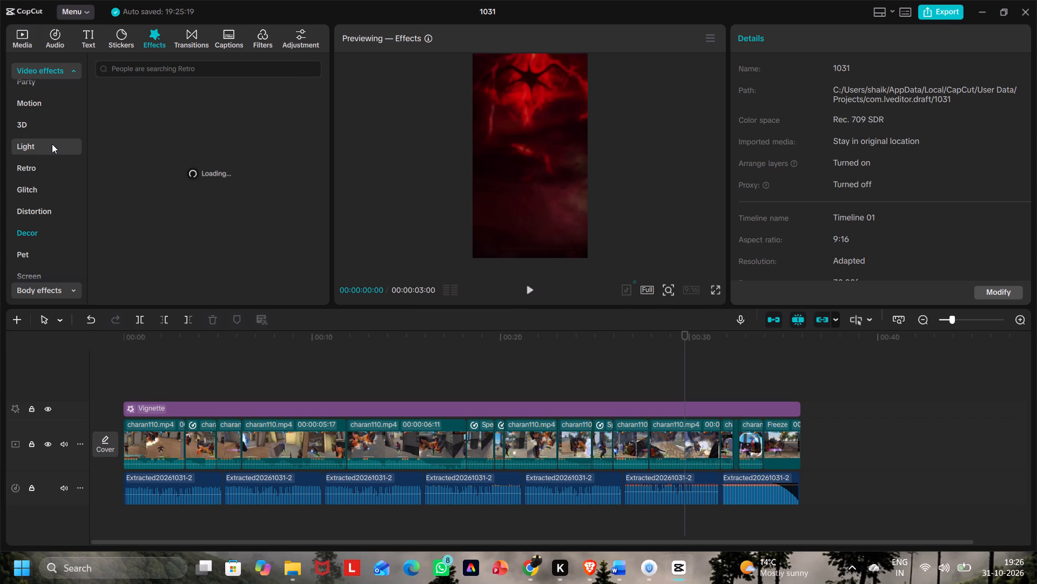
pyautogui.click(52, 144)
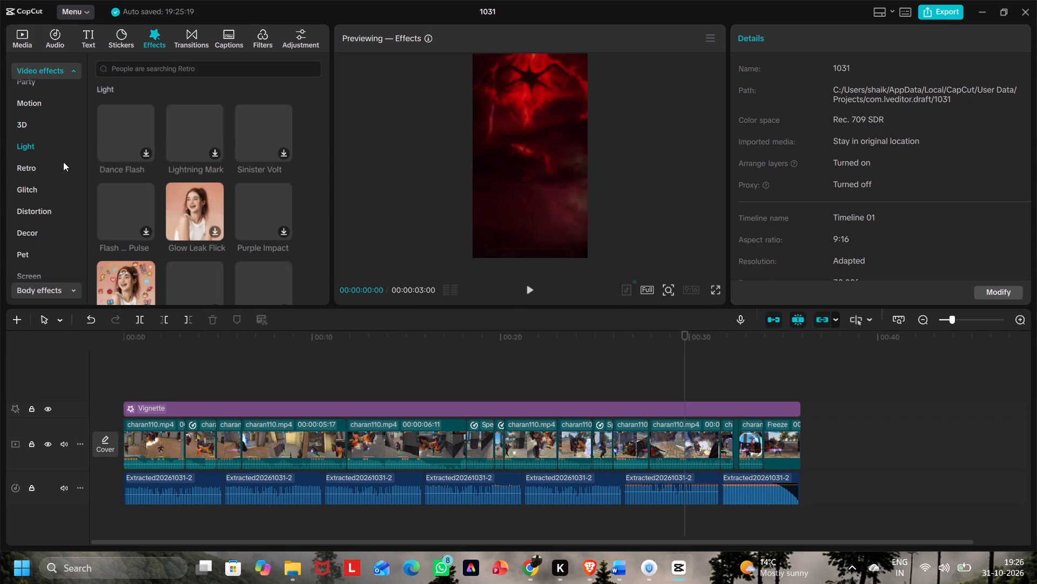
# Search the video effects for DARK and choose the suggested search darken flash.
pyautogui.click(186, 71)
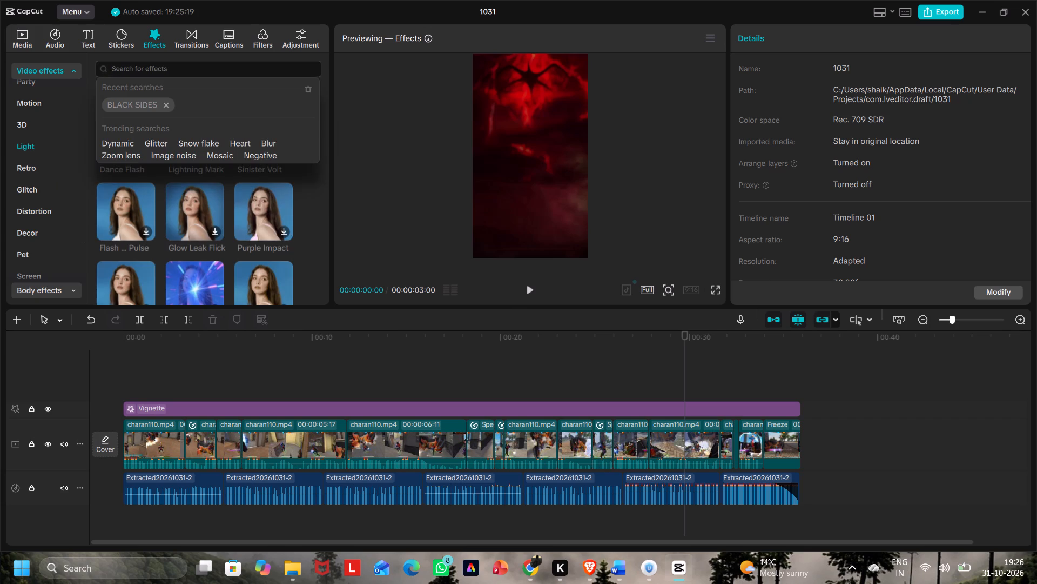
pyautogui.write('DARK')
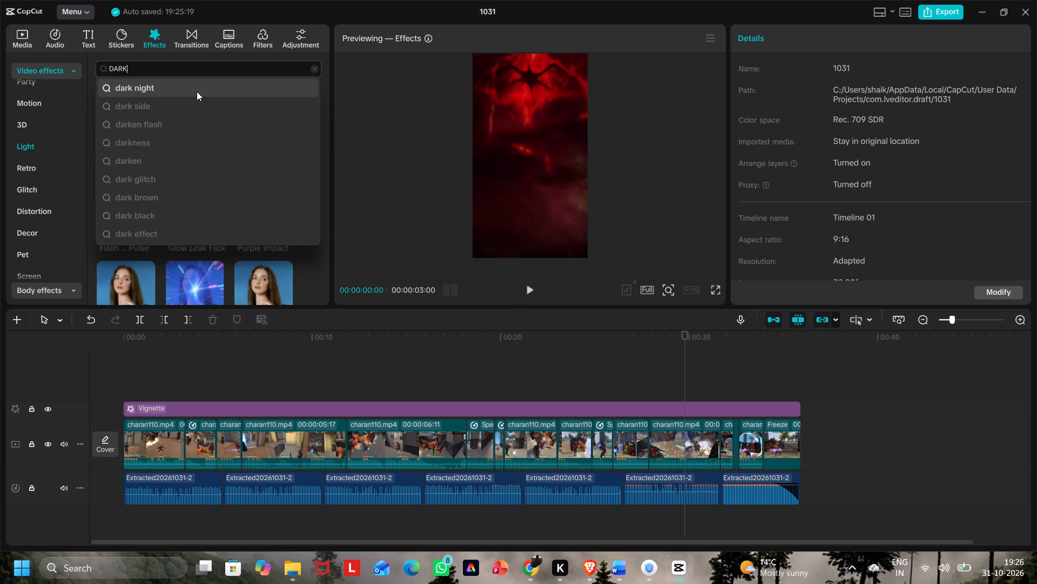
pyautogui.click(194, 118)
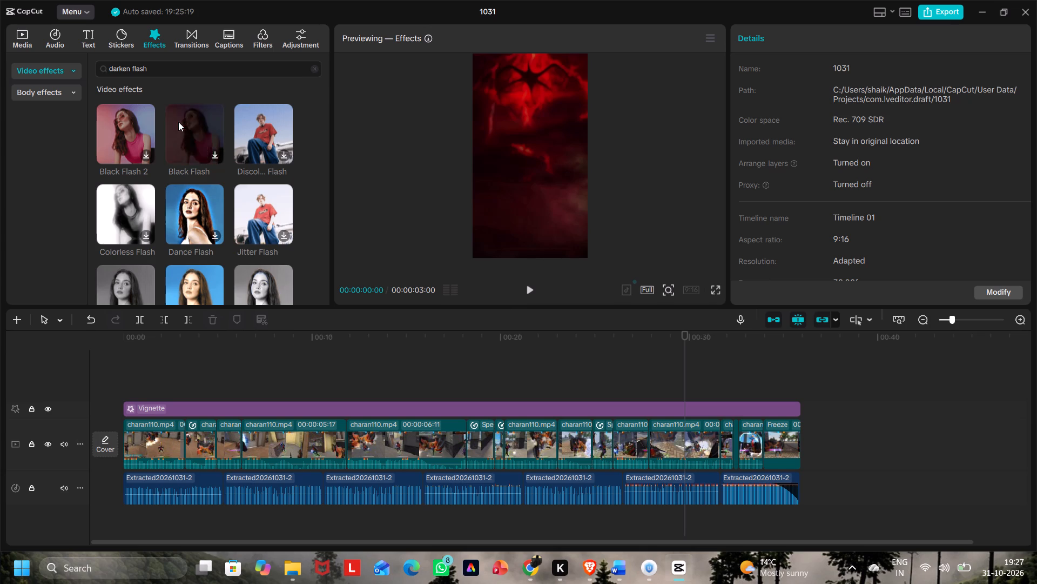
# Move the playhead to the end of the video at 00:00:35:28 and download the Black Flash 2 effect.
pyautogui.click(394, 340)
pyautogui.click(394, 340)
pyautogui.click(403, 351)
pyautogui.moveTo(403, 351); pyautogui.dragTo(805, 335)
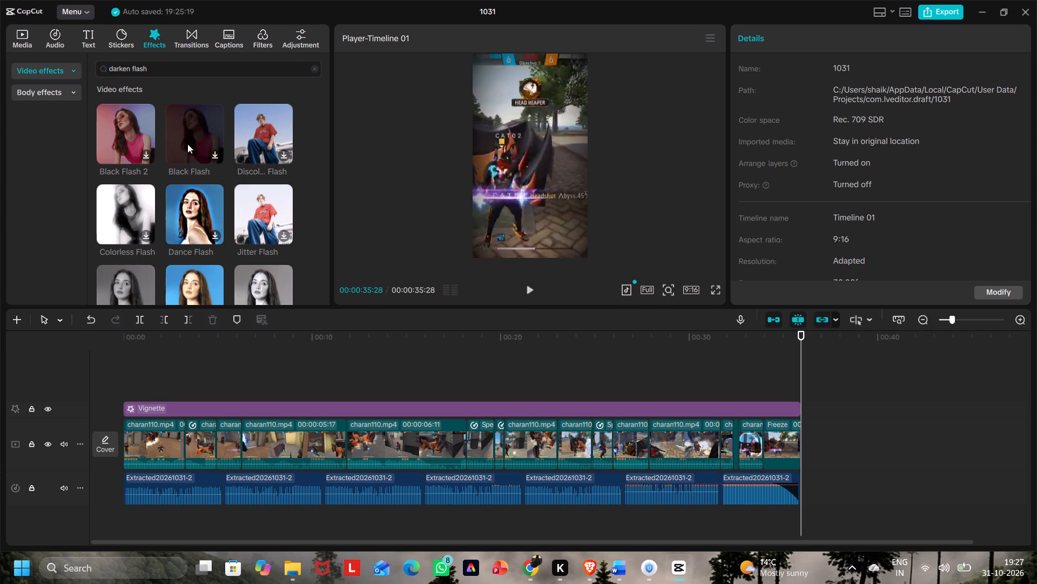
pyautogui.click(134, 128)
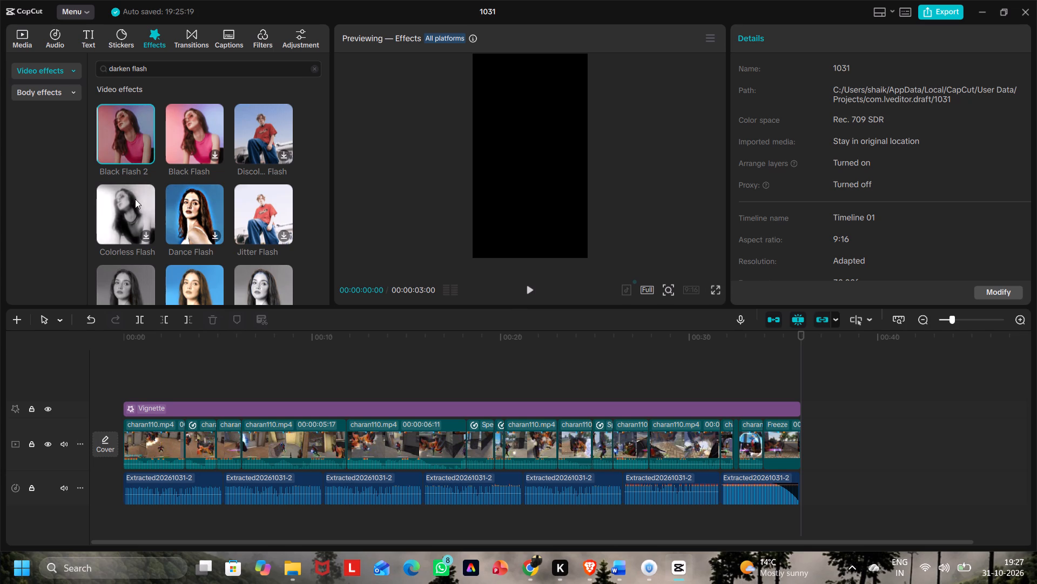
# Look through the darken flash search results for other dark or flashing effects.
pyautogui.scroll(-2, 142, 186)
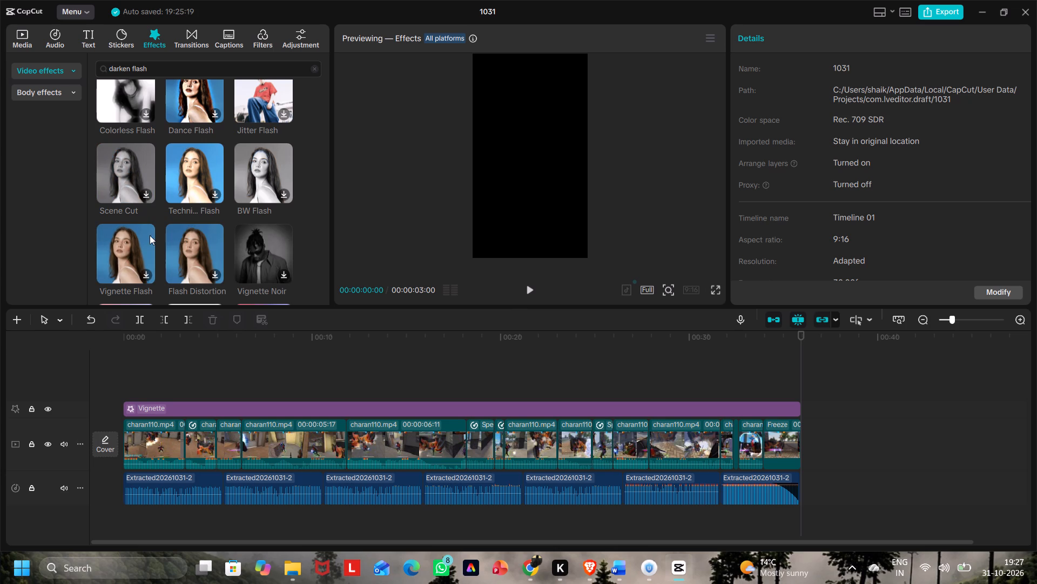
pyautogui.scroll(-1, 133, 236)
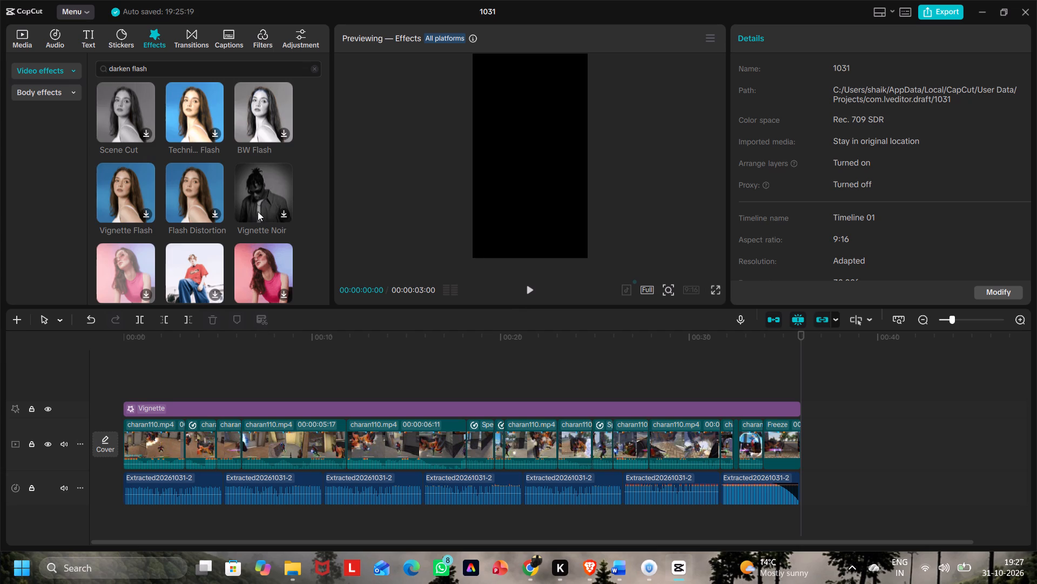
pyautogui.scroll(-1, 258, 211)
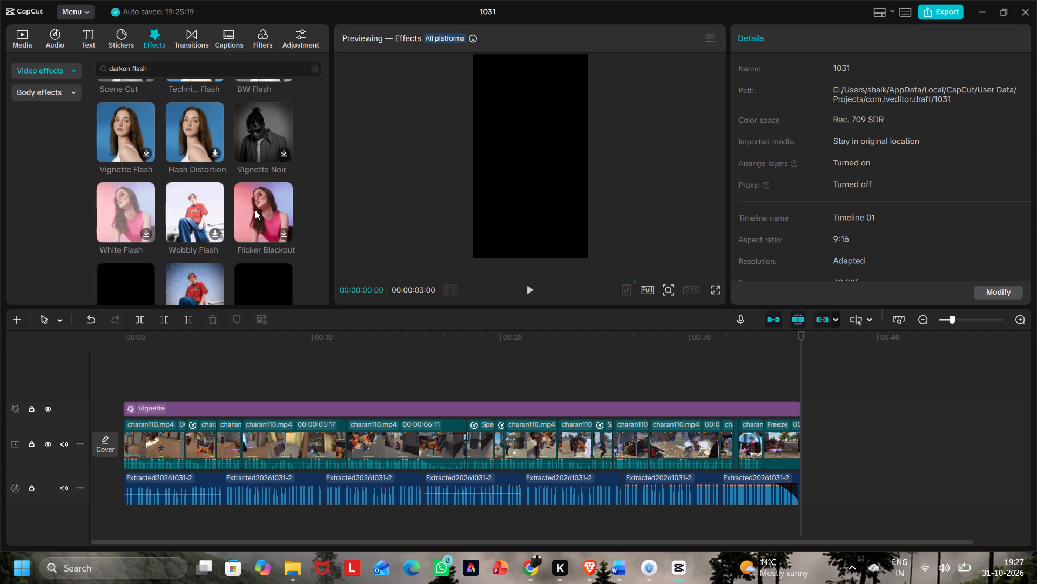
pyautogui.scroll(-2, 126, 208)
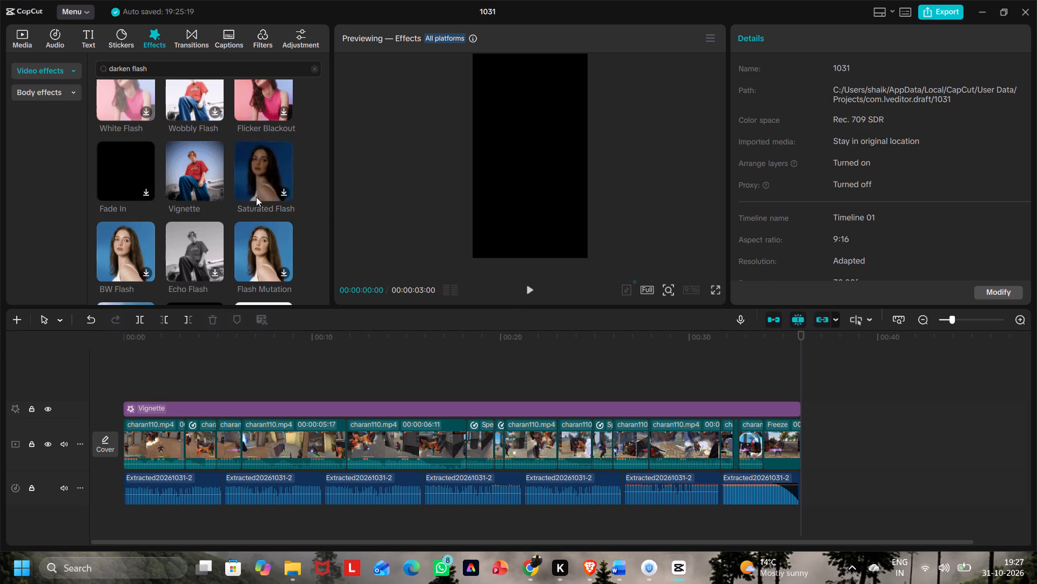
pyautogui.scroll(-2, 253, 231)
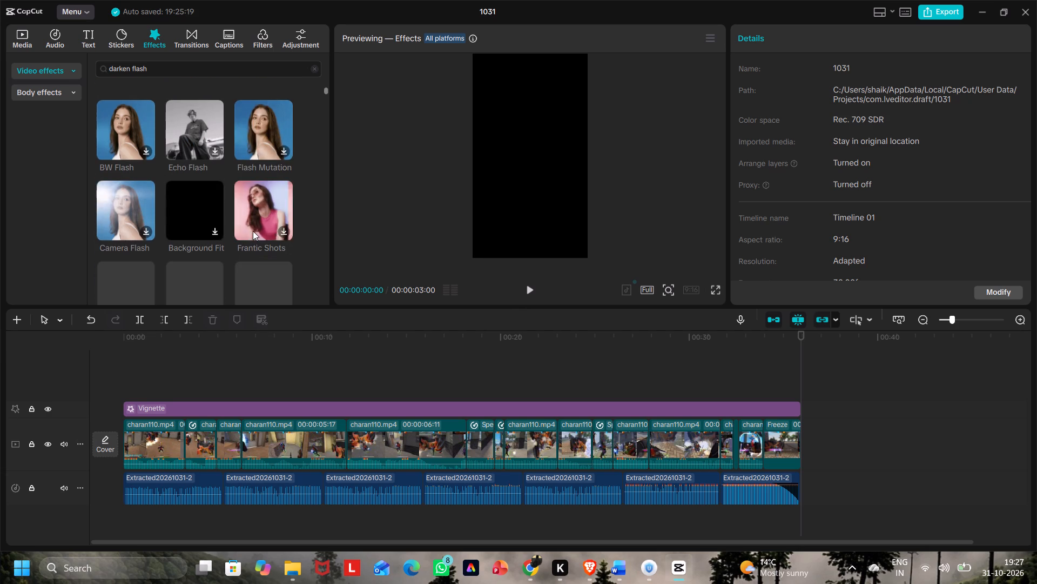
pyautogui.scroll(-1, 132, 210)
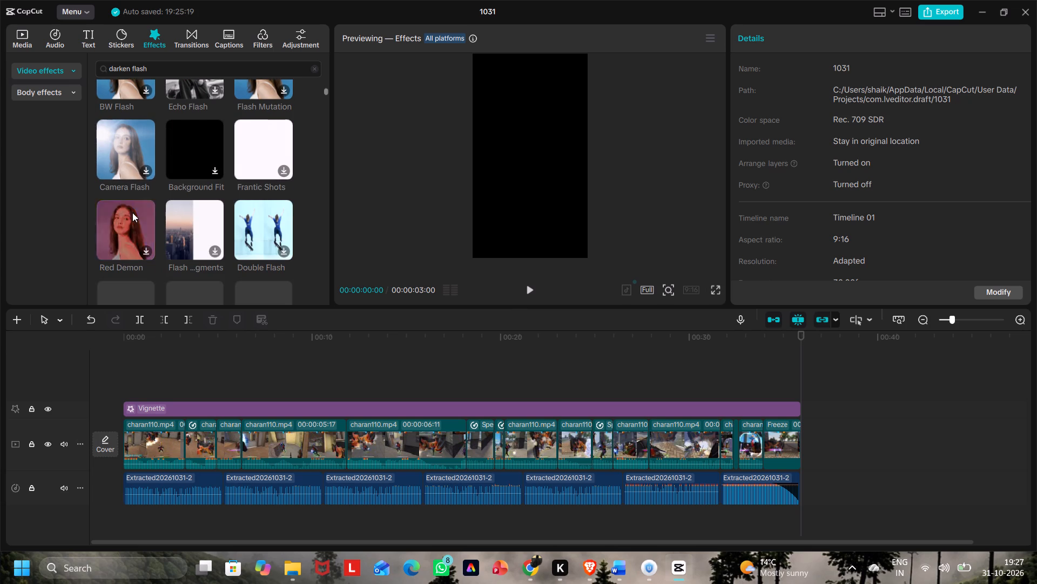
pyautogui.scroll(-2, 257, 231)
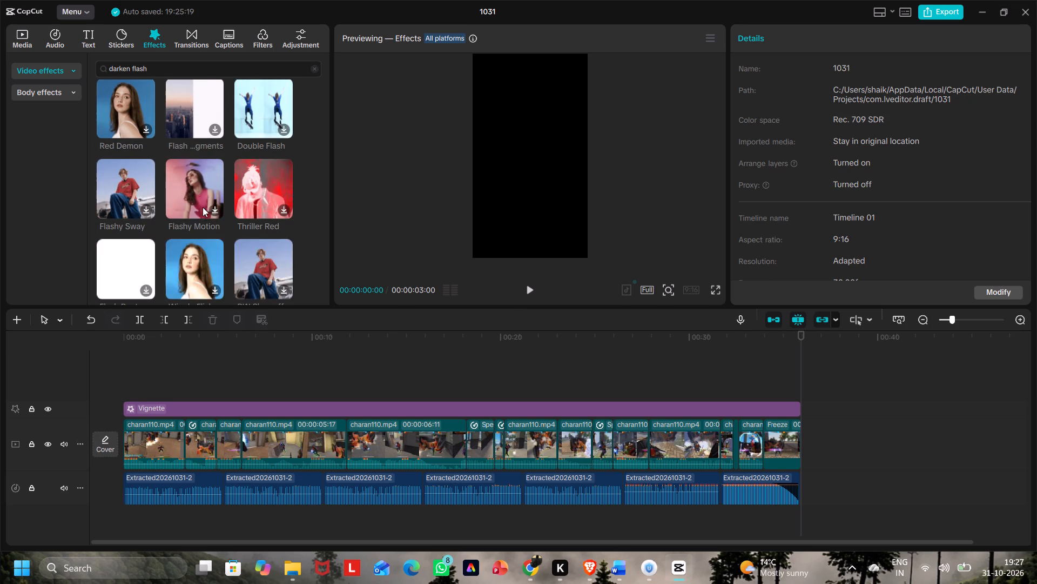
pyautogui.scroll(-3, 203, 207)
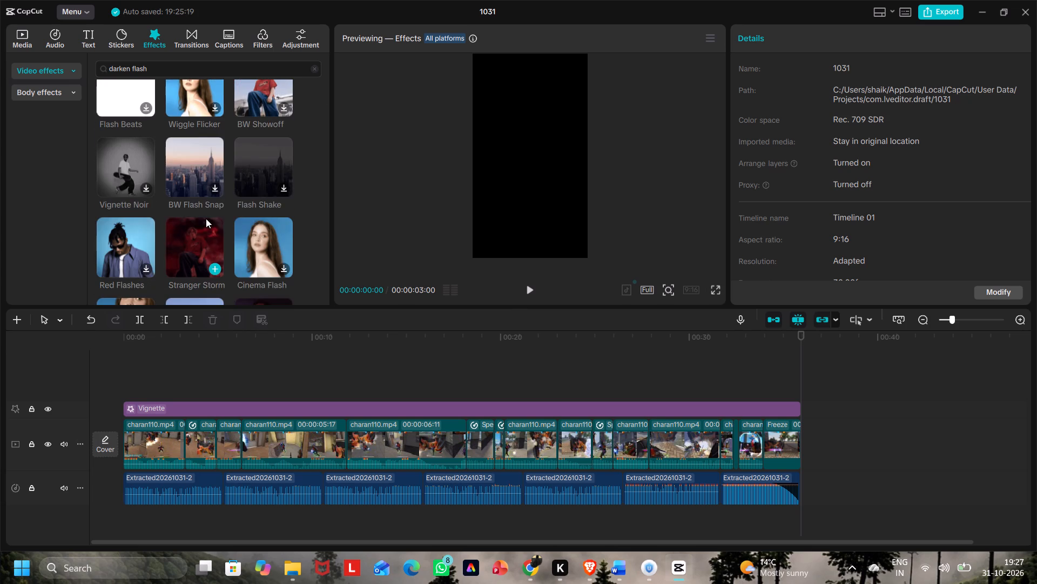
pyautogui.scroll(15, 190, 187)
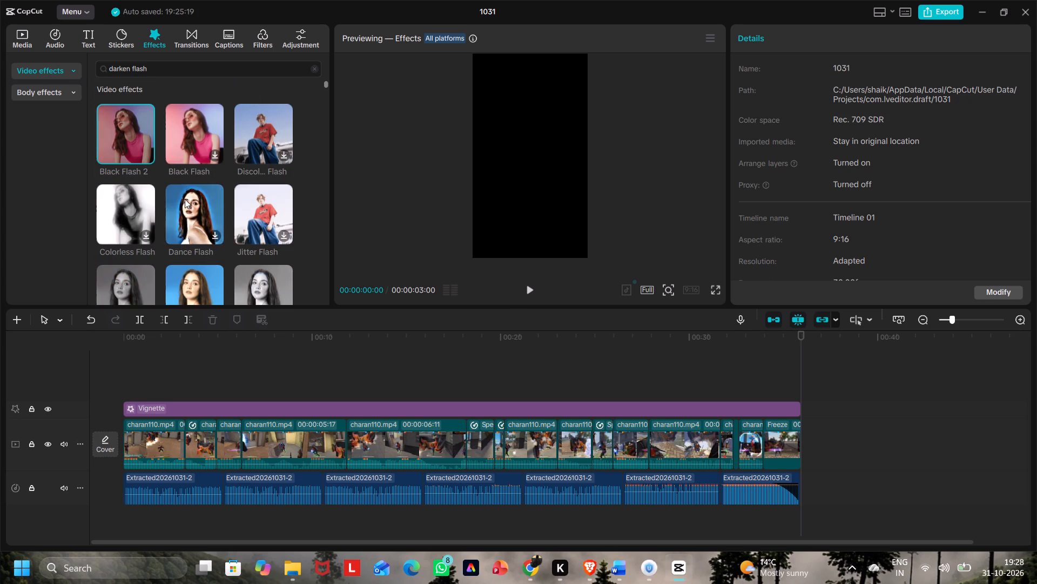
pyautogui.scroll(3, 185, 199)
# Return the playhead to the start of the timeline and preview Black Flash 2 on the gameplay footage.
pyautogui.click(360, 401)
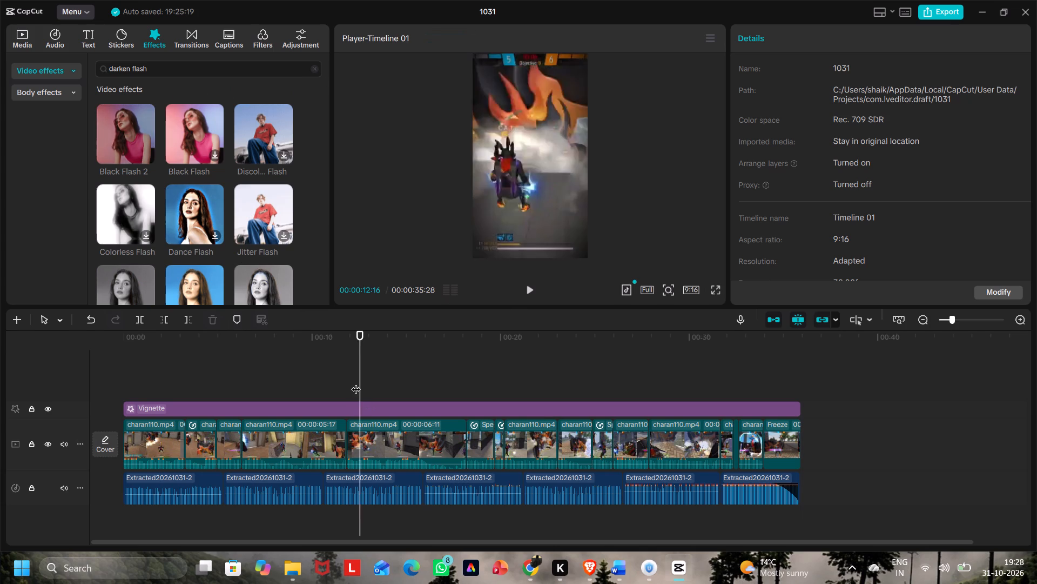
pyautogui.moveTo(356, 382); pyautogui.dragTo(0, 366)
pyautogui.click(117, 128)
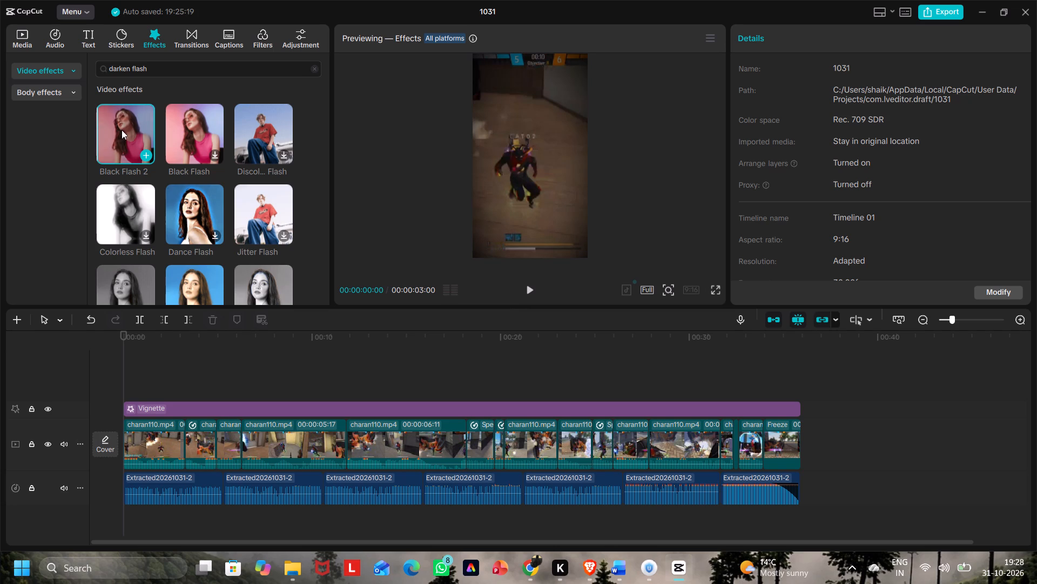
pyautogui.click(129, 128)
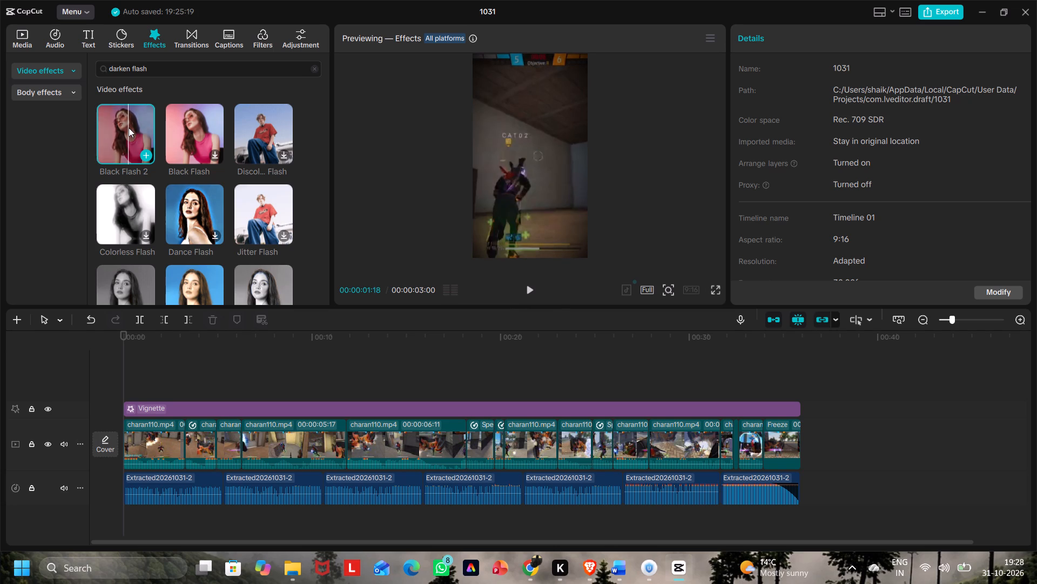
pyautogui.click(137, 132)
# Place the Black Flash 2 effect on a new track above Vignette at the start of the timeline.
pyautogui.moveTo(138, 134); pyautogui.dragTo(142, 361)
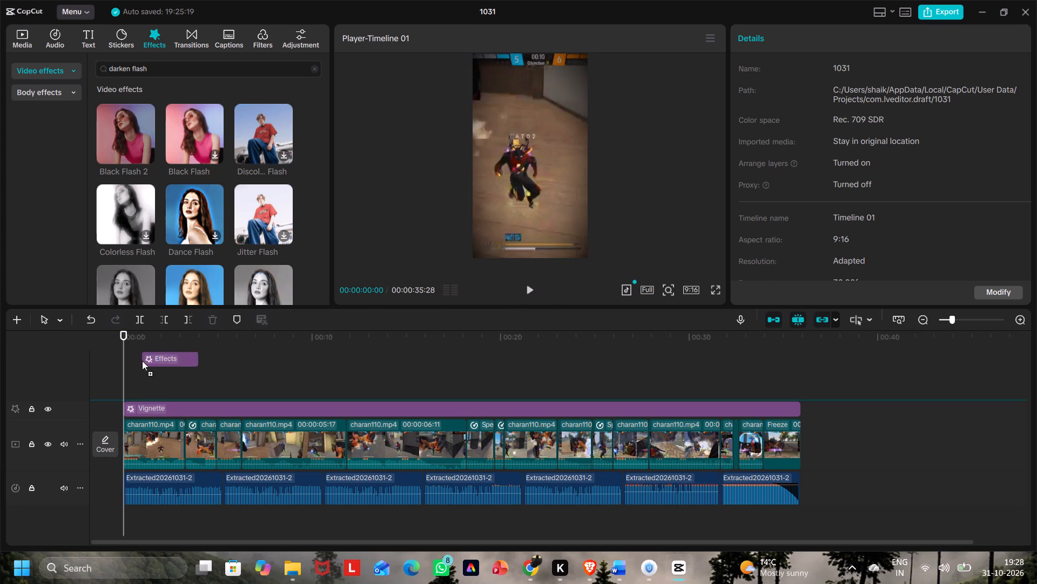
pyautogui.moveTo(142, 361); pyautogui.dragTo(128, 382)
pyautogui.moveTo(137, 392); pyautogui.dragTo(127, 391)
# Extend the Black Flash 2 effect to about 17 seconds on the timeline and play back the result.
pyautogui.moveTo(176, 393); pyautogui.dragTo(447, 434)
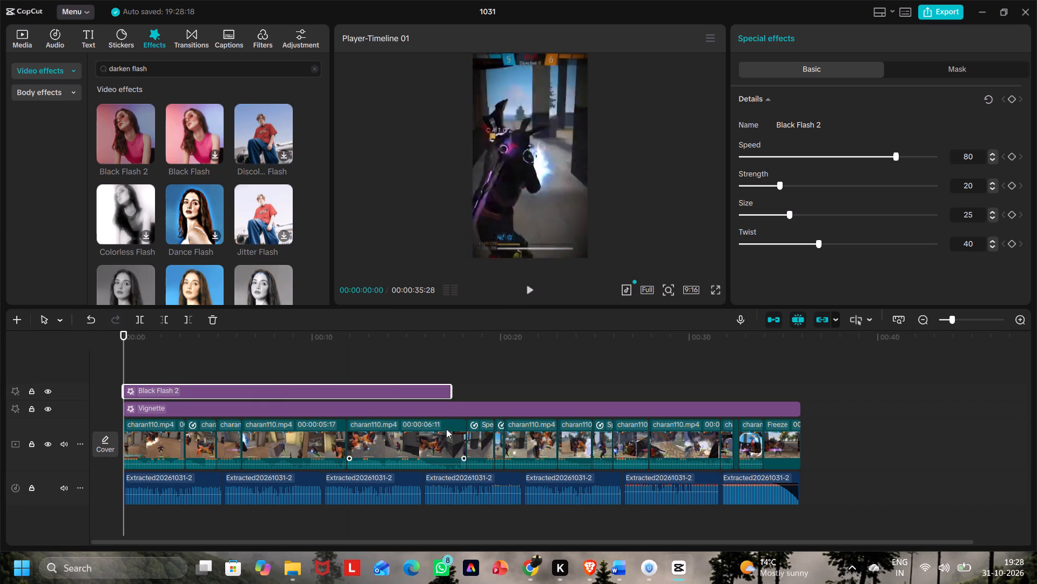
pyautogui.click(521, 295)
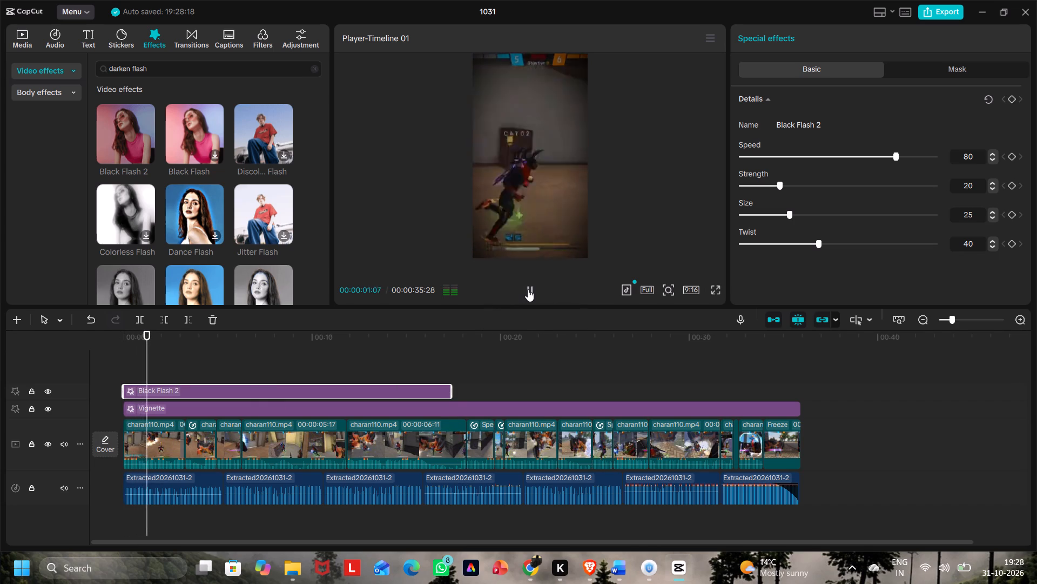
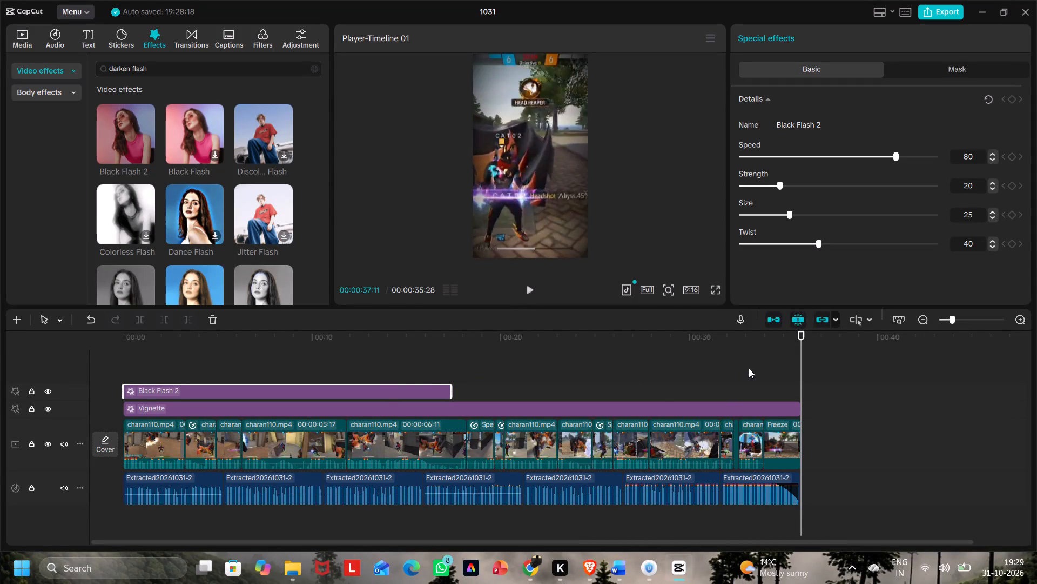
# Trim the start of the Black Flash 2 effect to about 4 seconds on the timeline.
pyautogui.click(385, 390)
pyautogui.click(422, 389)
pyautogui.click(287, 358)
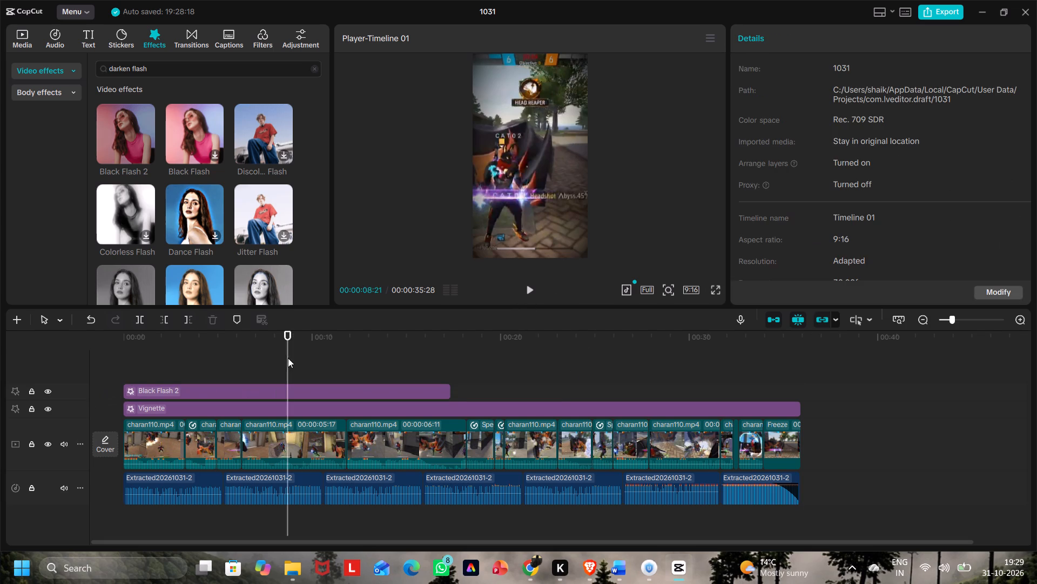
pyautogui.moveTo(288, 355); pyautogui.dragTo(208, 367)
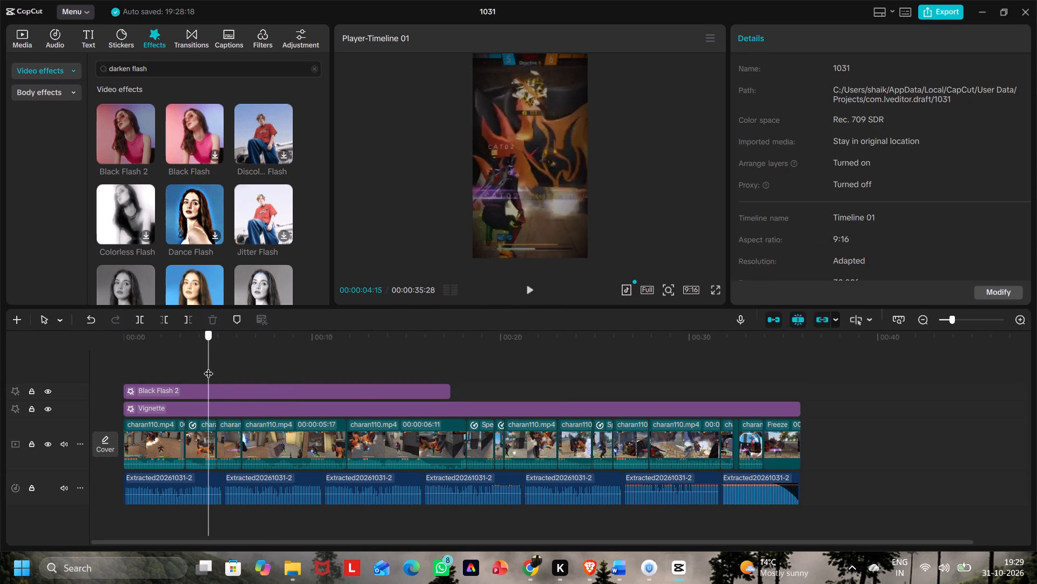
pyautogui.moveTo(208, 367); pyautogui.dragTo(203, 369)
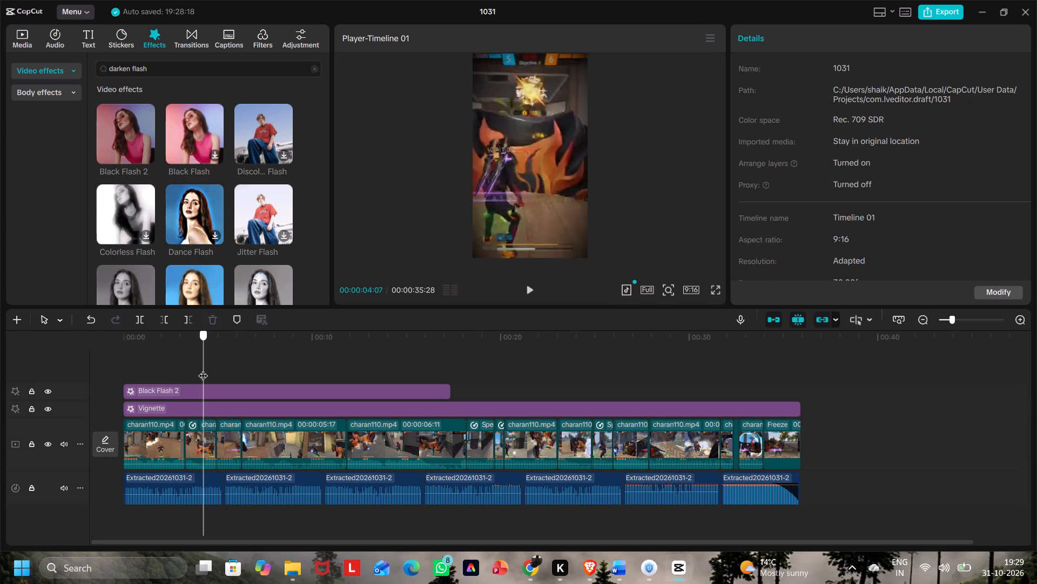
pyautogui.moveTo(203, 369); pyautogui.dragTo(200, 369)
pyautogui.click(160, 389)
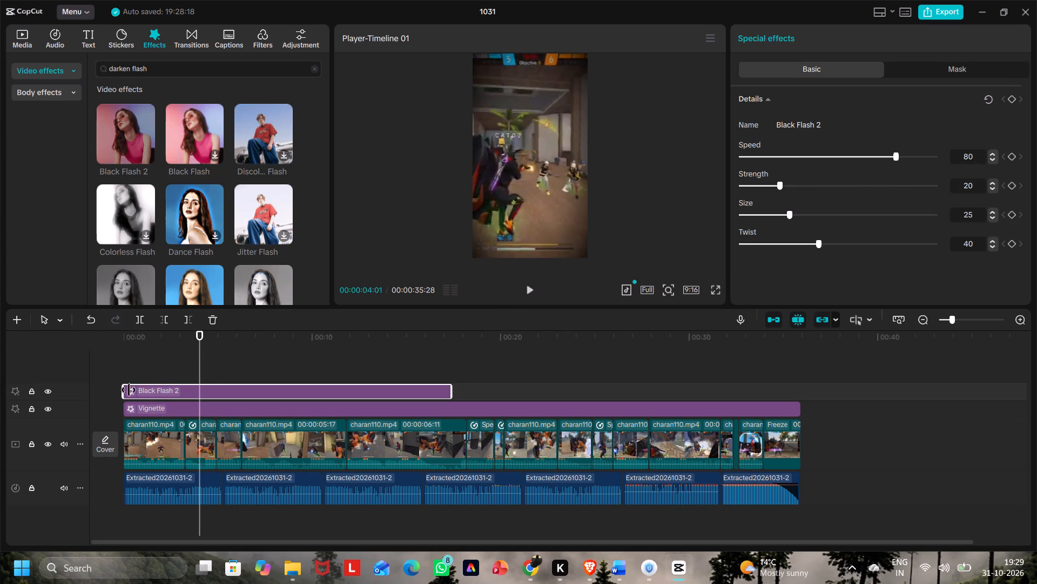
pyautogui.moveTo(123, 393); pyautogui.dragTo(199, 387)
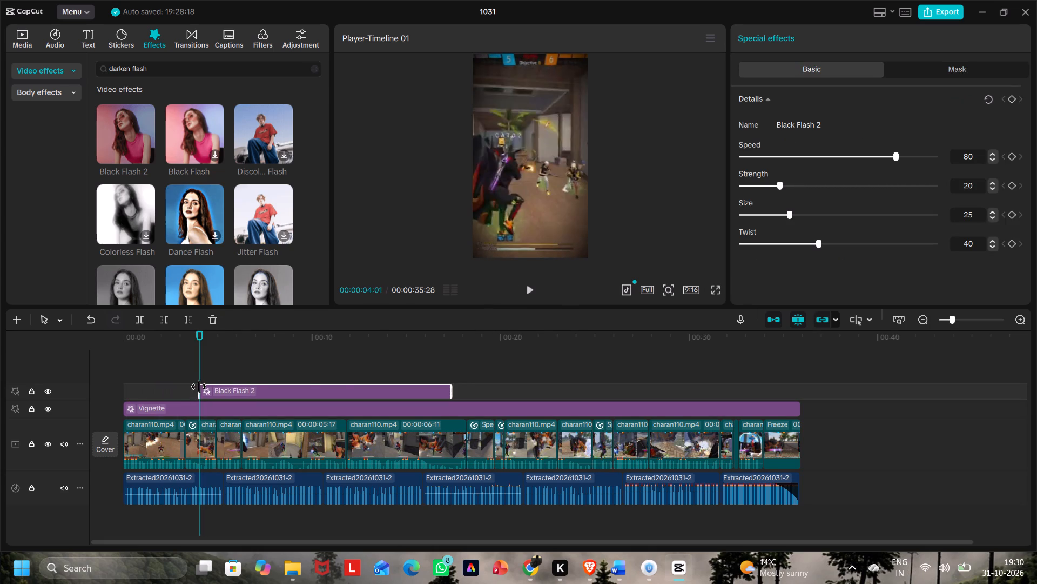
pyautogui.moveTo(199, 387); pyautogui.dragTo(197, 386)
# Trim the end of the Black Flash 2 effect to about 6 seconds on the timeline.
pyautogui.click(220, 365)
pyautogui.moveTo(219, 364); pyautogui.dragTo(237, 367)
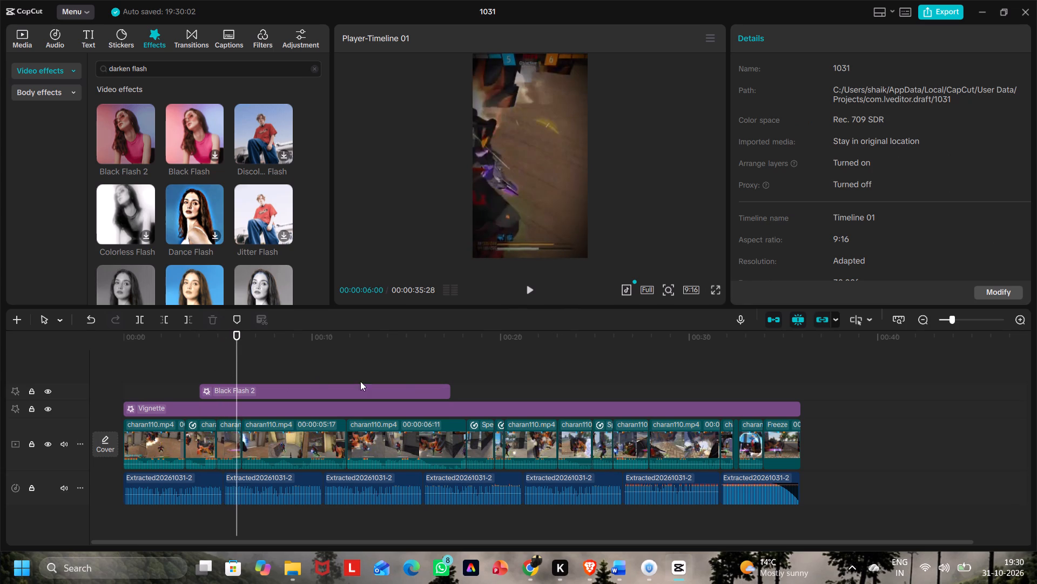
pyautogui.click(444, 389)
pyautogui.moveTo(452, 390); pyautogui.dragTo(232, 391)
# Copy the shortened Black Flash 2 effect, paste it at about 9 seconds, and trim its end to just past 10 seconds.
pyautogui.click(279, 367)
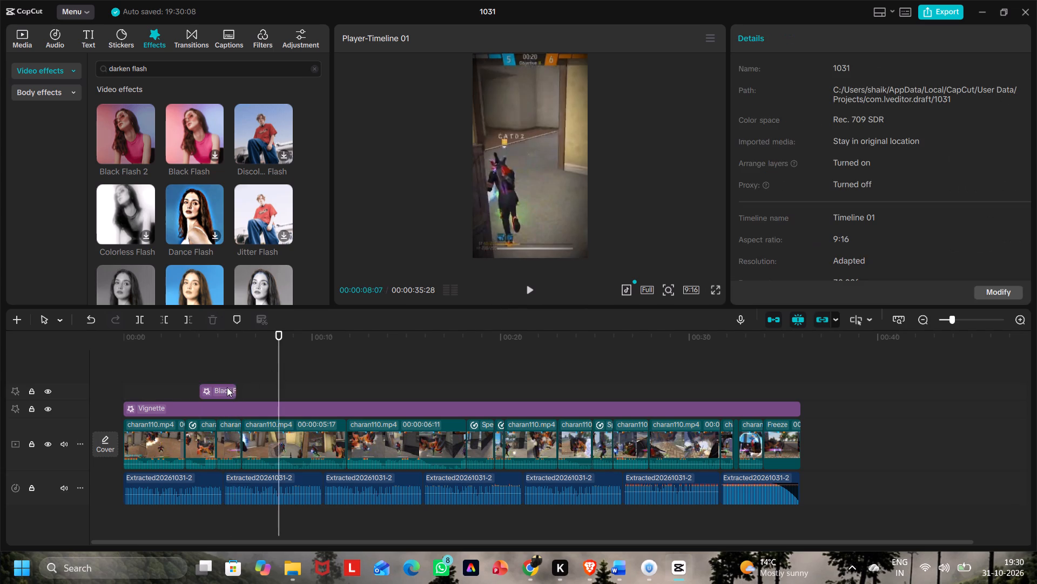
pyautogui.click(224, 387)
pyautogui.hotkey('ctrl', 'c')
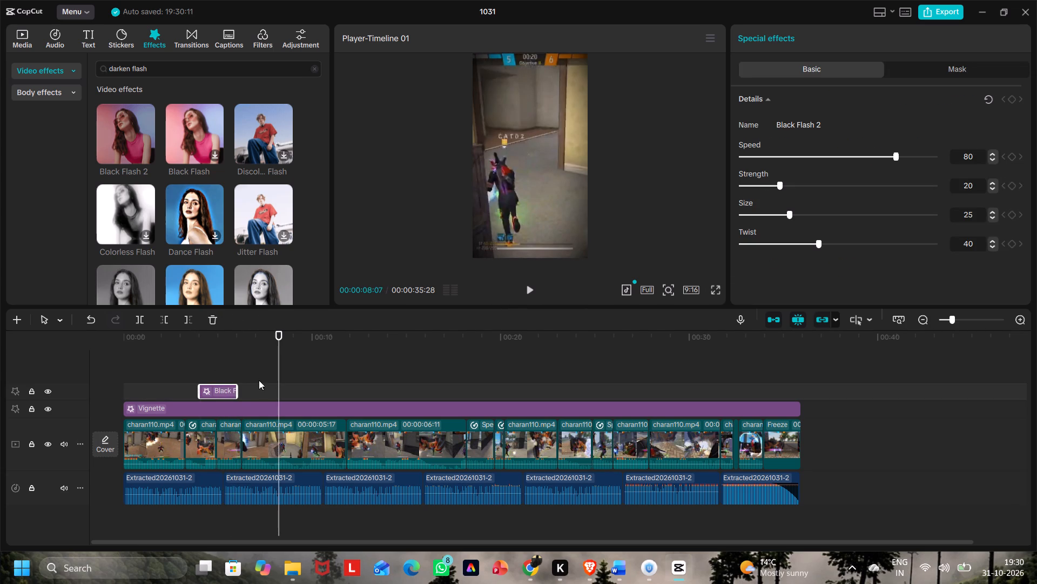
pyautogui.click(300, 369)
pyautogui.moveTo(300, 369); pyautogui.dragTo(318, 374)
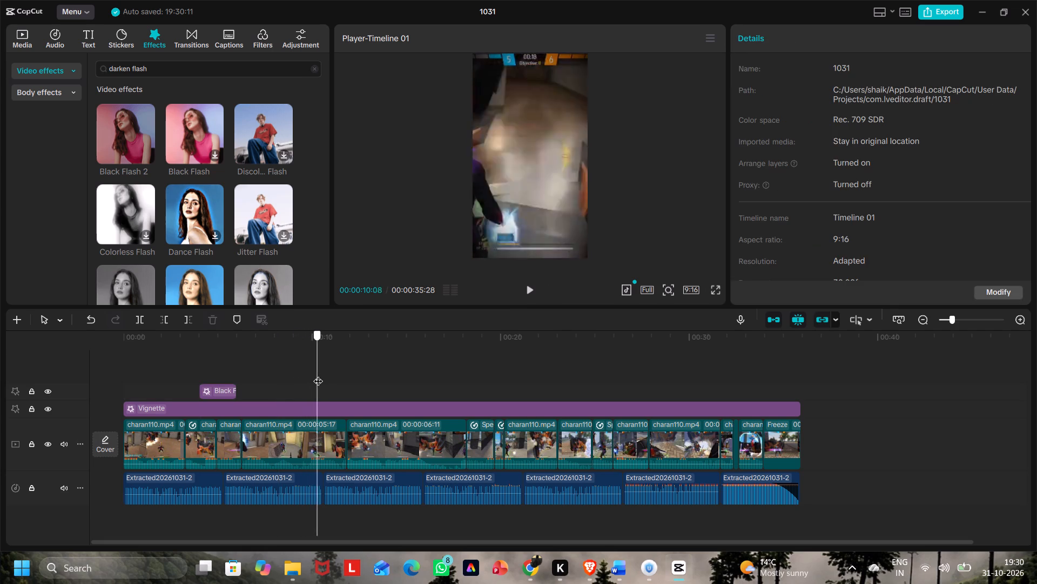
pyautogui.moveTo(318, 374); pyautogui.dragTo(306, 374)
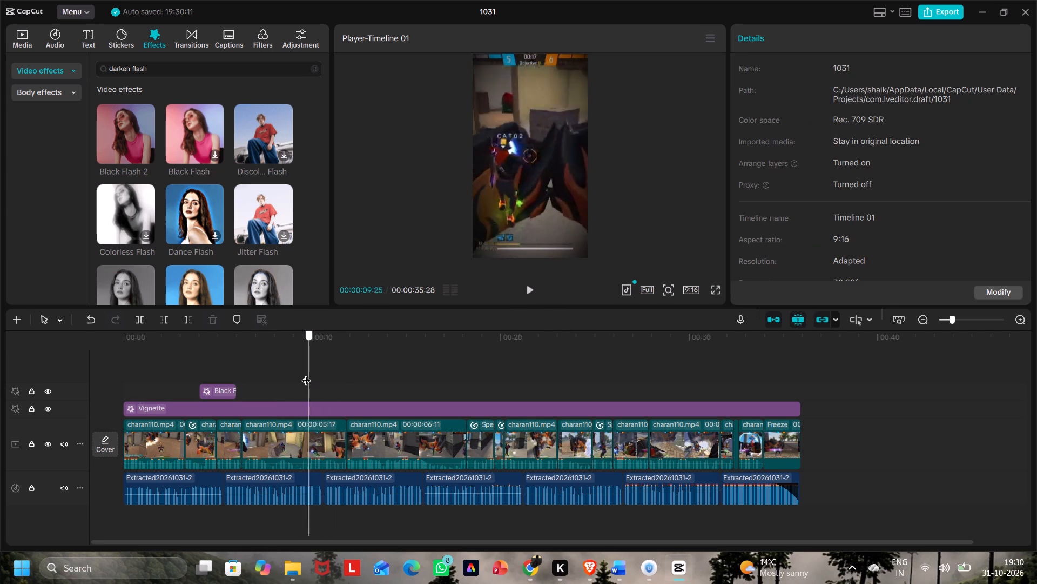
pyautogui.moveTo(306, 374); pyautogui.dragTo(295, 373)
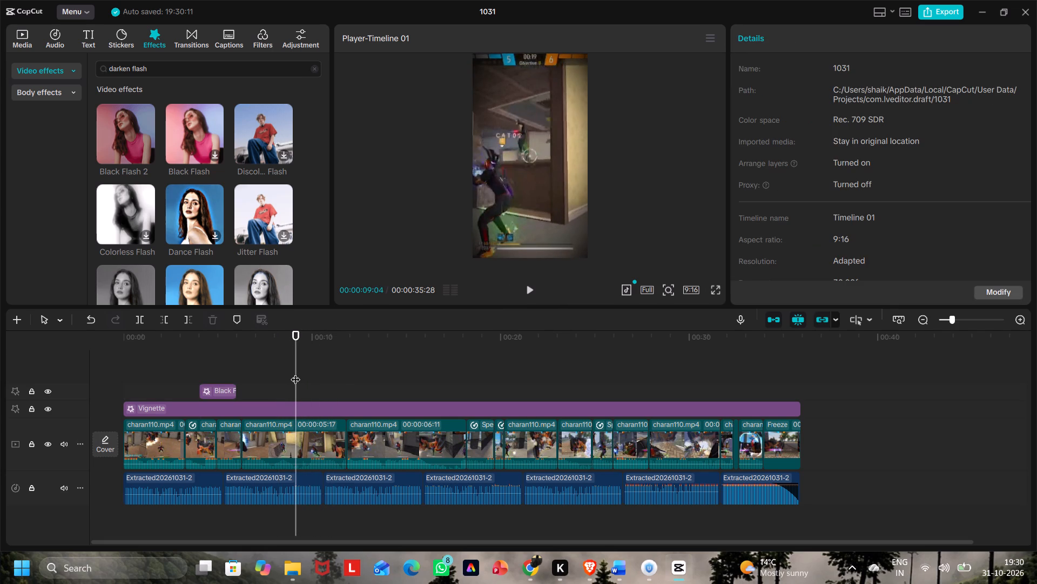
pyautogui.click(295, 373)
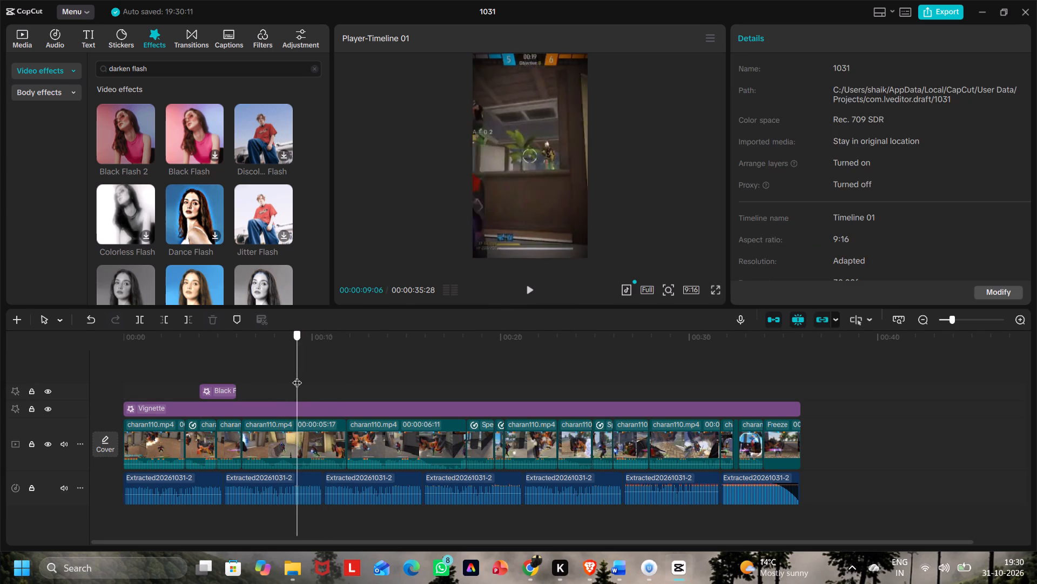
pyautogui.hotkey('ctrl', 'v')
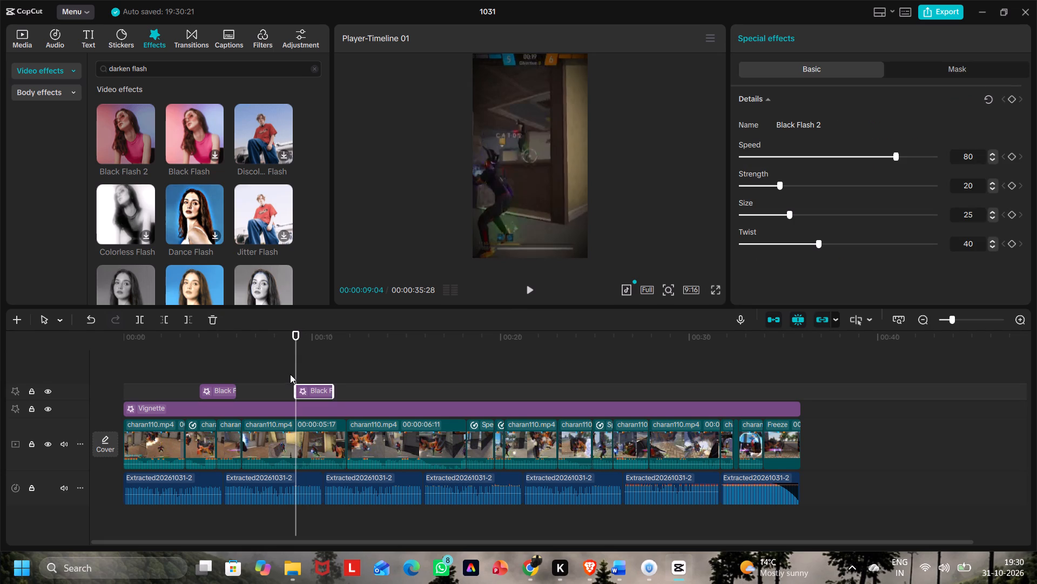
pyautogui.moveTo(333, 391); pyautogui.dragTo(318, 392)
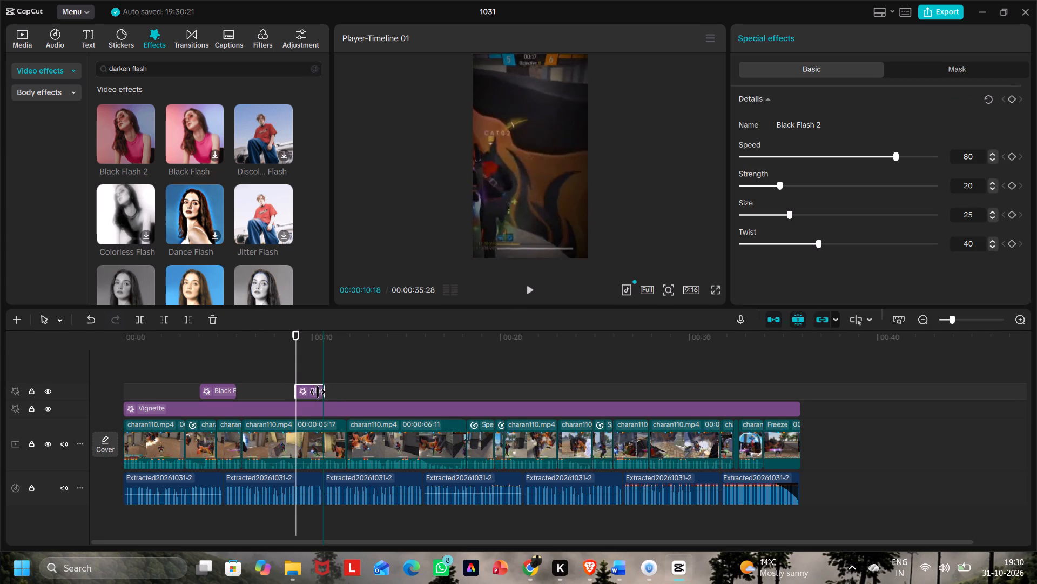
pyautogui.moveTo(318, 392); pyautogui.dragTo(315, 393)
# Paste another Black Flash 2 copy at 00:00:19:20, where the later slowed gameplay clip begins.
pyautogui.click(479, 362)
pyautogui.moveTo(479, 362); pyautogui.dragTo(485, 362)
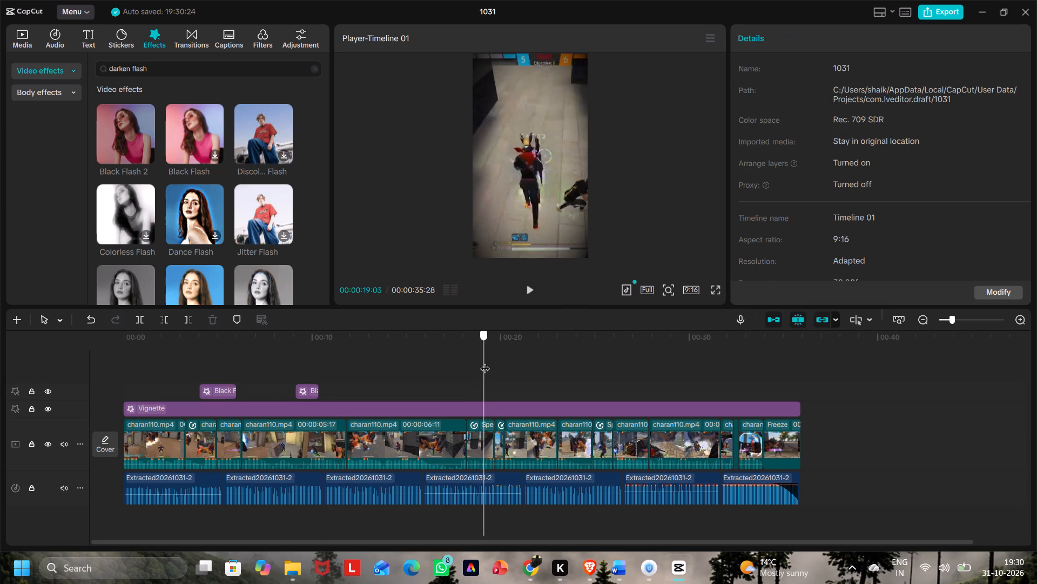
pyautogui.moveTo(485, 362); pyautogui.dragTo(491, 364)
pyautogui.hotkey('ctrl', 'v')
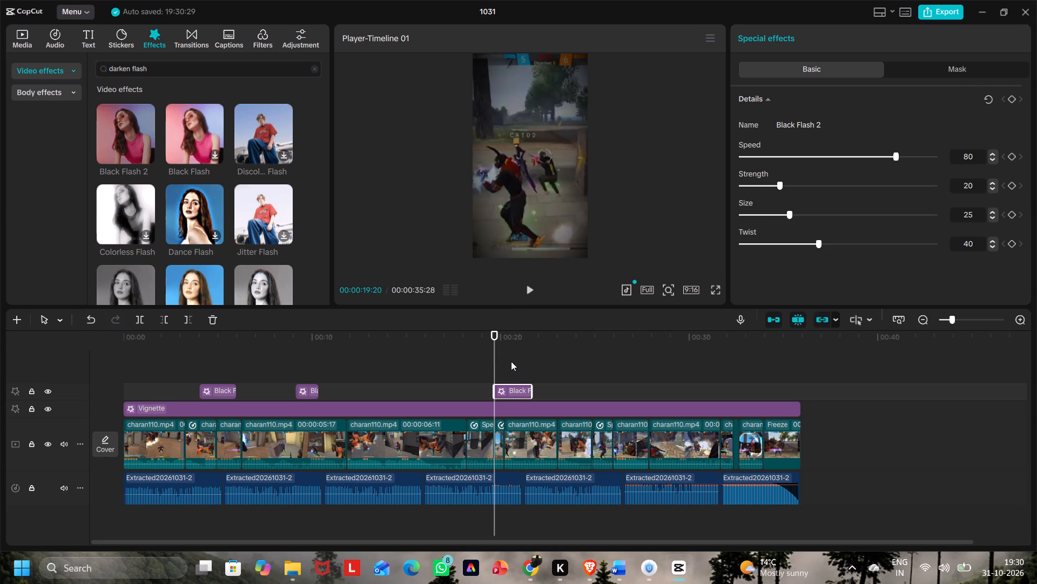
# Paste a Black Flash 2 copy at 00:00:25:22 and trim its end to about 27 seconds.
pyautogui.moveTo(495, 361); pyautogui.dragTo(518, 361)
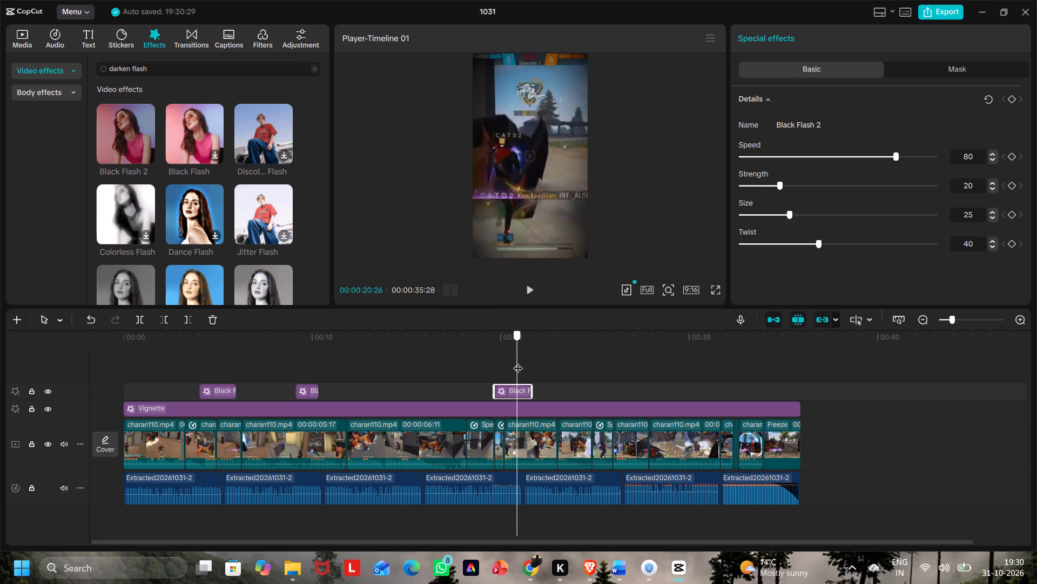
pyautogui.moveTo(518, 361); pyautogui.dragTo(618, 378)
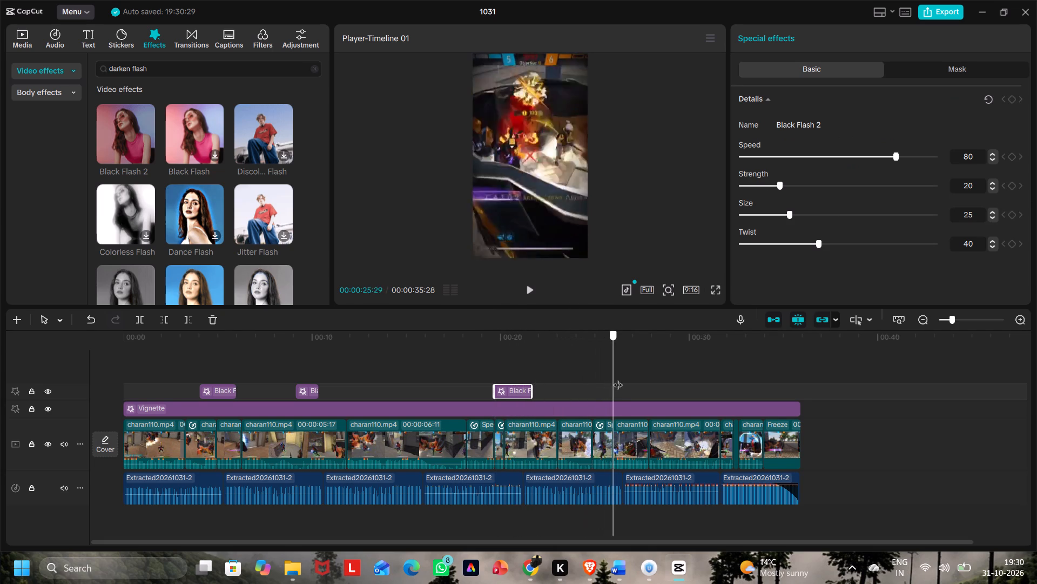
pyautogui.moveTo(618, 378); pyautogui.dragTo(609, 382)
pyautogui.hotkey('ctrl', 'v')
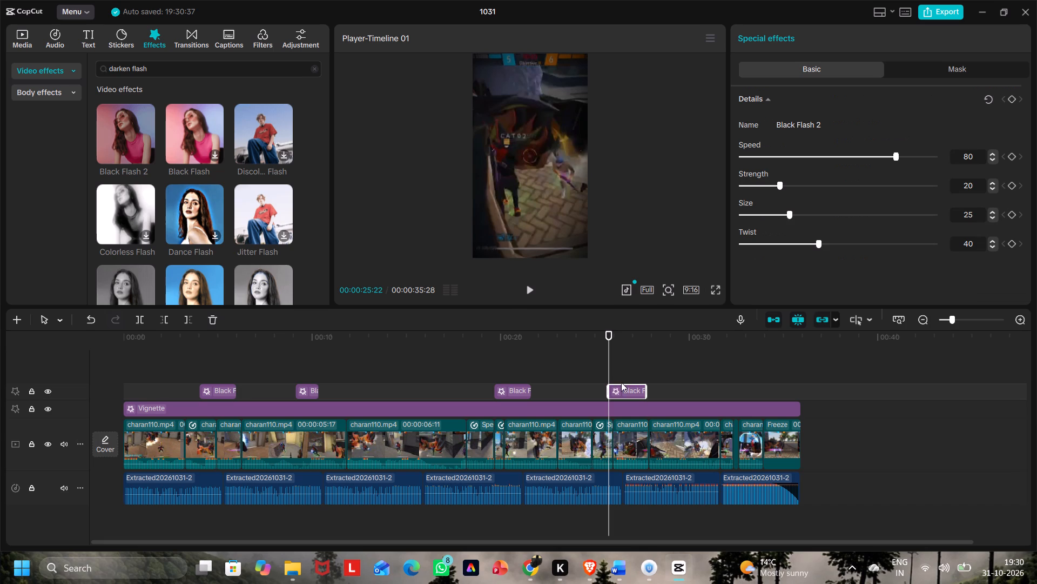
pyautogui.moveTo(646, 387); pyautogui.dragTo(626, 383)
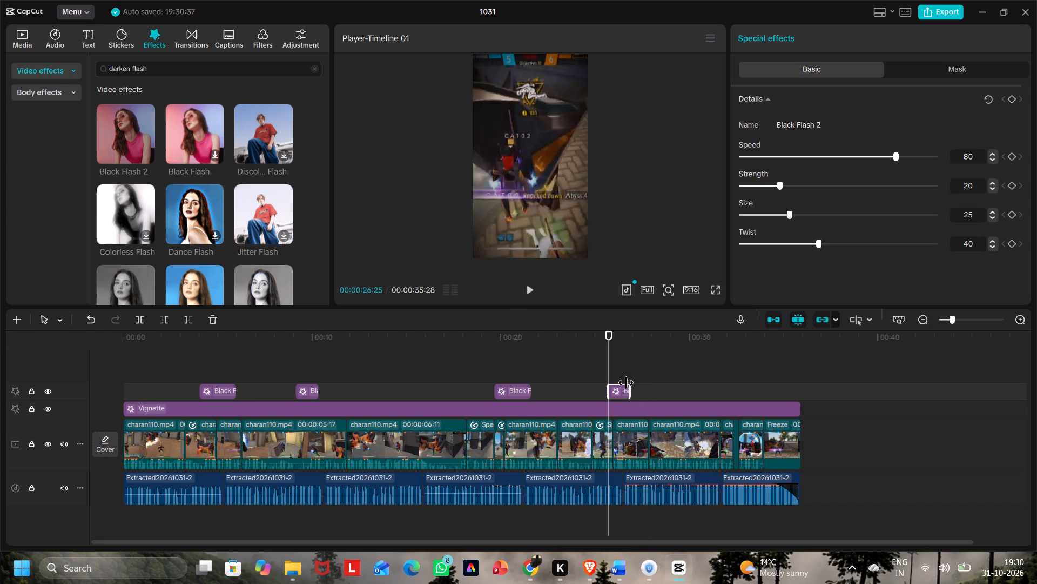
pyautogui.moveTo(626, 383); pyautogui.dragTo(631, 382)
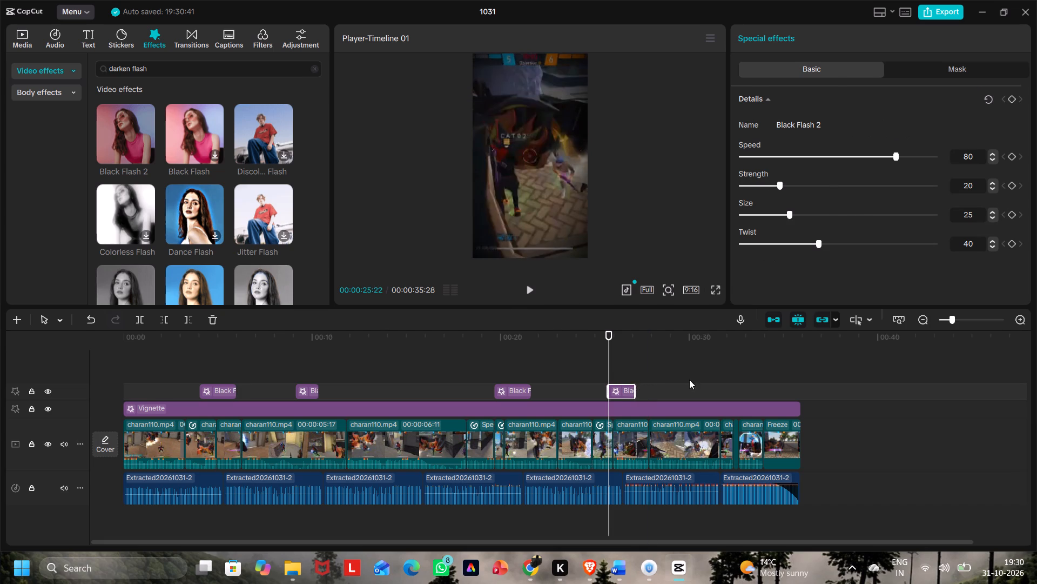
# Paste a Black Flash 2 copy at 00:00:31:20 and extend its end to the start of the freeze frame.
pyautogui.click(689, 380)
pyautogui.moveTo(692, 380); pyautogui.dragTo(726, 380)
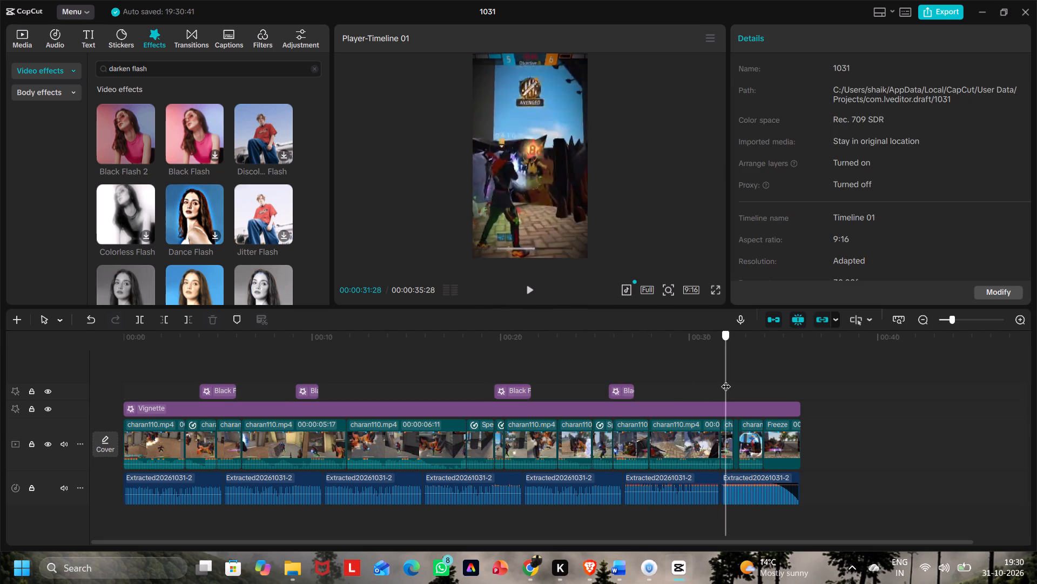
pyautogui.moveTo(726, 380); pyautogui.dragTo(720, 375)
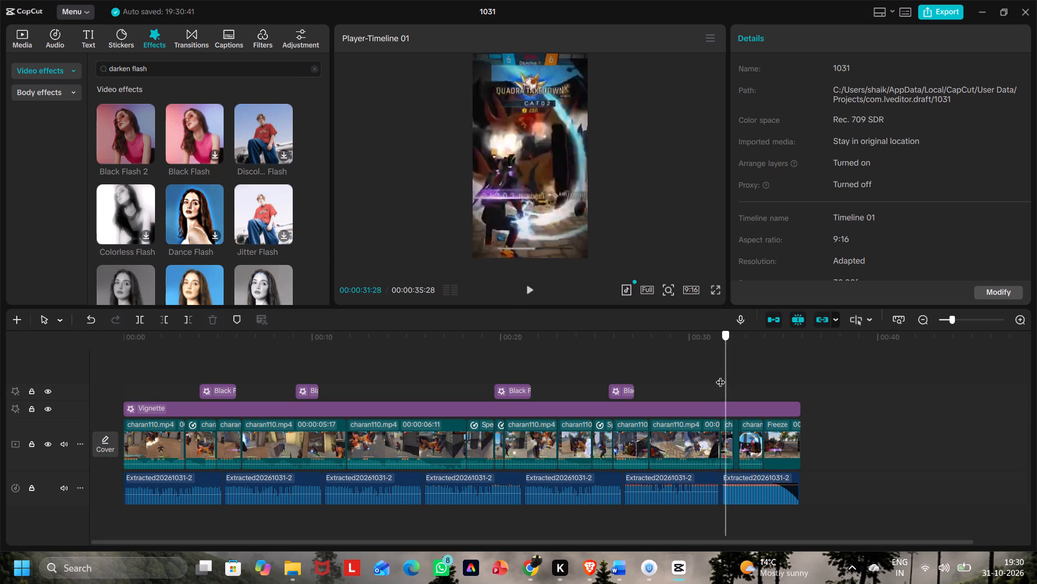
pyautogui.moveTo(720, 375); pyautogui.dragTo(717, 370)
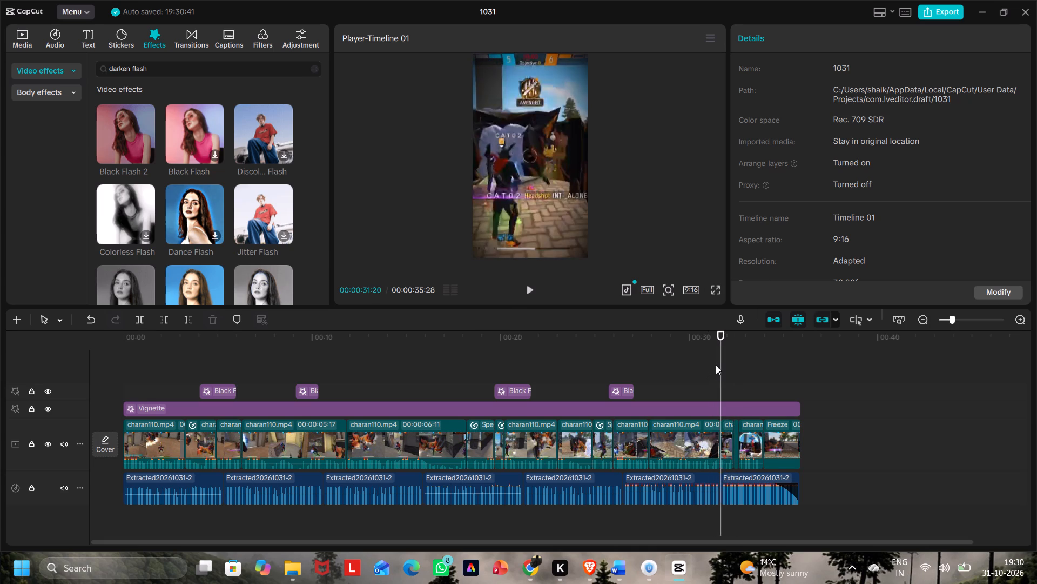
pyautogui.hotkey('ctrl', 'v')
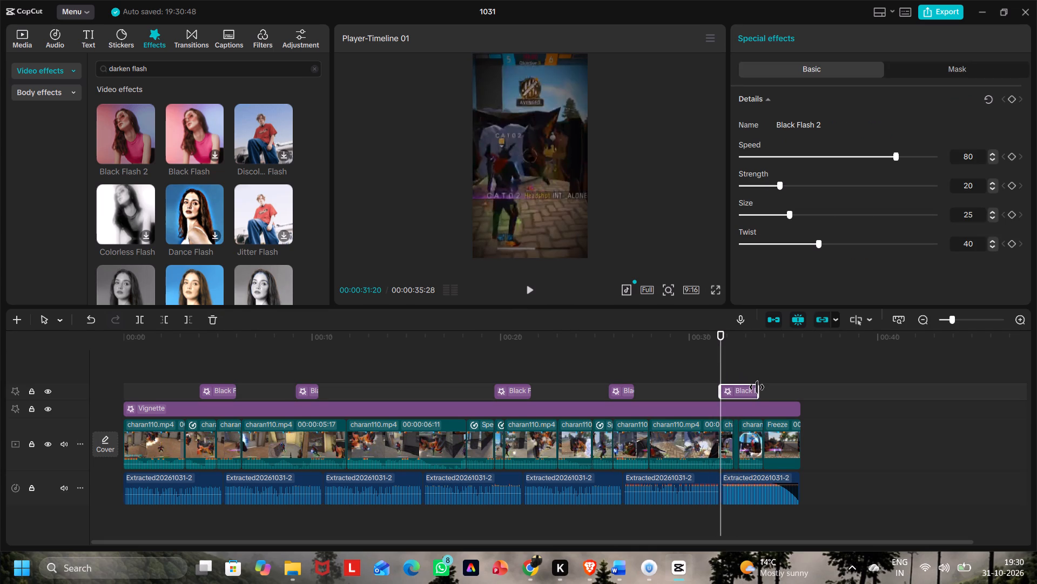
pyautogui.click(757, 387)
# Play the whole video from the start, and recheck the flash placements near 19 seconds and before the freeze frame.
pyautogui.click(445, 354)
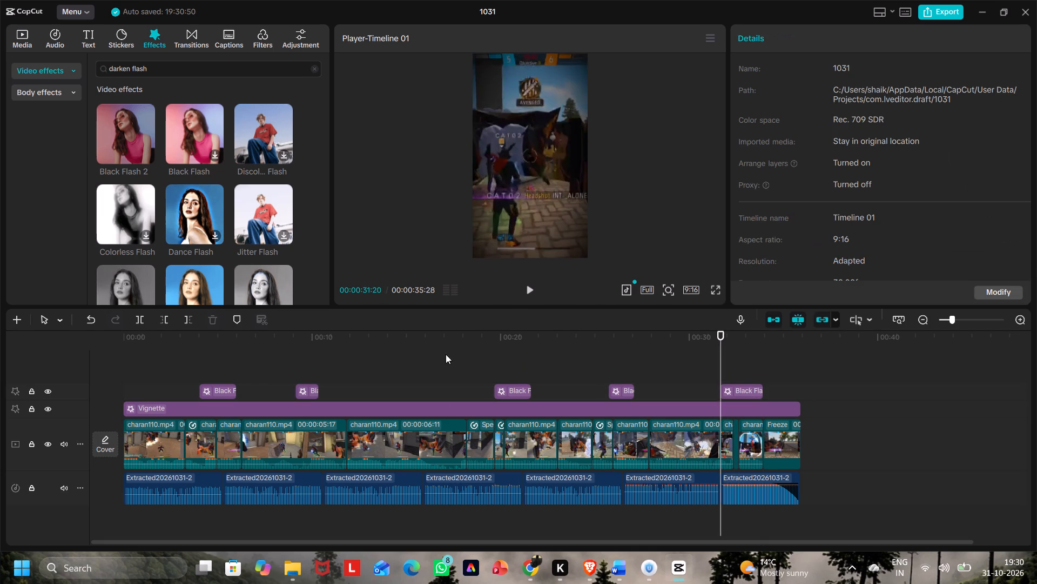
pyautogui.moveTo(446, 354); pyautogui.dragTo(94, 351)
pyautogui.click(530, 289)
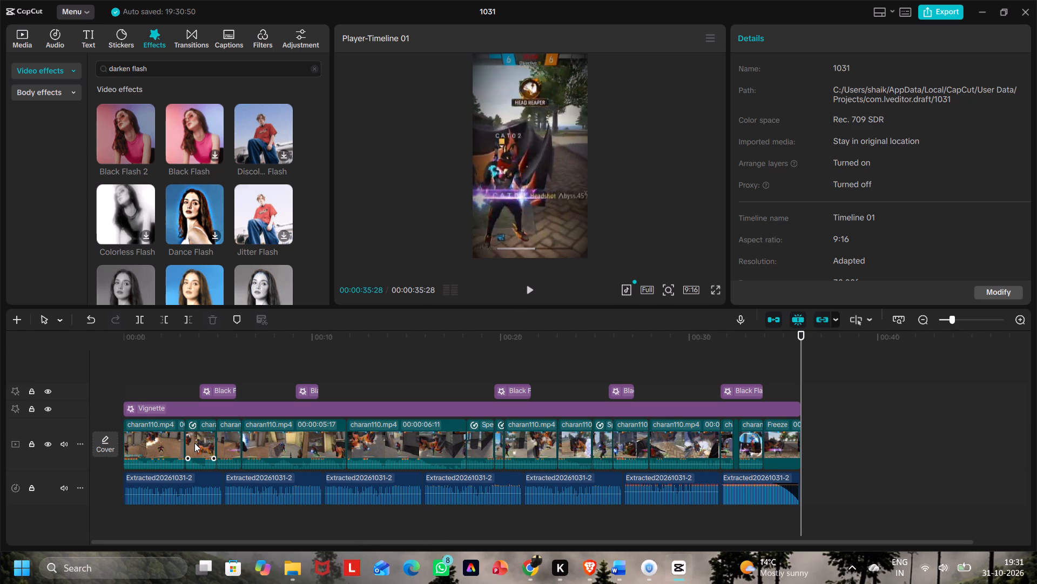
pyautogui.click(498, 356)
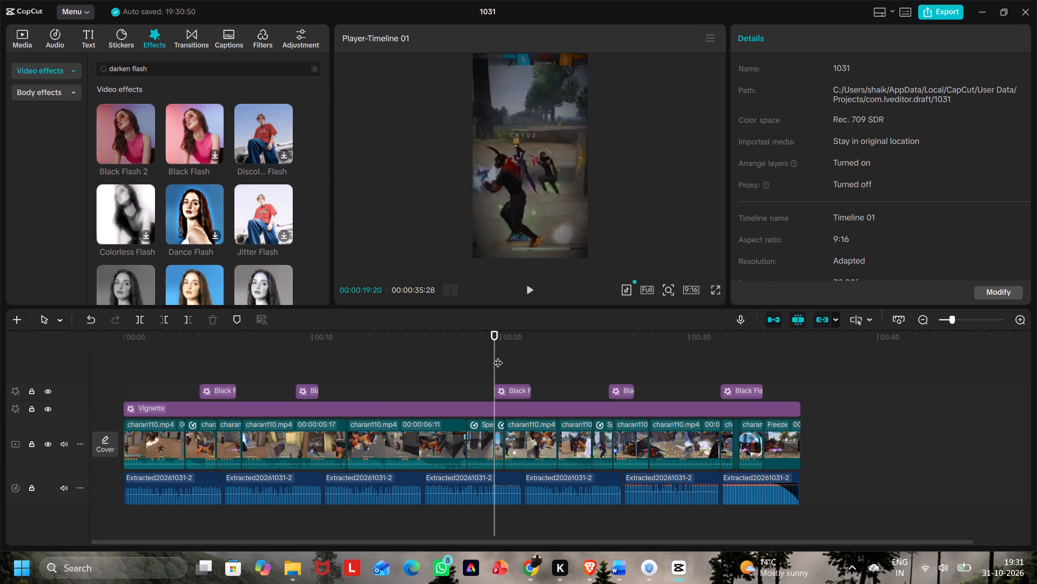
pyautogui.moveTo(498, 356); pyautogui.dragTo(768, 378)
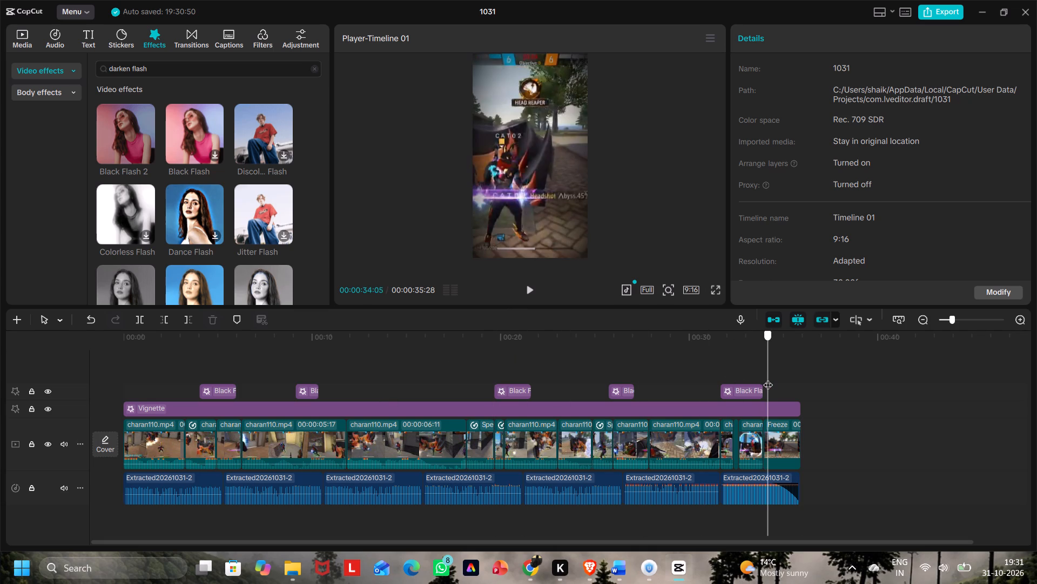
pyautogui.moveTo(768, 378); pyautogui.dragTo(765, 378)
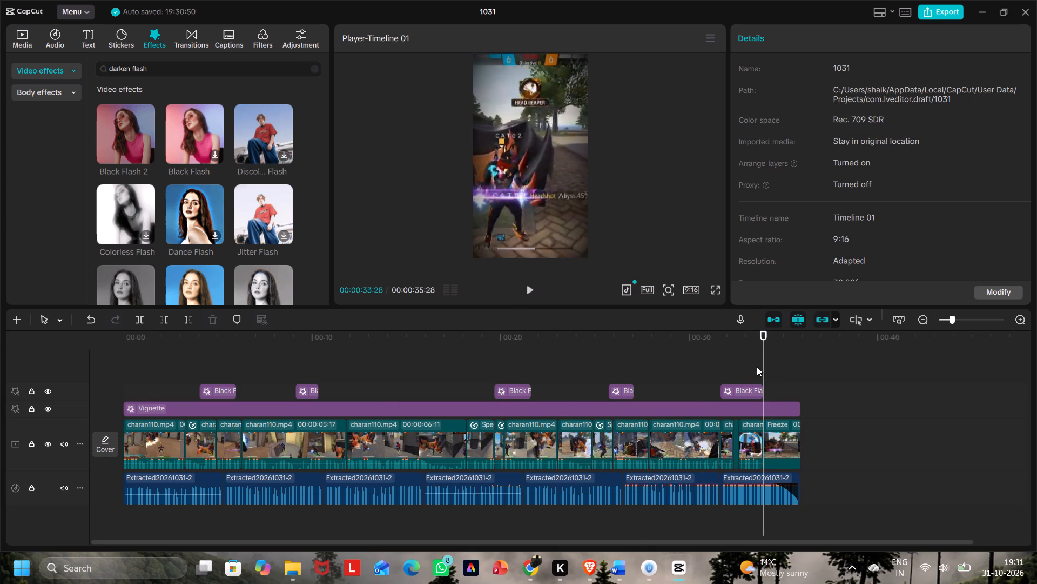
# Switch to WhatsApp.
pyautogui.click(434, 573)
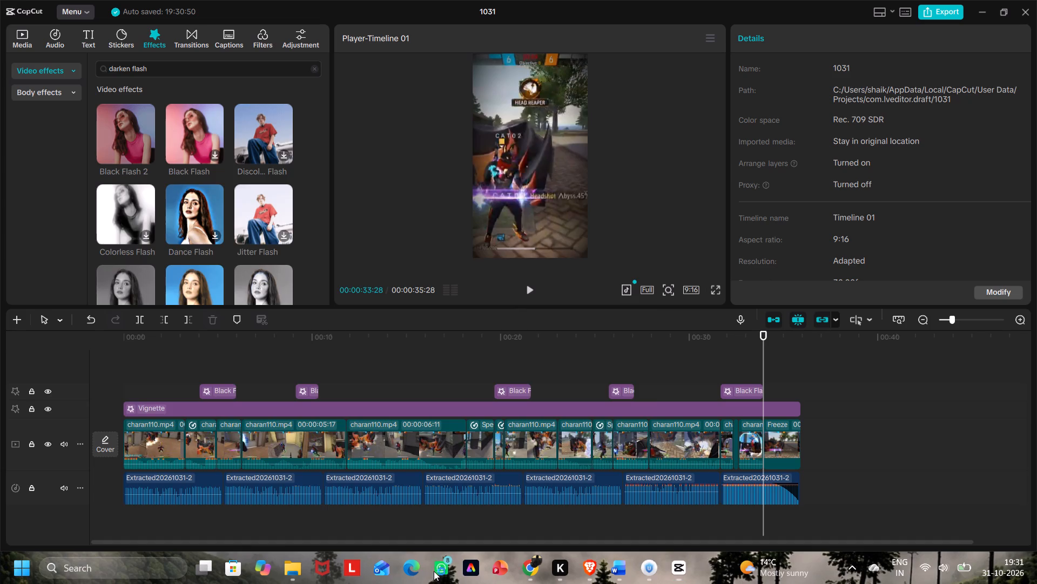
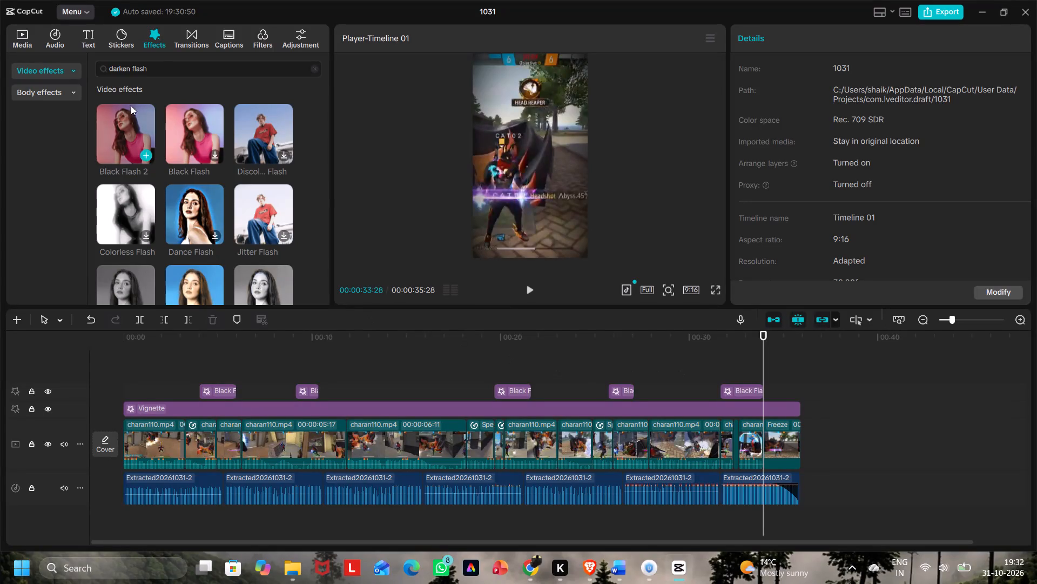
# Clear the darken flash search and look through the Light category of video effects for another effect.
pyautogui.click(312, 69)
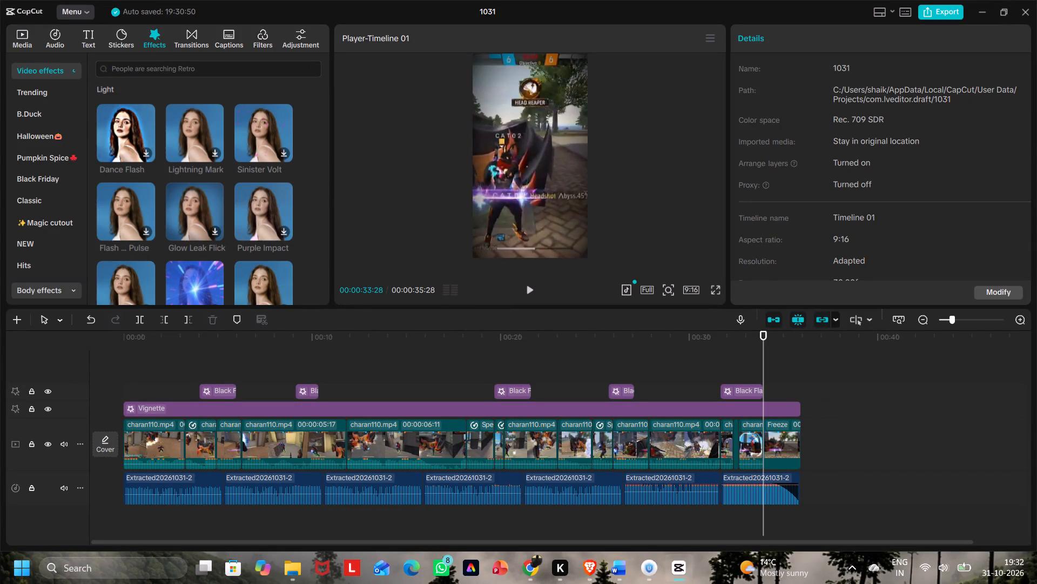
pyautogui.write('TH')
pyautogui.click(308, 70)
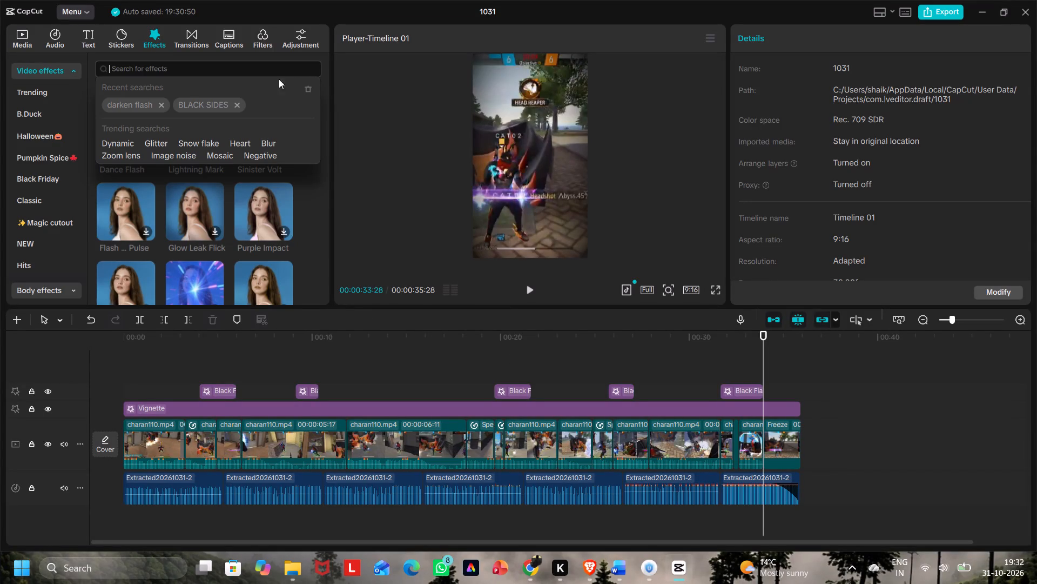
pyautogui.scroll(-4, 44, 187)
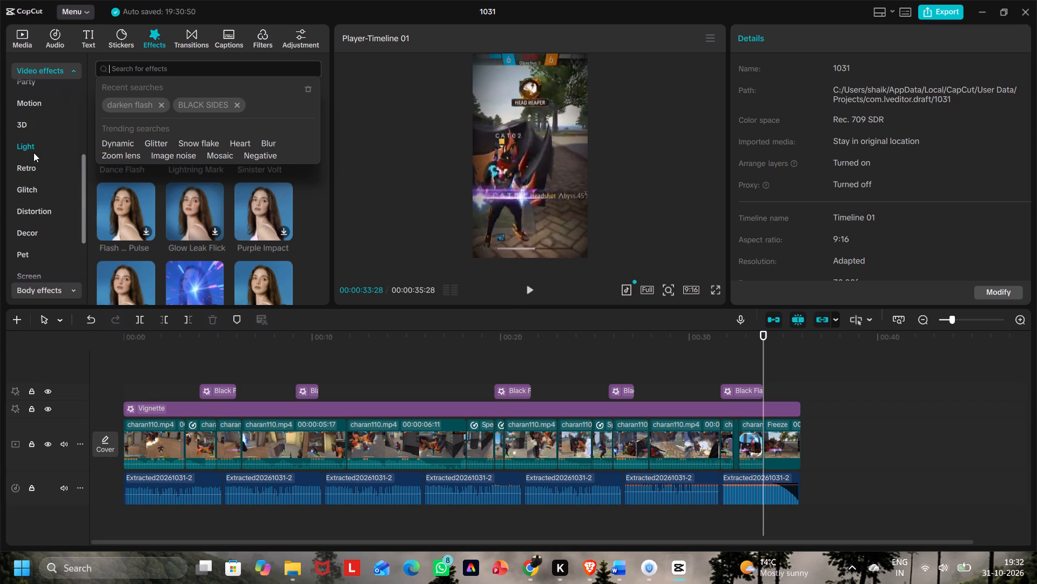
pyautogui.click(31, 144)
pyautogui.scroll(-3, 190, 180)
pyautogui.scroll(-2, 242, 182)
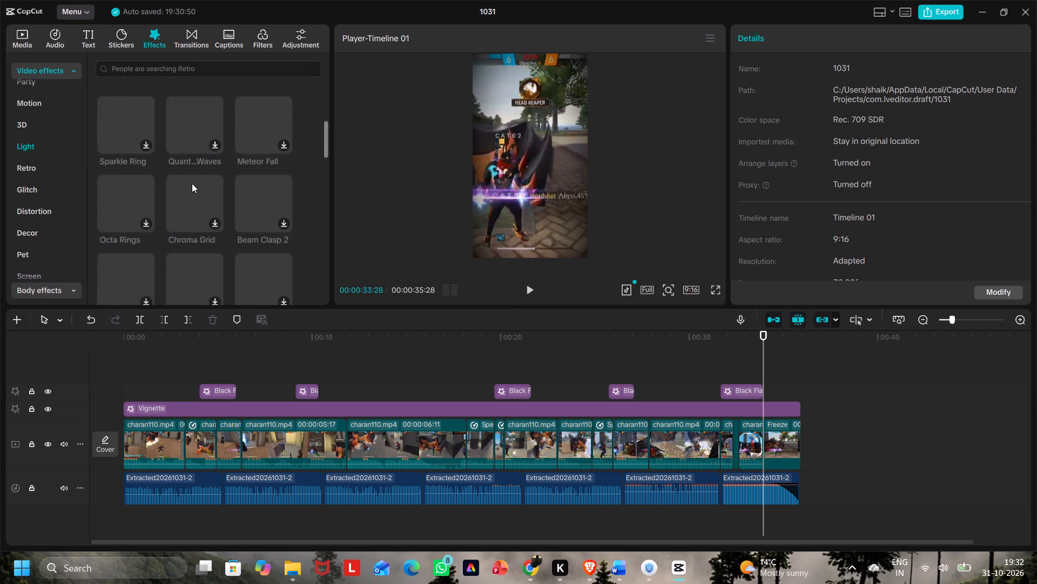
pyautogui.scroll(-1, 192, 183)
pyautogui.scroll(3, 197, 178)
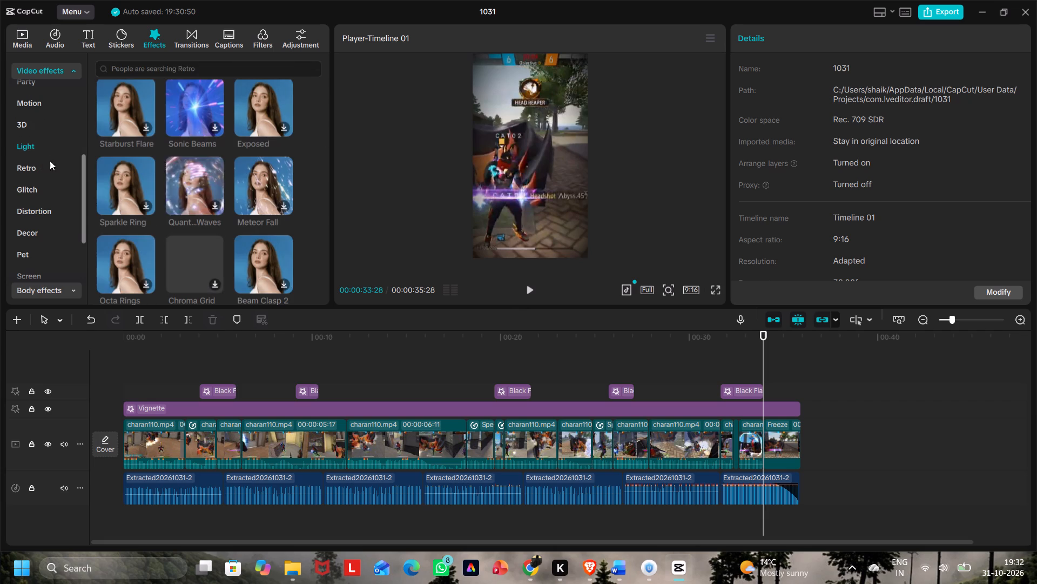
pyautogui.scroll(-4, 216, 186)
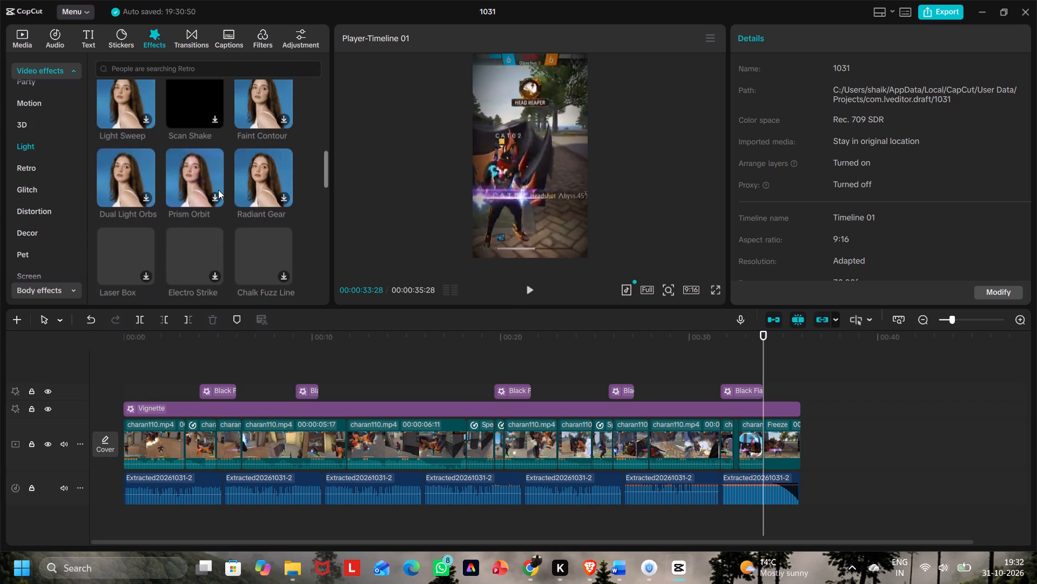
pyautogui.scroll(-1, 126, 178)
pyautogui.scroll(-1, 207, 194)
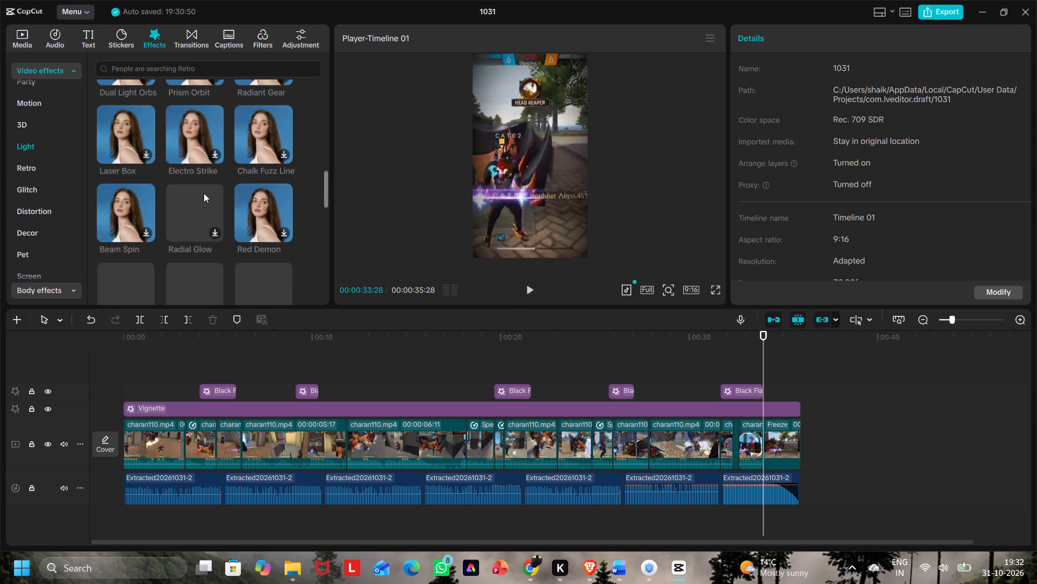
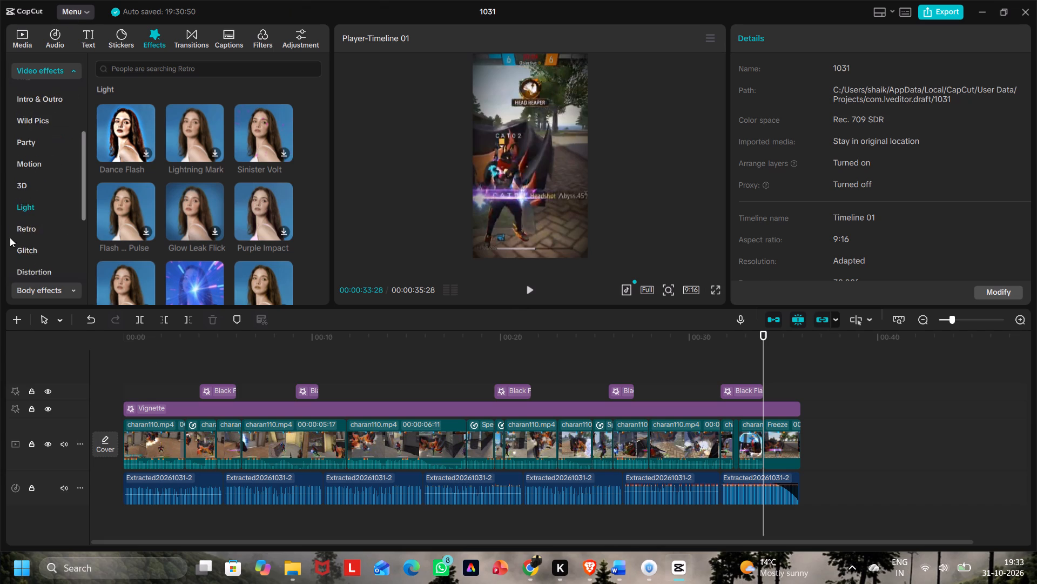
# Look through the video effect categories, including Black Friday, Magic cutout and Classic, for another effect.
pyautogui.scroll(-3, 10, 237)
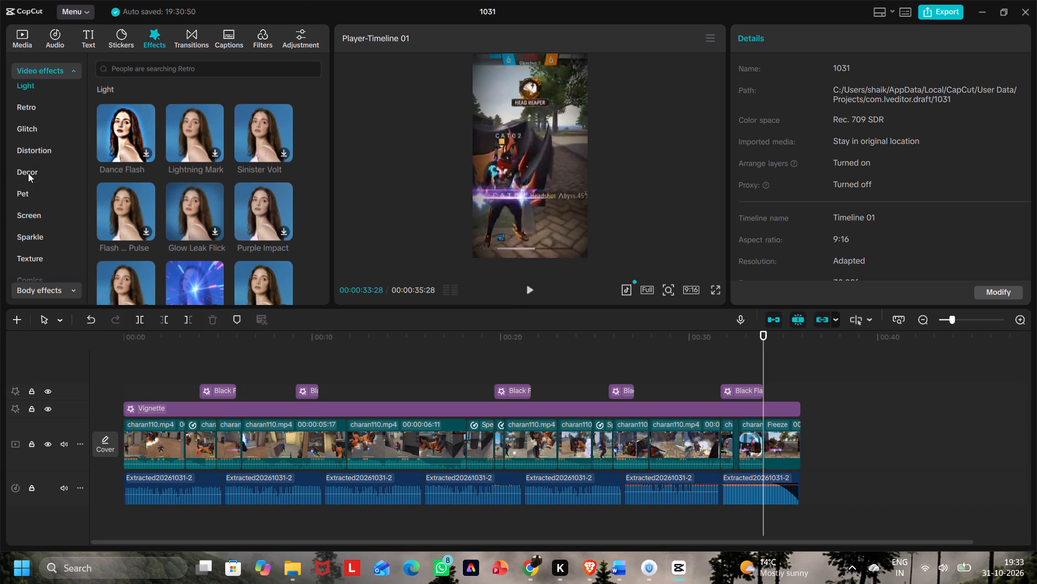
pyautogui.scroll(-2, 37, 186)
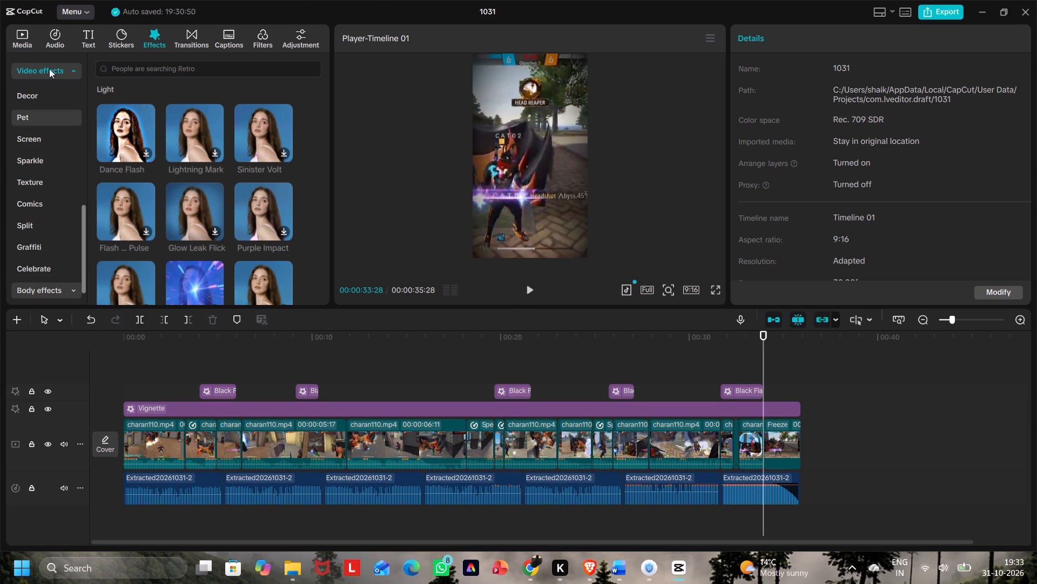
pyautogui.scroll(5, 50, 191)
pyautogui.scroll(-1, 48, 231)
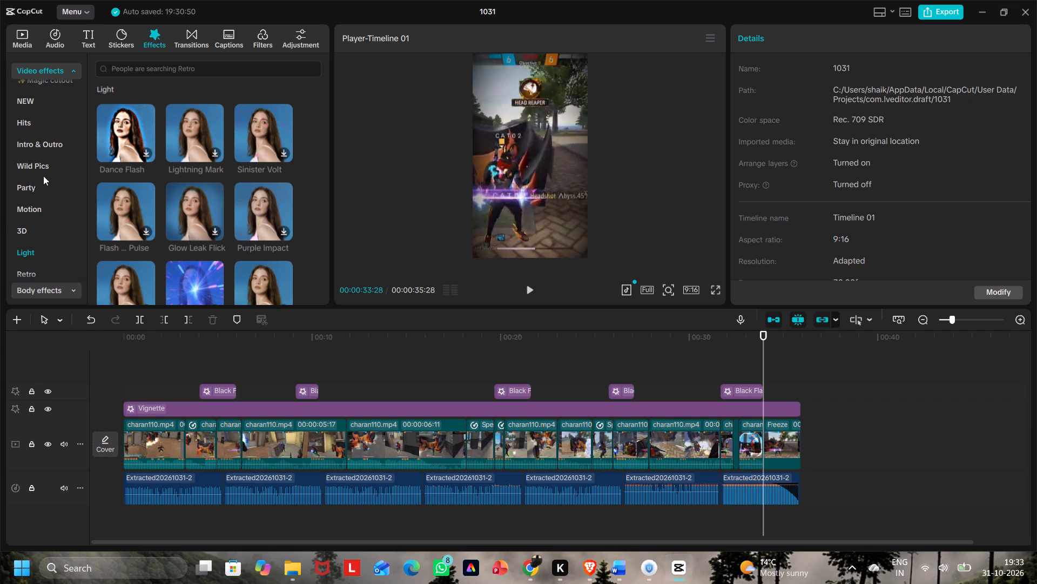
pyautogui.scroll(-2, 48, 200)
pyautogui.scroll(10, 48, 197)
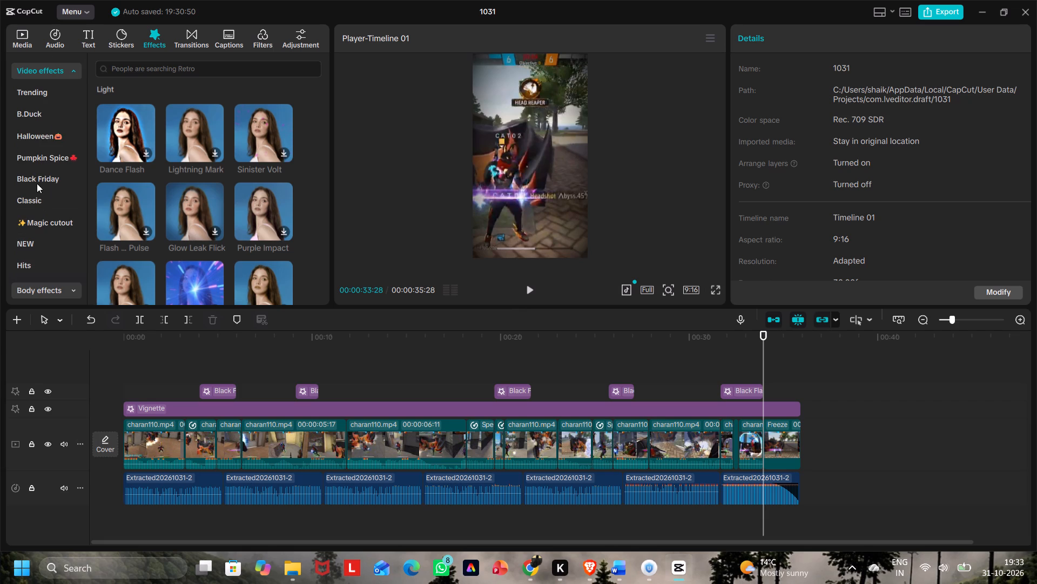
pyautogui.click(37, 178)
pyautogui.click(46, 206)
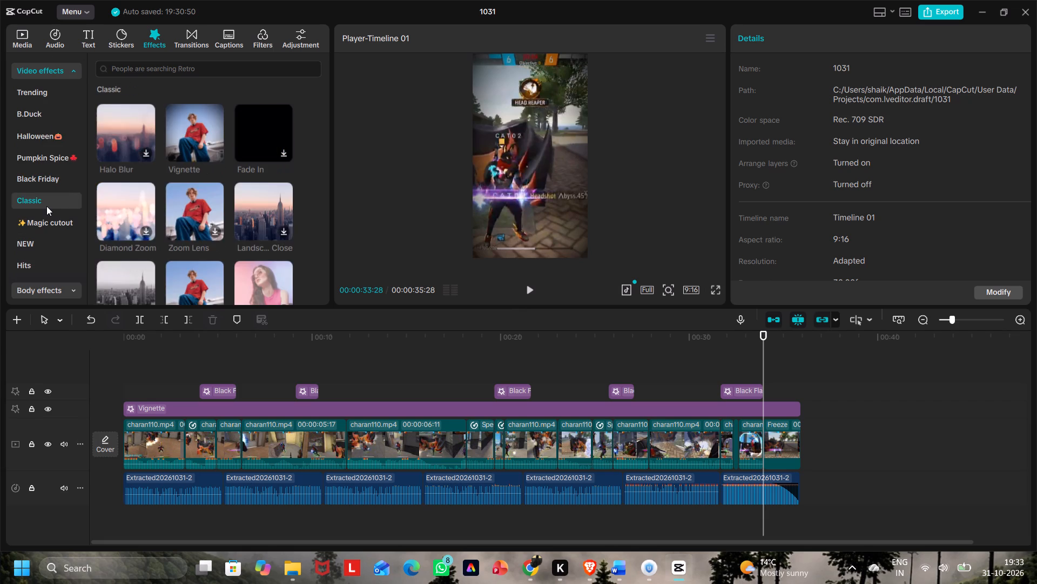
pyautogui.click(43, 224)
pyautogui.click(48, 205)
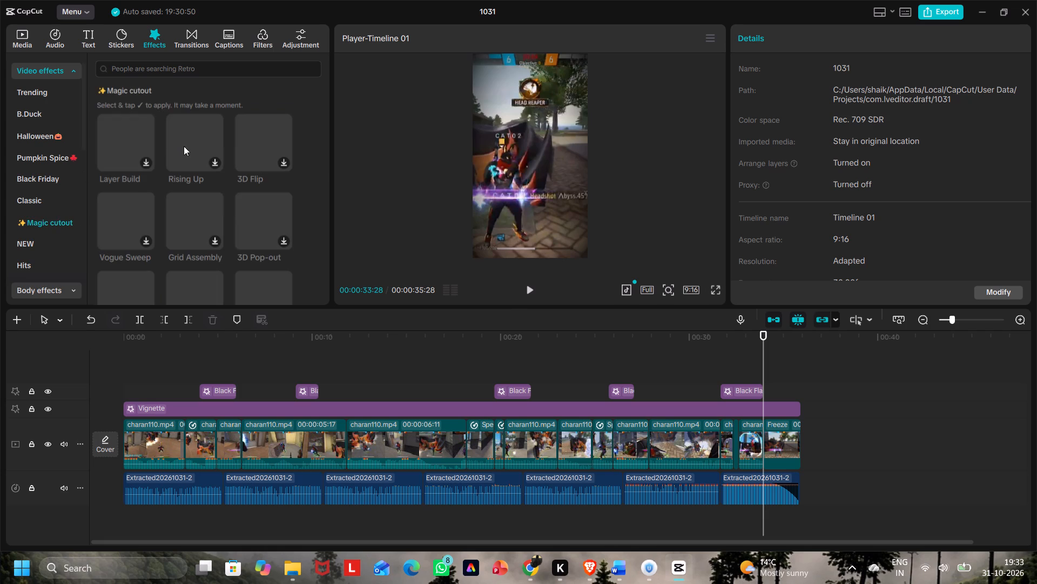
pyautogui.click(39, 201)
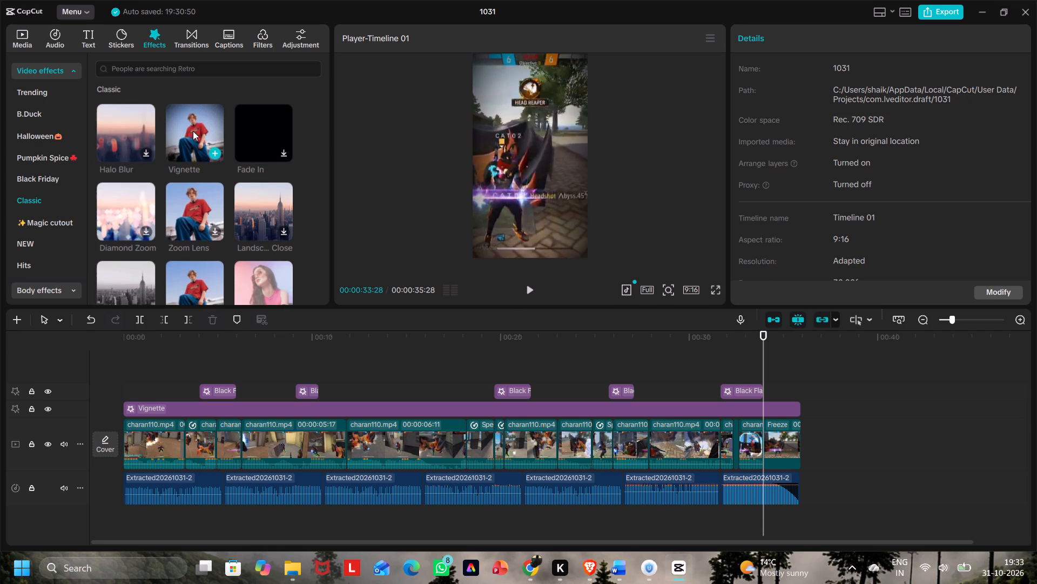
# Preview the Classic category's Vignette effect and compare it with the Vignette already on the timeline.
pyautogui.click(192, 127)
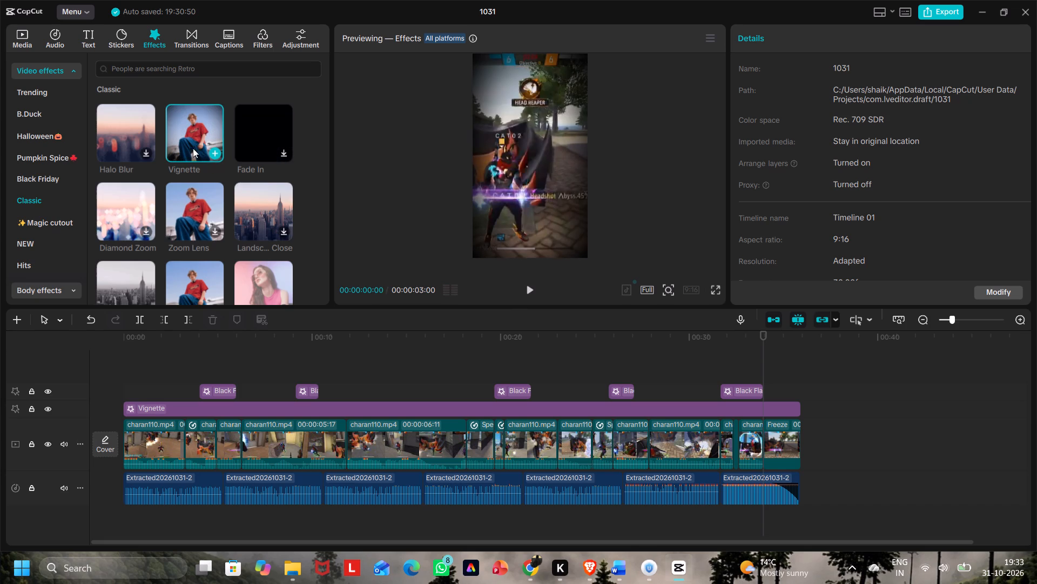
pyautogui.click(193, 116)
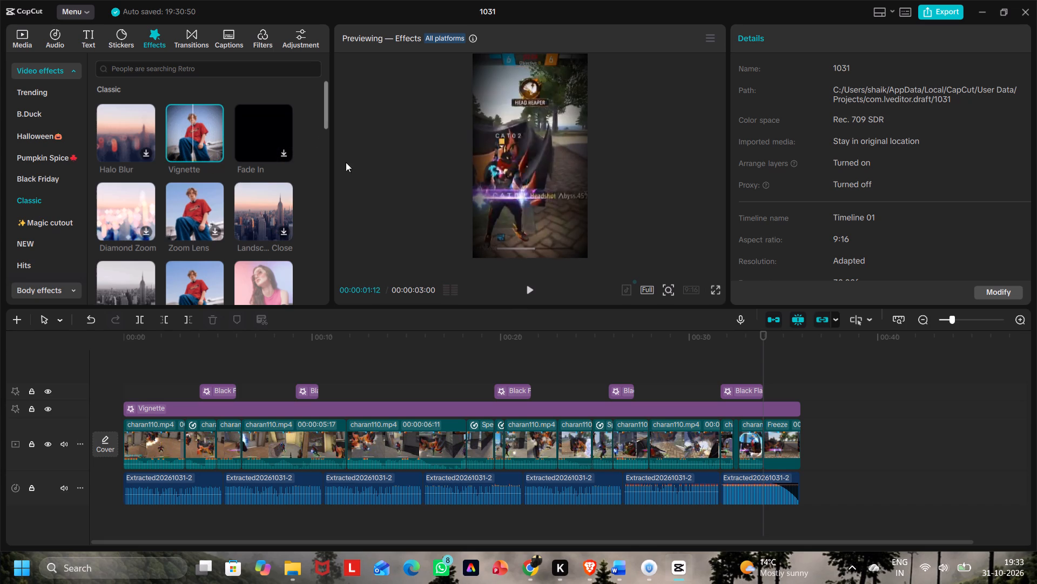
pyautogui.click(301, 410)
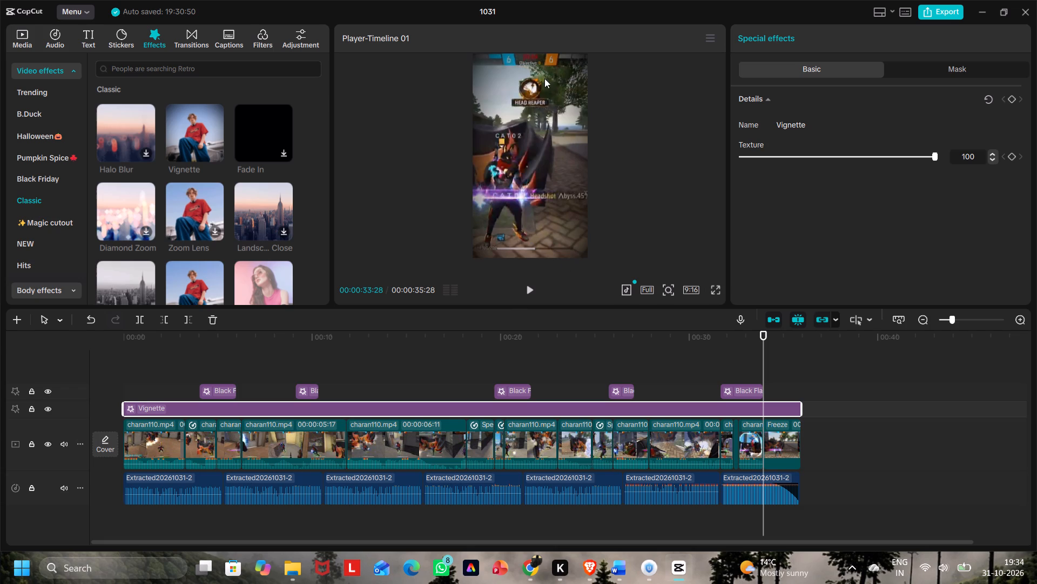
pyautogui.click(190, 127)
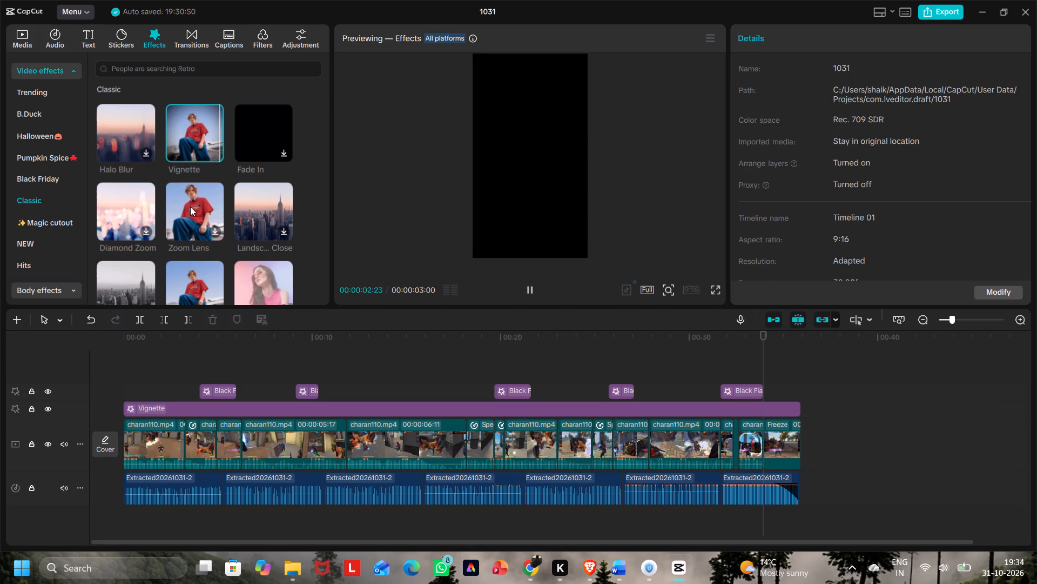
pyautogui.click(183, 407)
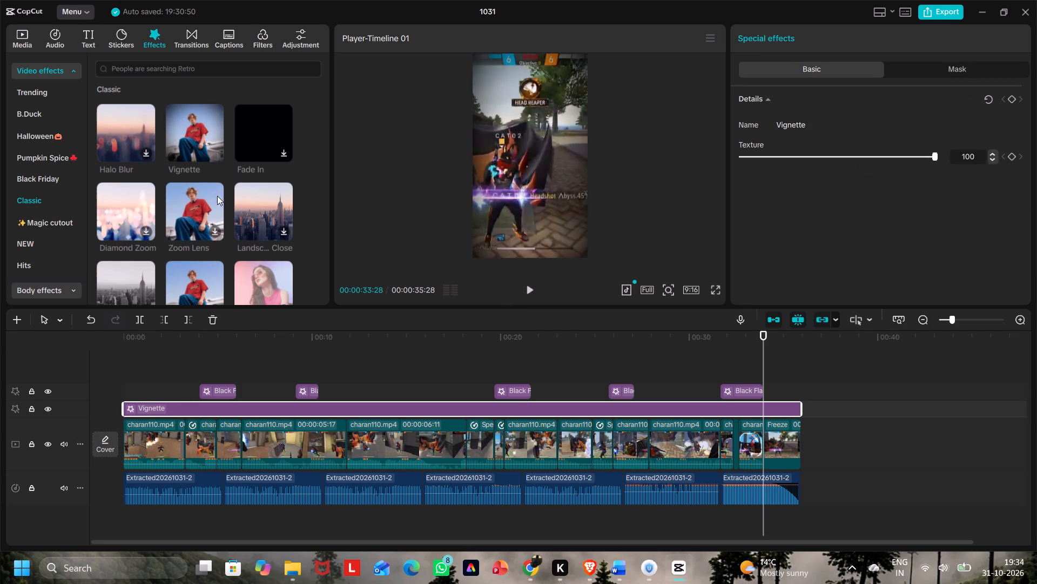
# Look through the whole Classic category of video effects for another effect to use.
pyautogui.scroll(-2, 158, 195)
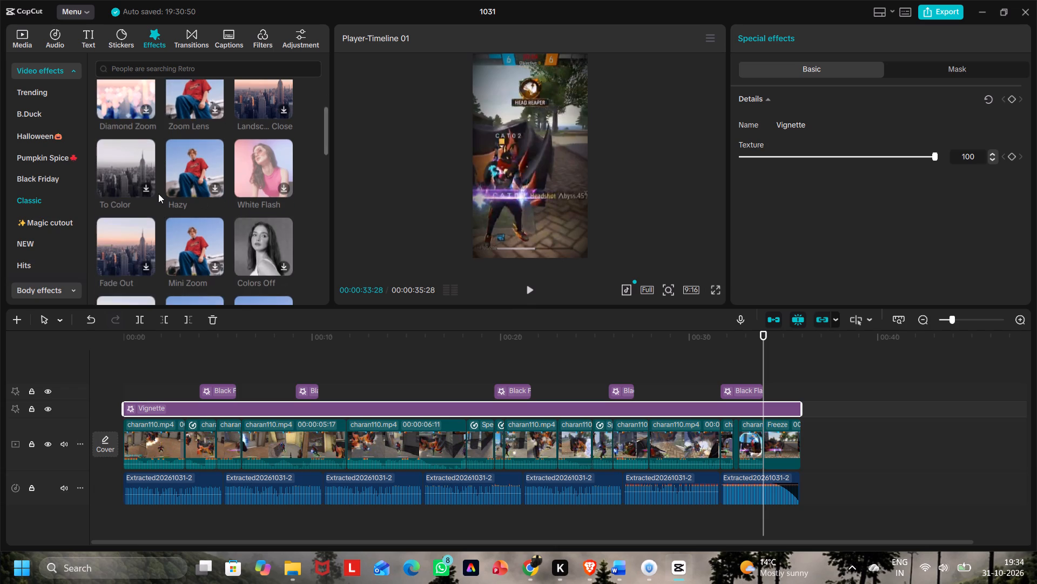
pyautogui.scroll(-2, 158, 194)
pyautogui.scroll(-2, 185, 240)
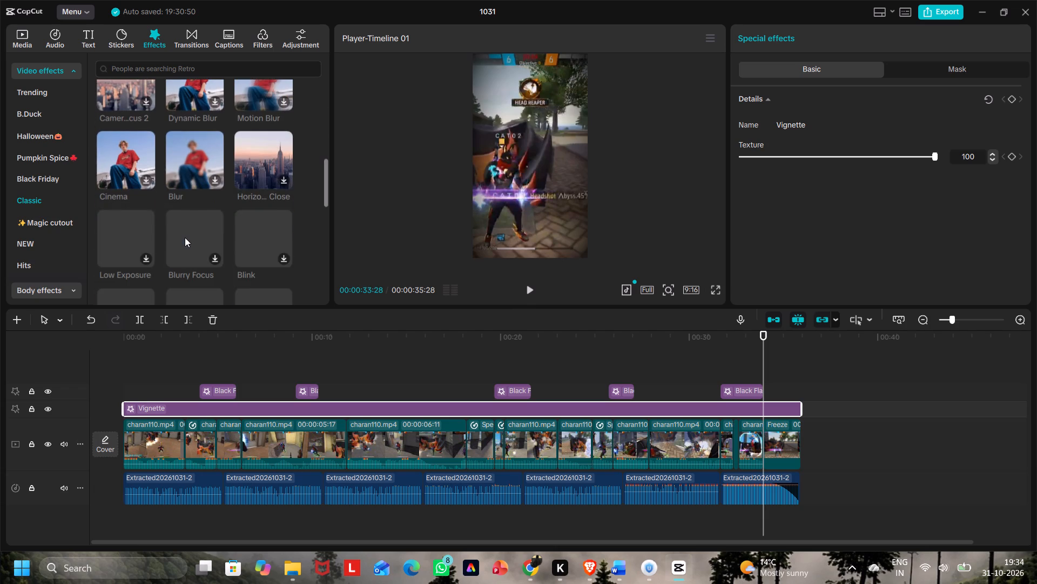
pyautogui.scroll(-3, 196, 214)
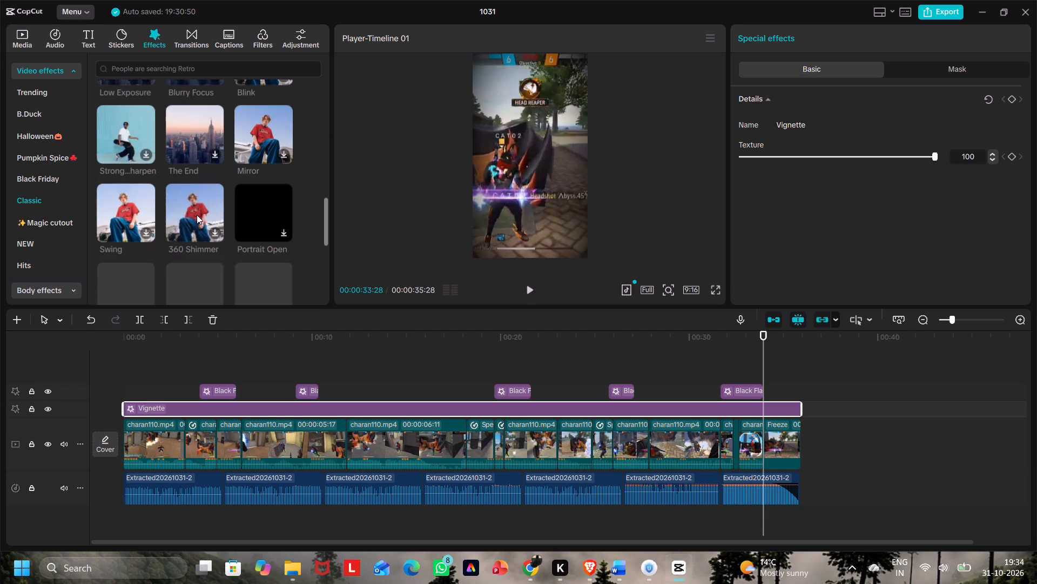
pyautogui.scroll(-1, 197, 214)
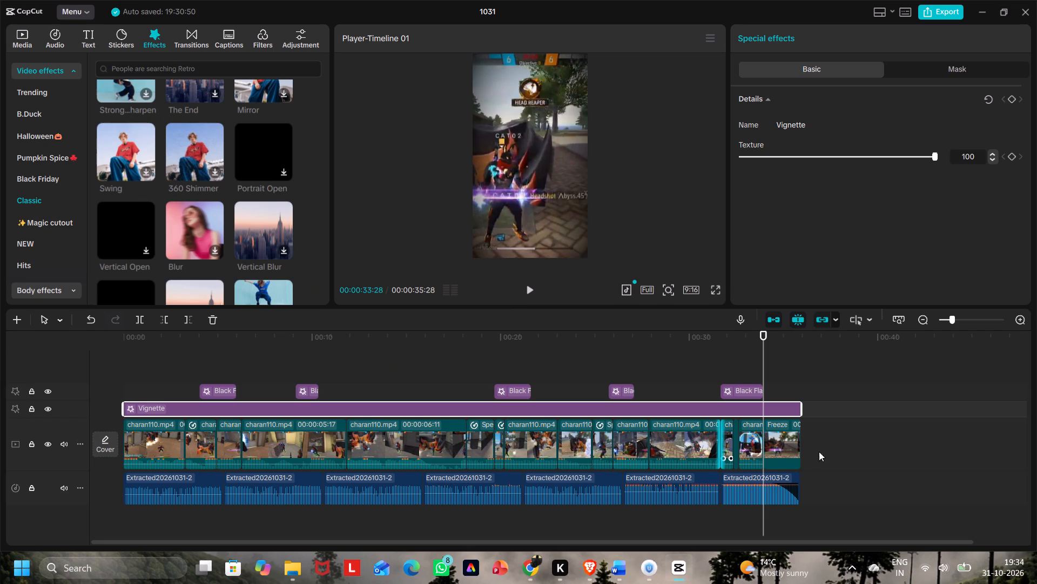
pyautogui.scroll(-1, 198, 184)
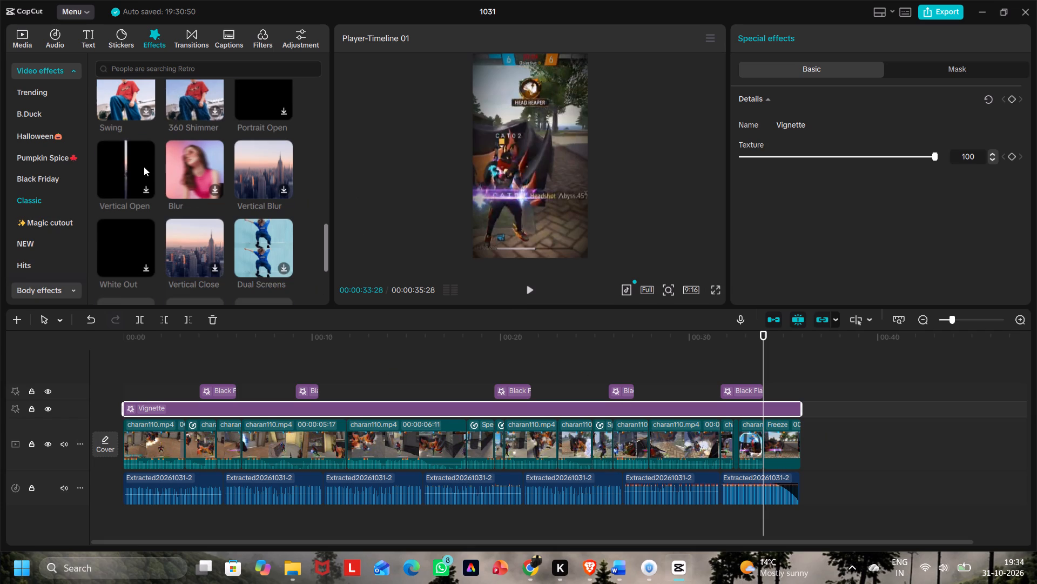
pyautogui.scroll(-1, 128, 230)
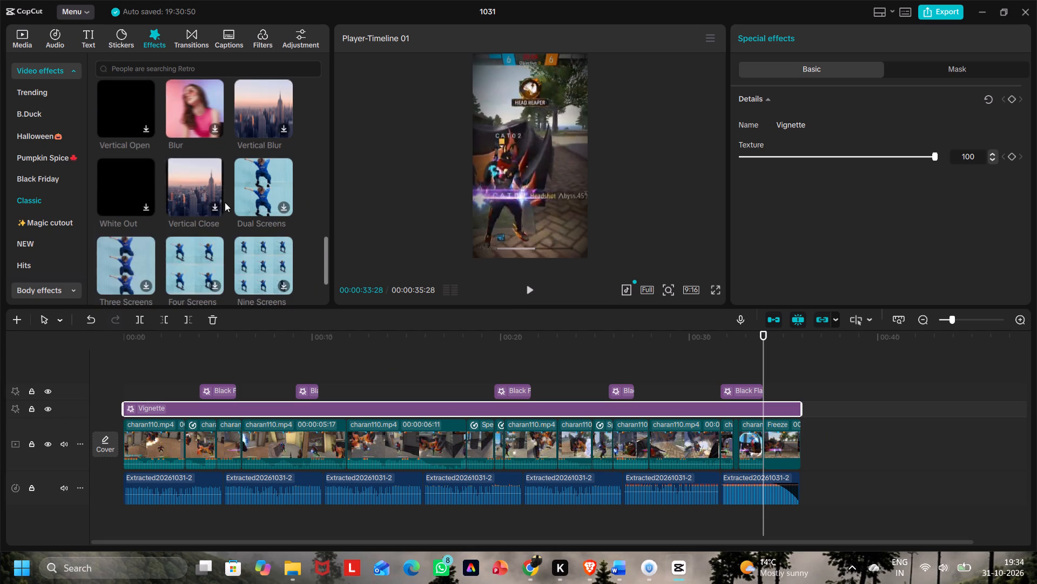
pyautogui.scroll(-2, 225, 204)
pyautogui.scroll(12, 157, 233)
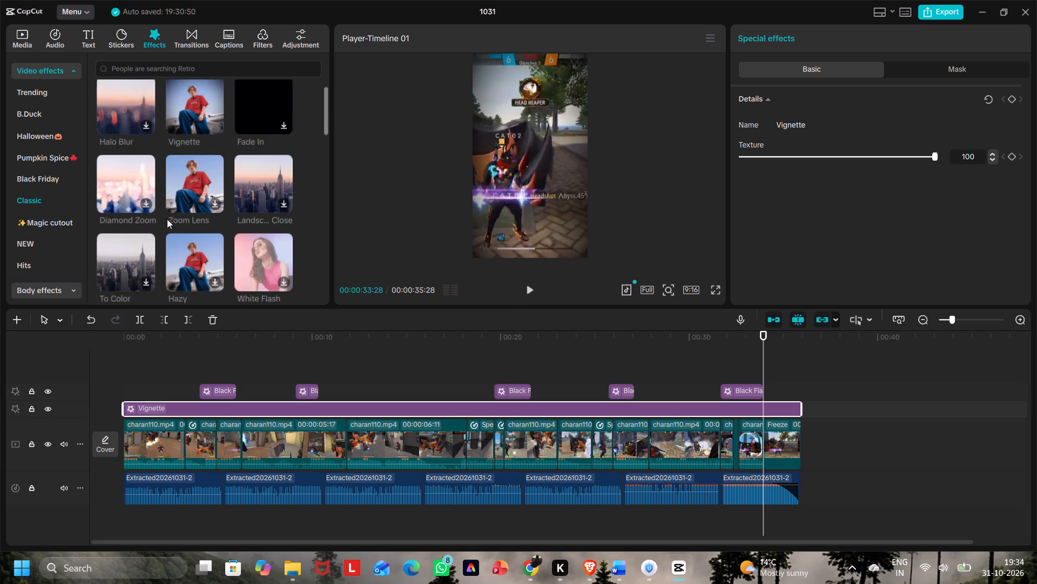
pyautogui.scroll(6, 167, 219)
# Preview Vignette again, look at the Magic cutout and NEW effects, and inspect the applied Vignette's settings.
pyautogui.click(188, 122)
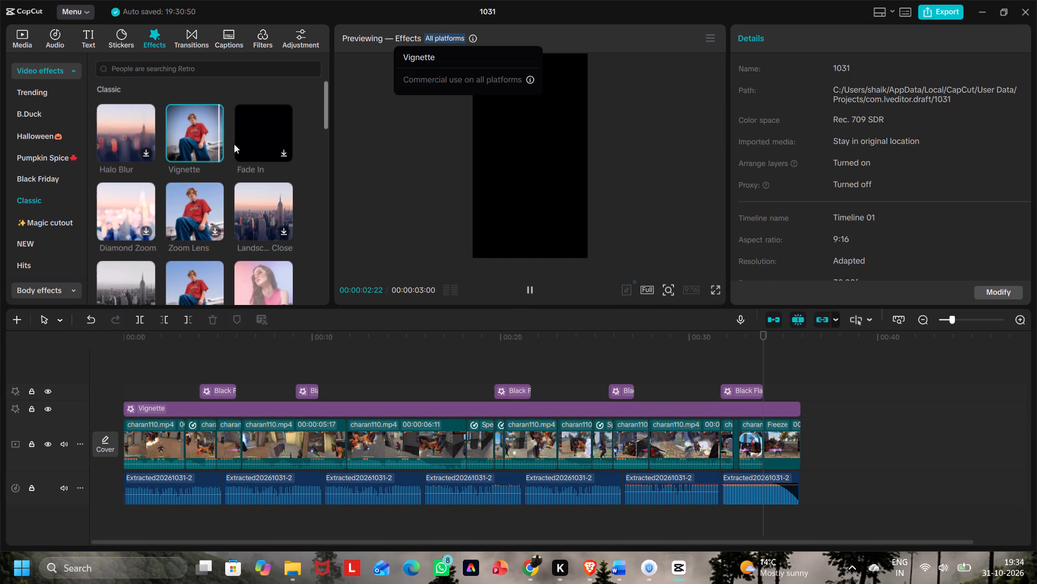
pyautogui.click(63, 220)
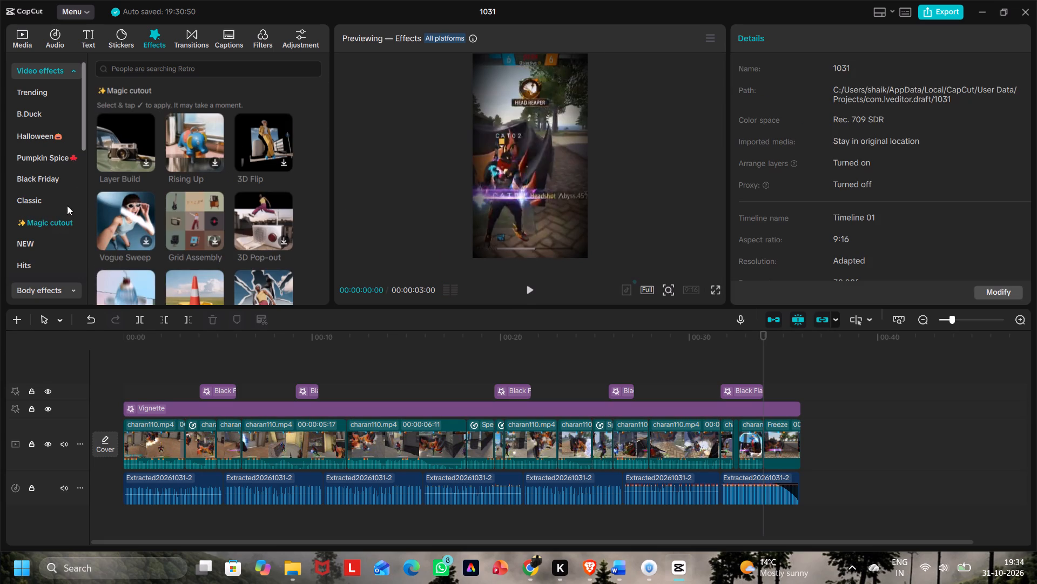
pyautogui.click(40, 241)
pyautogui.scroll(-2, 53, 207)
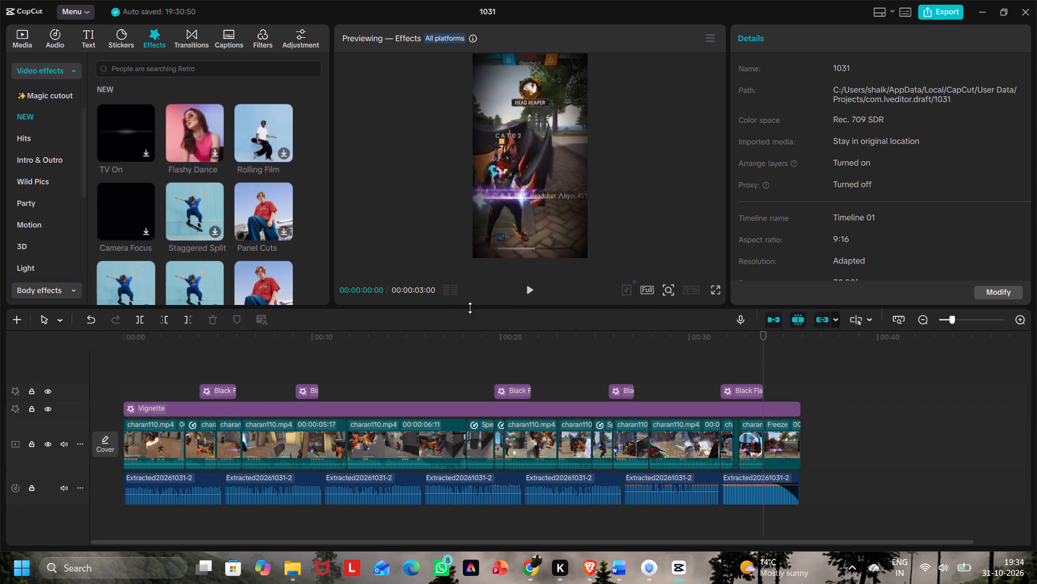
pyautogui.click(264, 408)
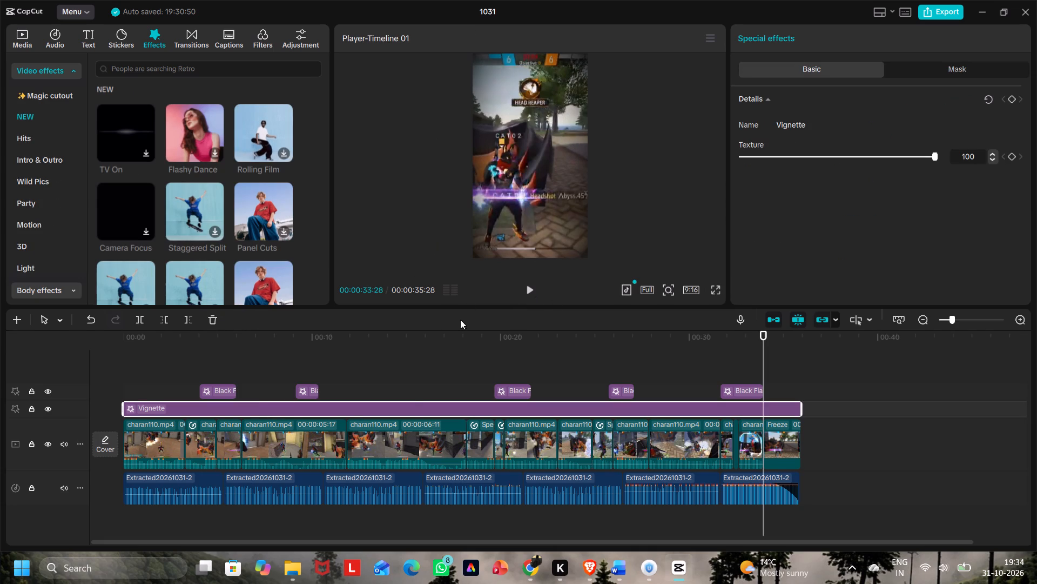
# Play the edited video from the beginning to review its effects and soundtrack.
pyautogui.click(428, 322)
pyautogui.click(415, 341)
pyautogui.moveTo(415, 341); pyautogui.dragTo(1, 335)
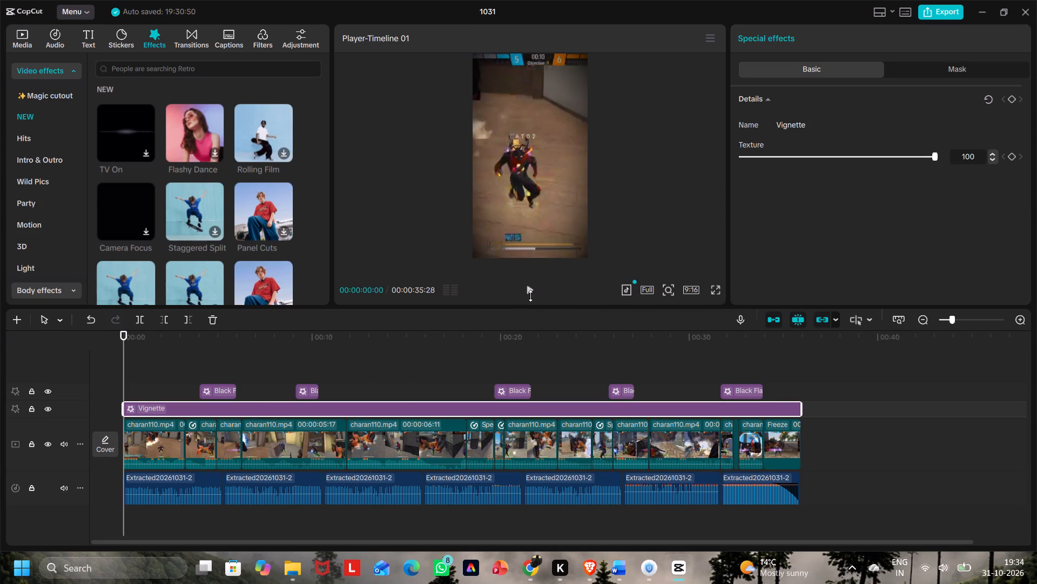
pyautogui.click(527, 291)
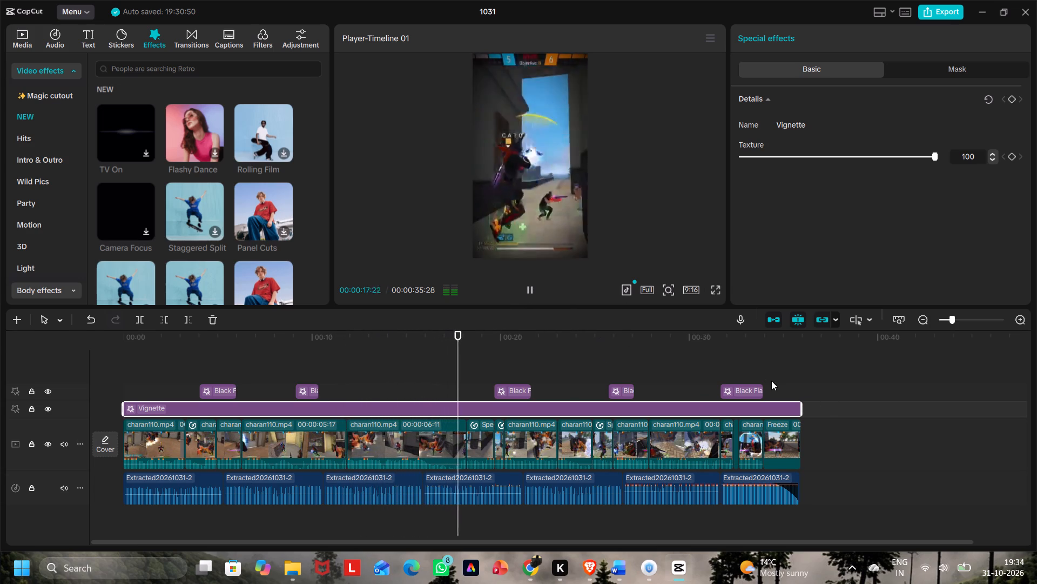
# Review the frames under the last Black Flash 2 effect and place the playhead at its end, 00:00:33:28.
pyautogui.click(742, 362)
pyautogui.click(742, 362)
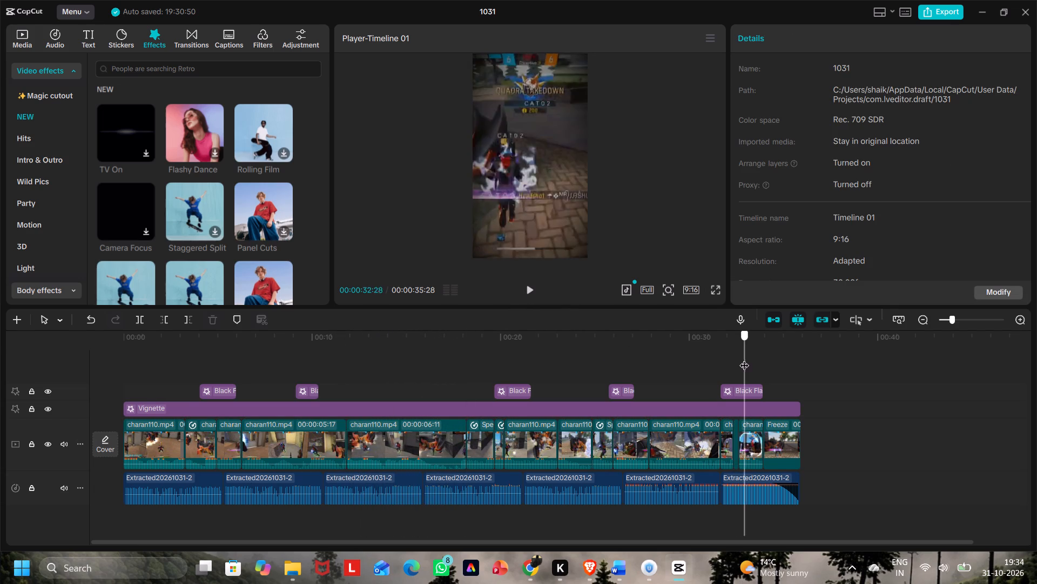
pyautogui.moveTo(738, 360); pyautogui.dragTo(730, 362)
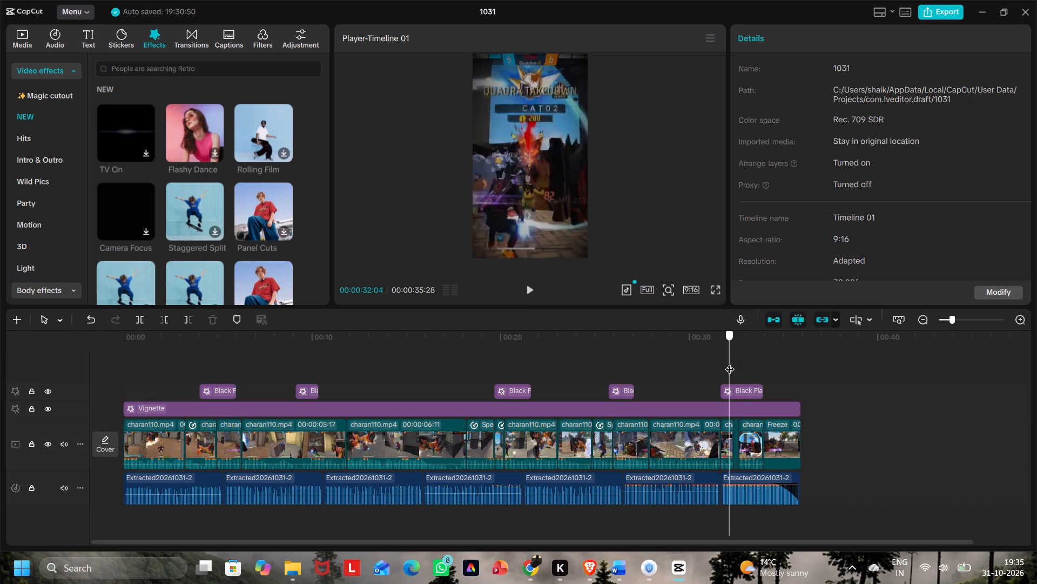
pyautogui.moveTo(730, 362); pyautogui.dragTo(722, 362)
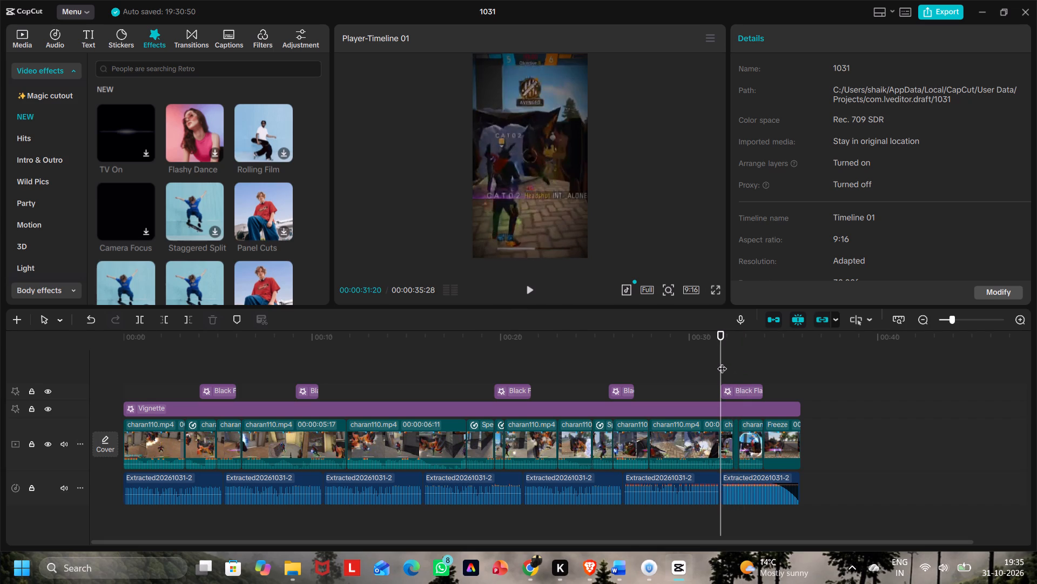
pyautogui.moveTo(719, 369); pyautogui.dragTo(726, 368)
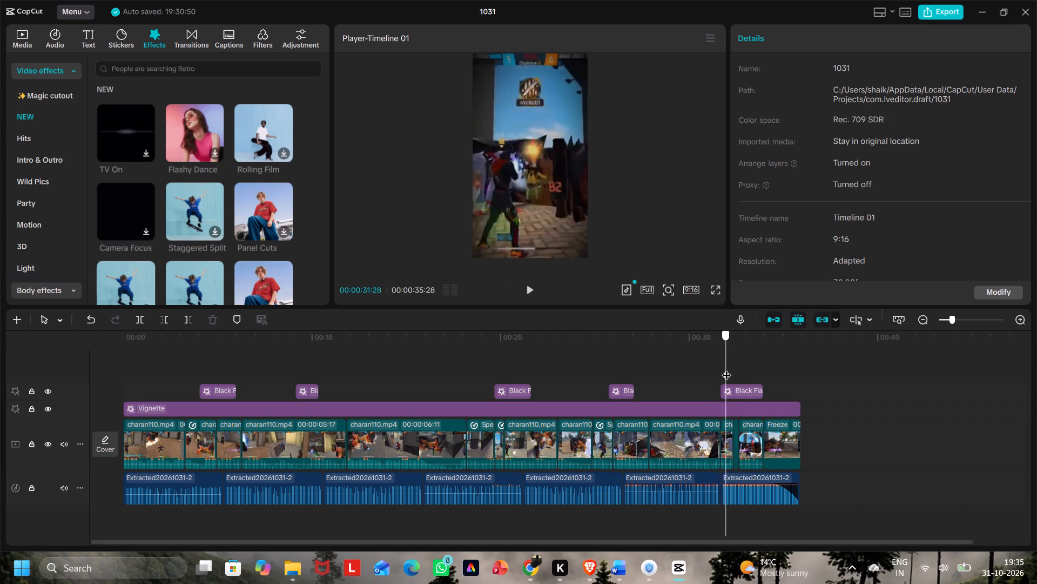
pyautogui.moveTo(726, 368); pyautogui.dragTo(765, 369)
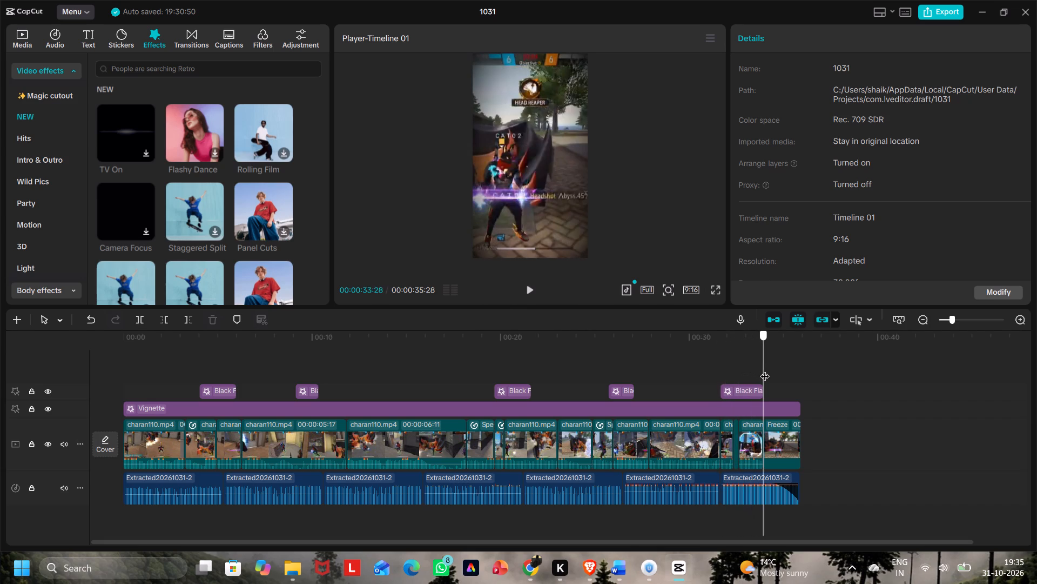
pyautogui.moveTo(765, 369); pyautogui.dragTo(758, 361)
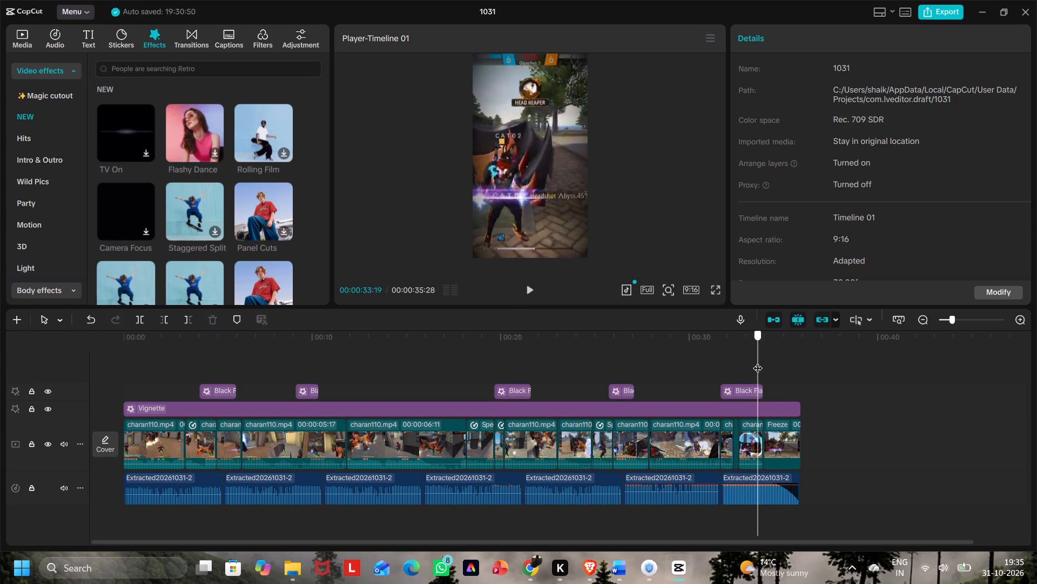
pyautogui.moveTo(758, 361); pyautogui.dragTo(764, 363)
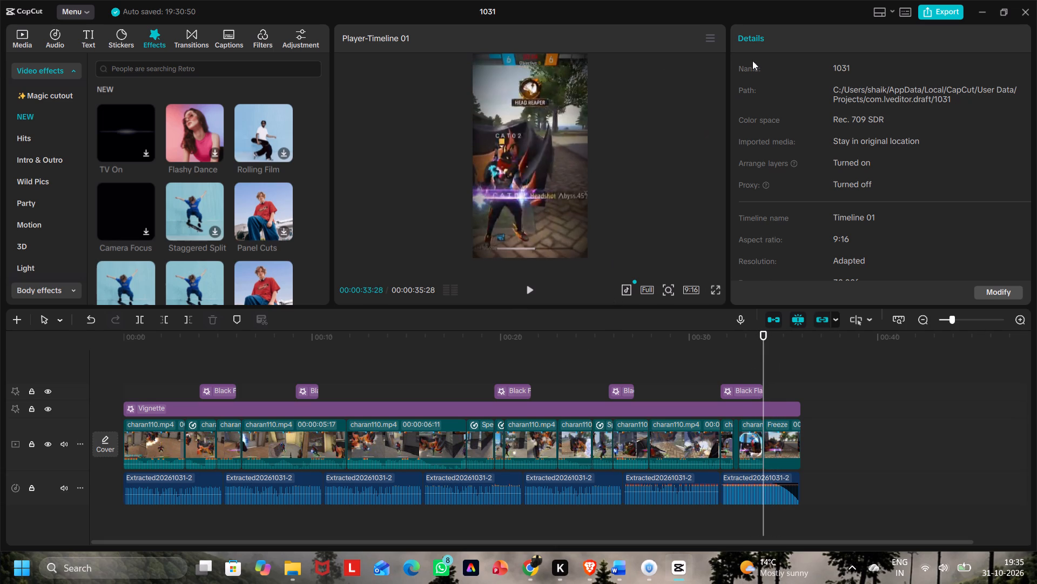
# Preview the default text and look at the saved text presets.
pyautogui.click(79, 38)
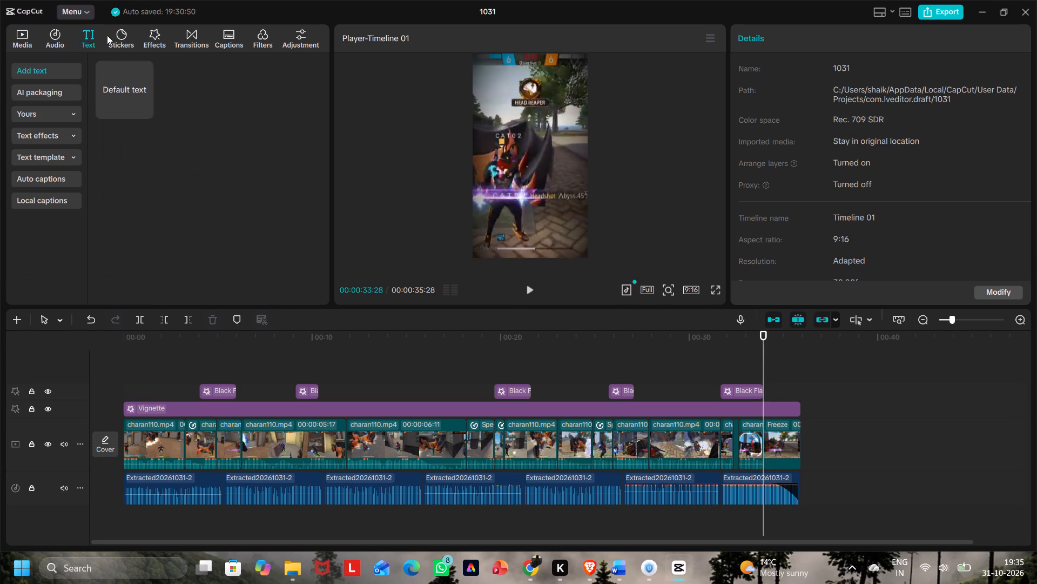
pyautogui.click(112, 89)
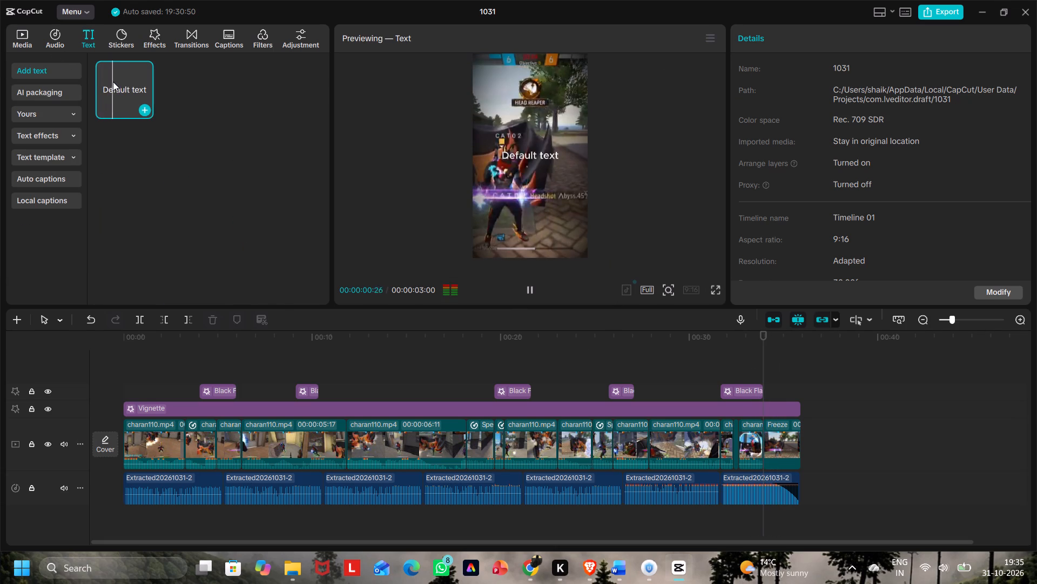
pyautogui.click(48, 88)
pyautogui.click(52, 72)
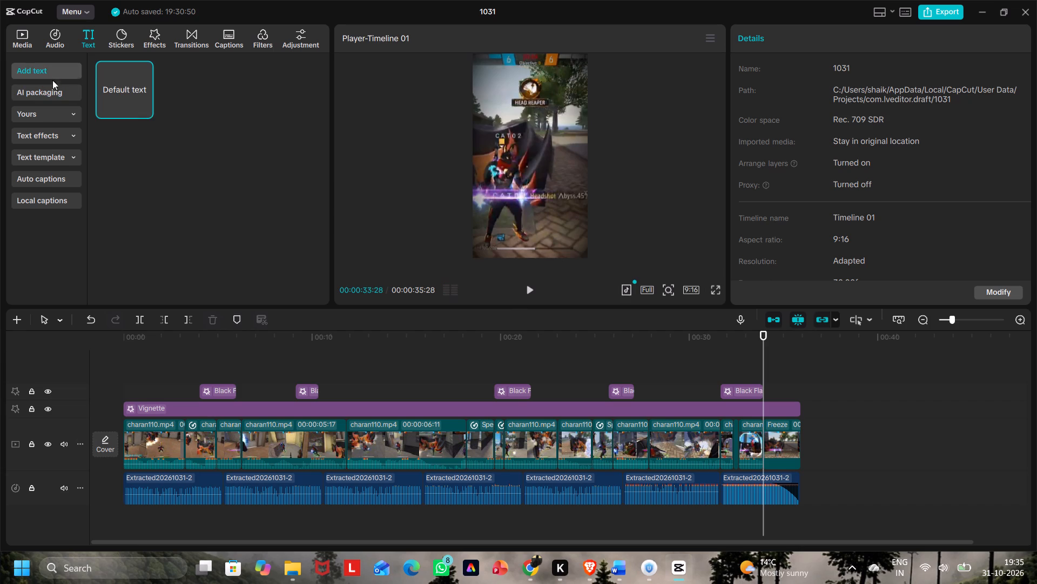
pyautogui.click(57, 110)
pyautogui.click(57, 109)
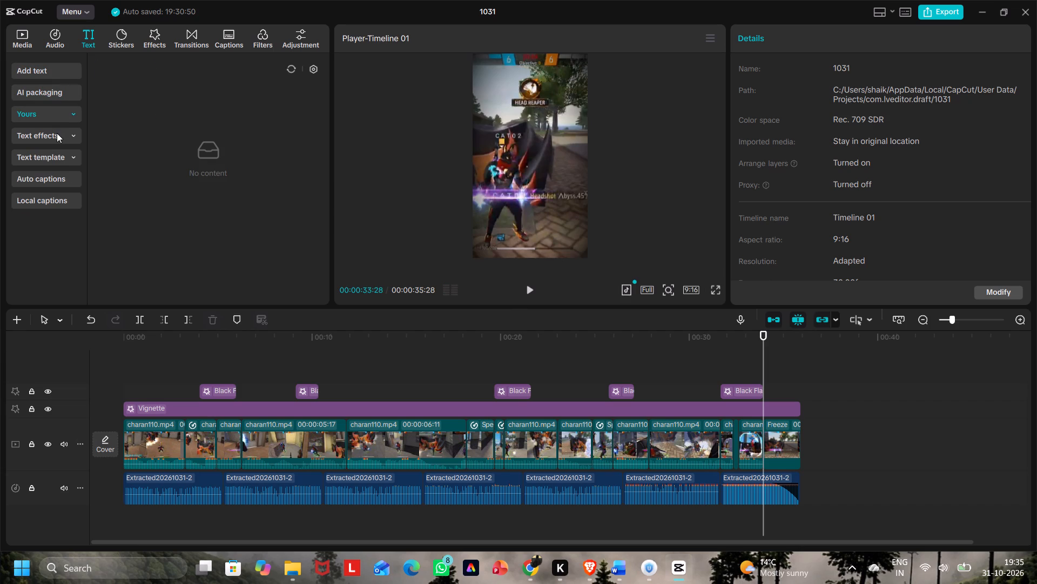
# Look through the text effects, including the Trending, B.Duck, Halloween, Animation and Textured categories, for a usable title style.
pyautogui.click(57, 133)
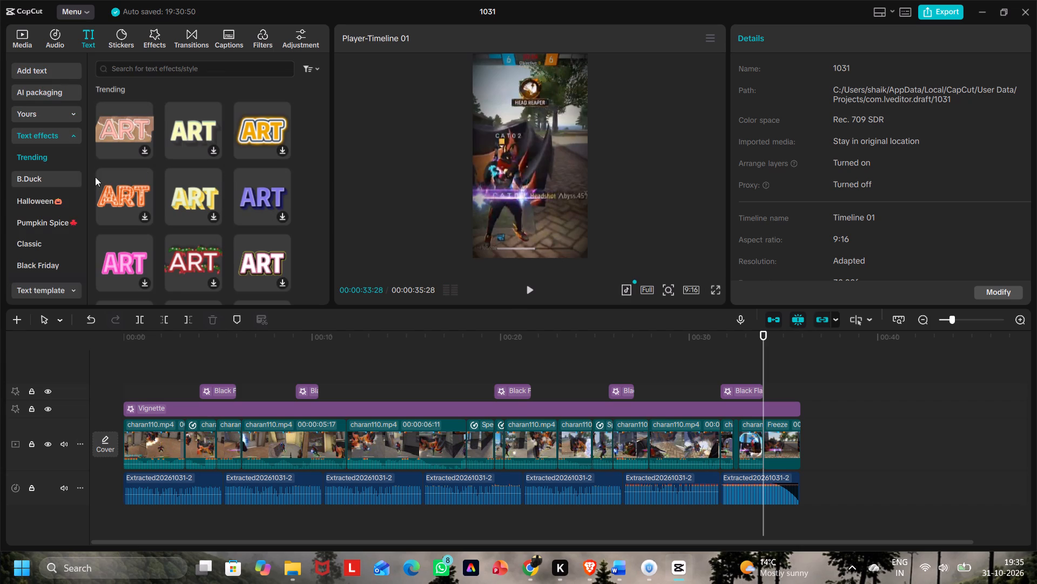
pyautogui.scroll(-1, 151, 172)
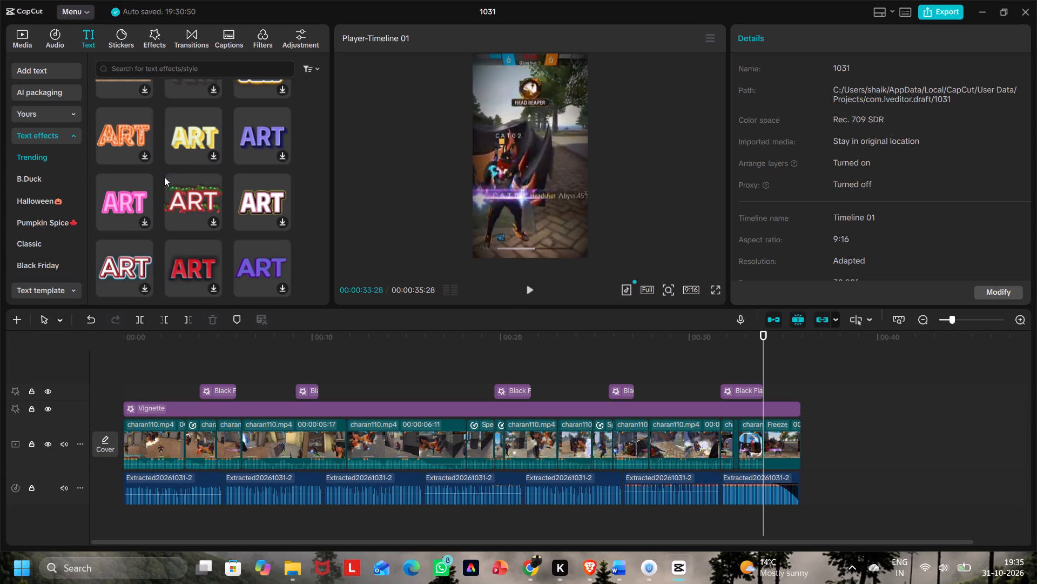
pyautogui.scroll(-3, 176, 184)
pyautogui.click(40, 180)
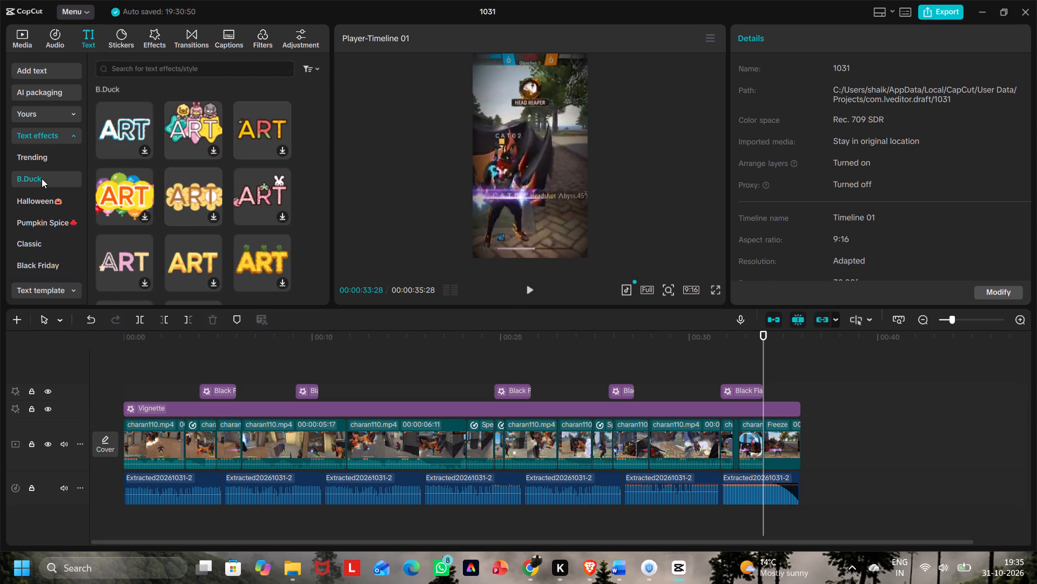
pyautogui.click(34, 198)
pyautogui.scroll(-1, 70, 185)
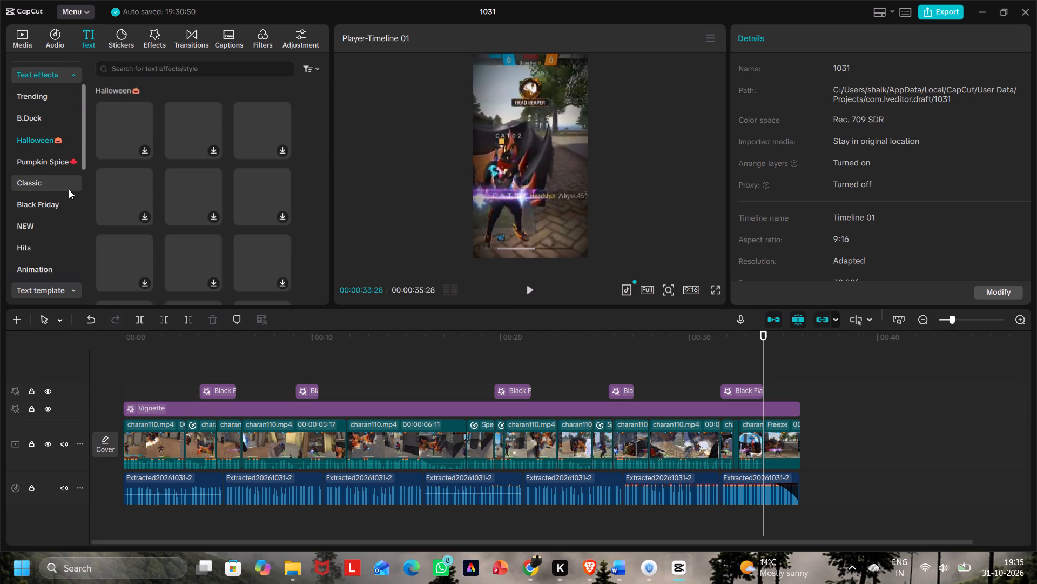
pyautogui.scroll(-2, 66, 193)
pyautogui.click(61, 140)
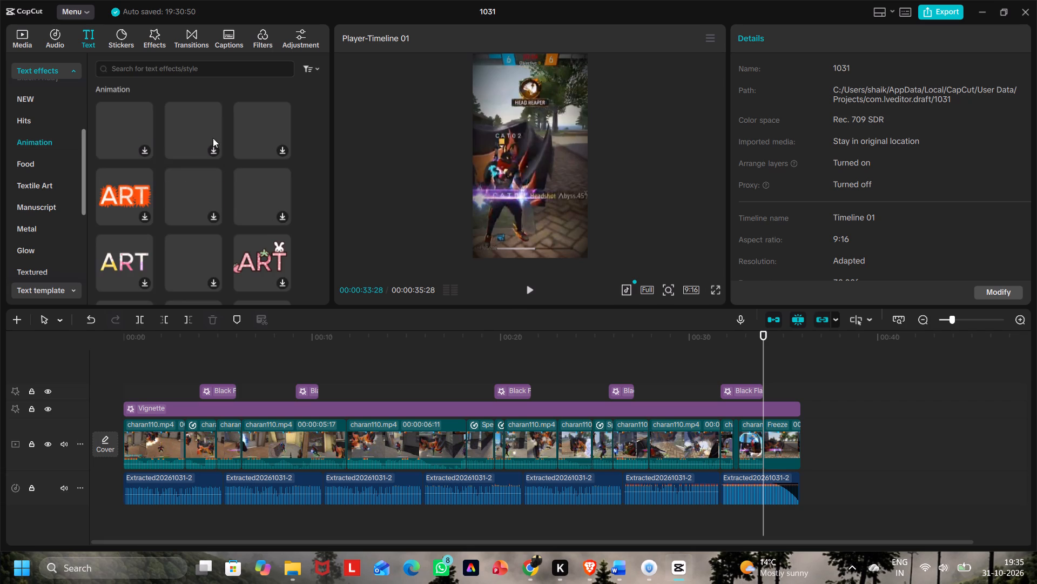
pyautogui.scroll(-1, 46, 211)
pyautogui.click(42, 209)
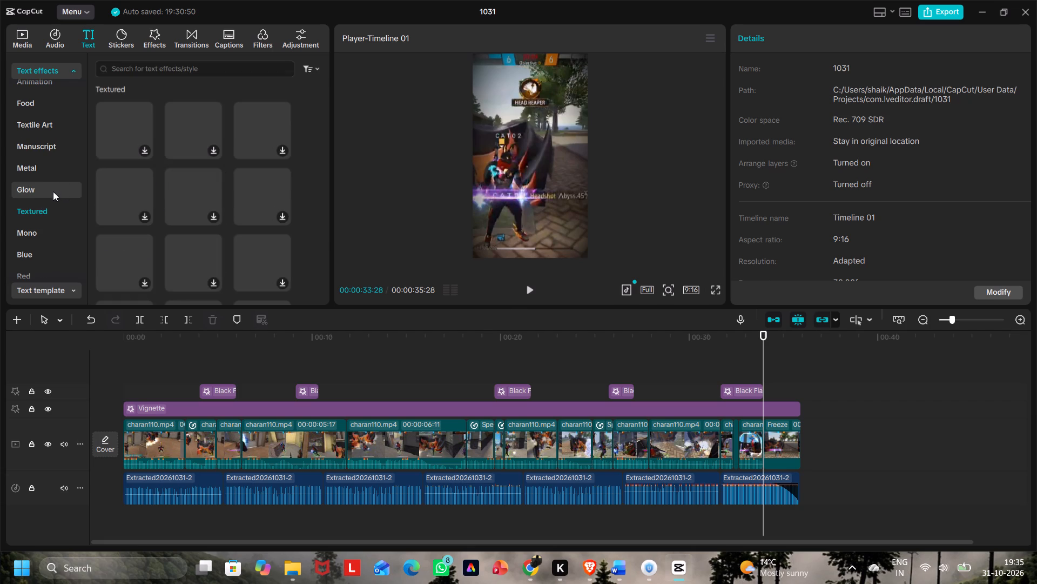
pyautogui.scroll(9, 45, 198)
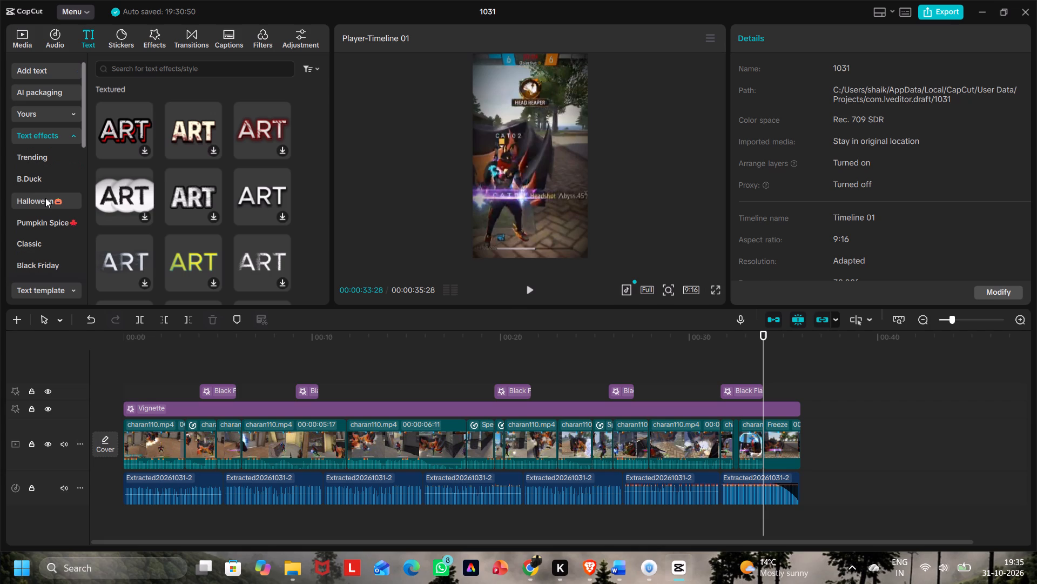
pyautogui.click(52, 134)
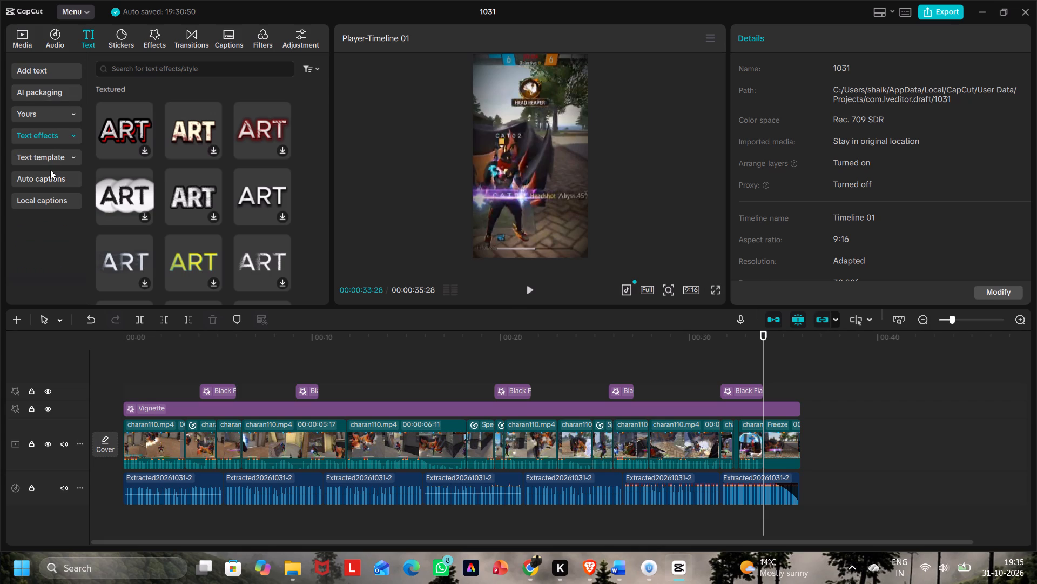
pyautogui.click(144, 67)
# Add a default text clip on its own track above the effects, starting with the charan110 clip just before the freeze frame.
pyautogui.click(71, 71)
pyautogui.click(111, 77)
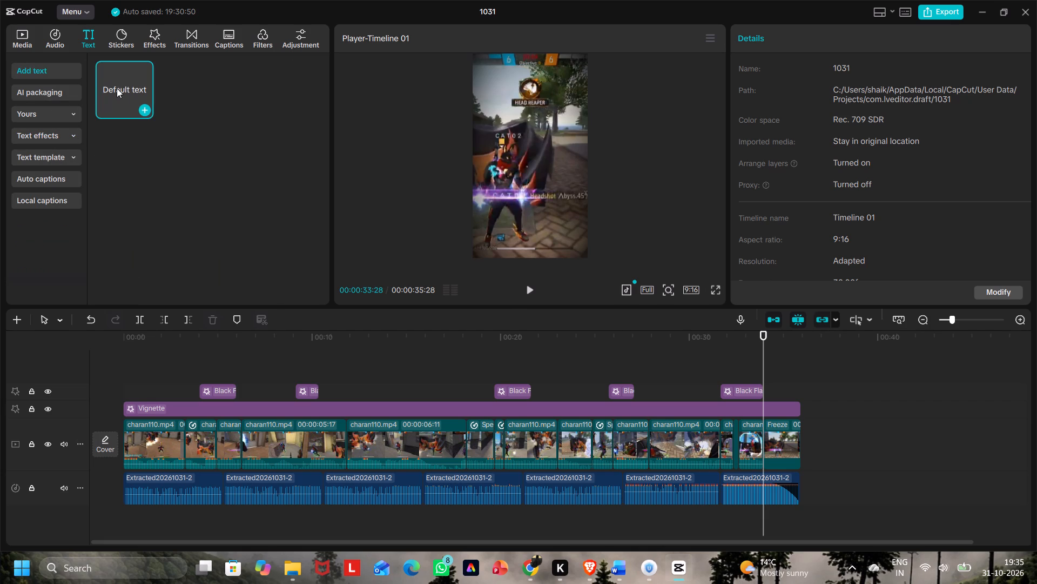
pyautogui.moveTo(126, 84); pyautogui.dragTo(139, 355)
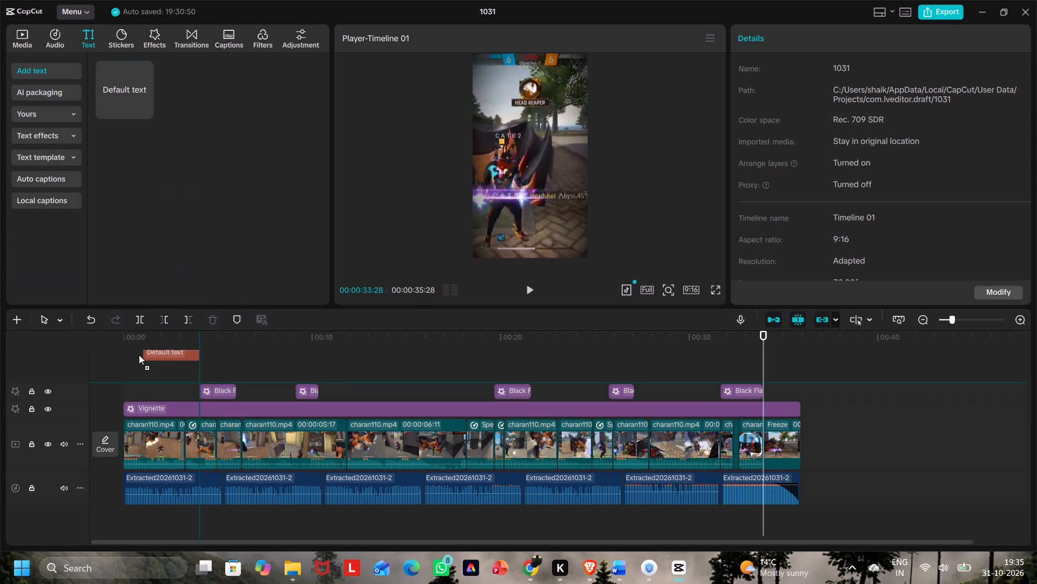
pyautogui.moveTo(139, 355); pyautogui.dragTo(743, 372)
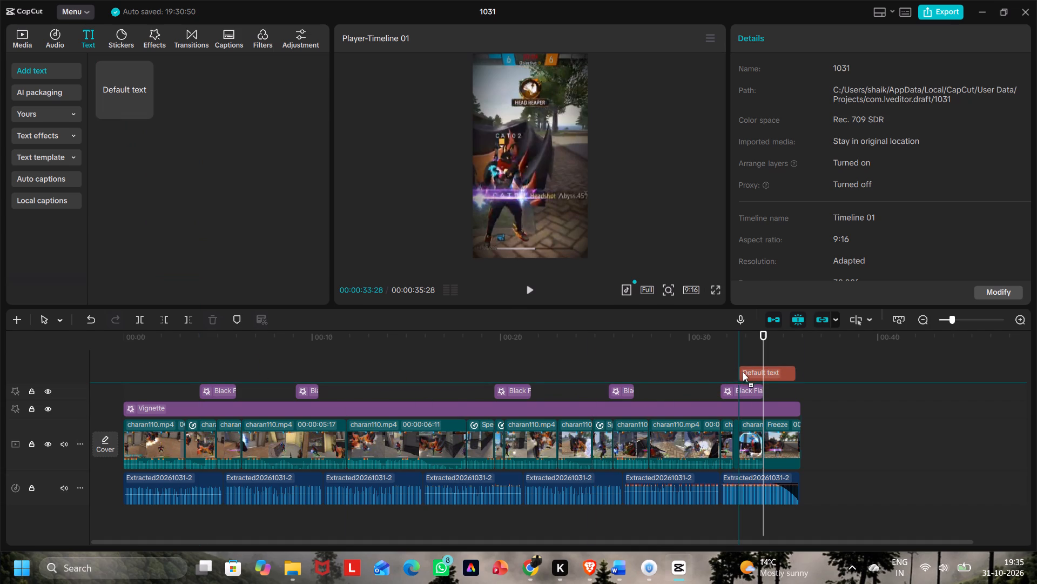
pyautogui.moveTo(743, 372); pyautogui.dragTo(766, 371)
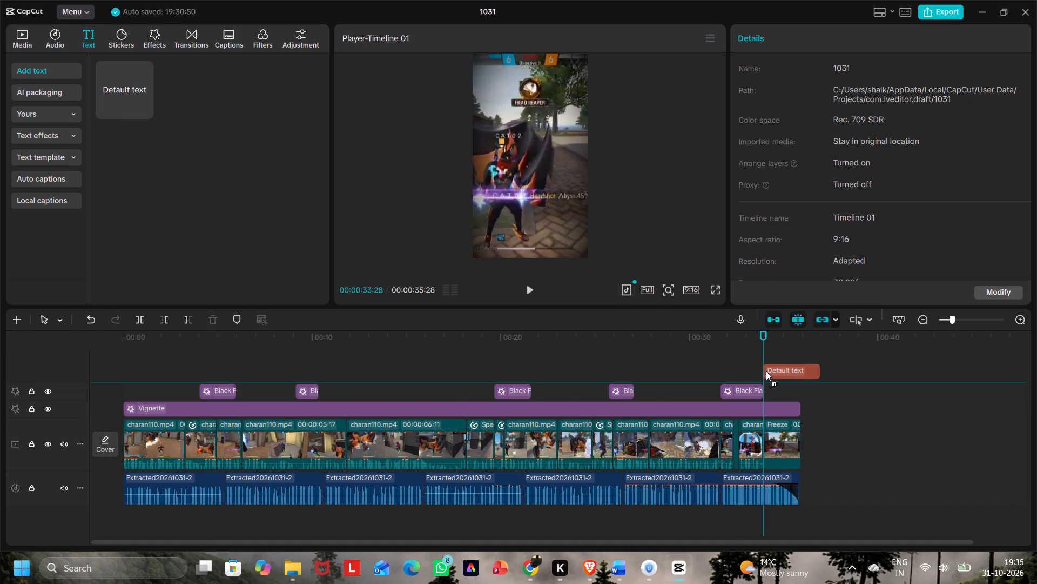
pyautogui.moveTo(766, 371); pyautogui.dragTo(738, 368)
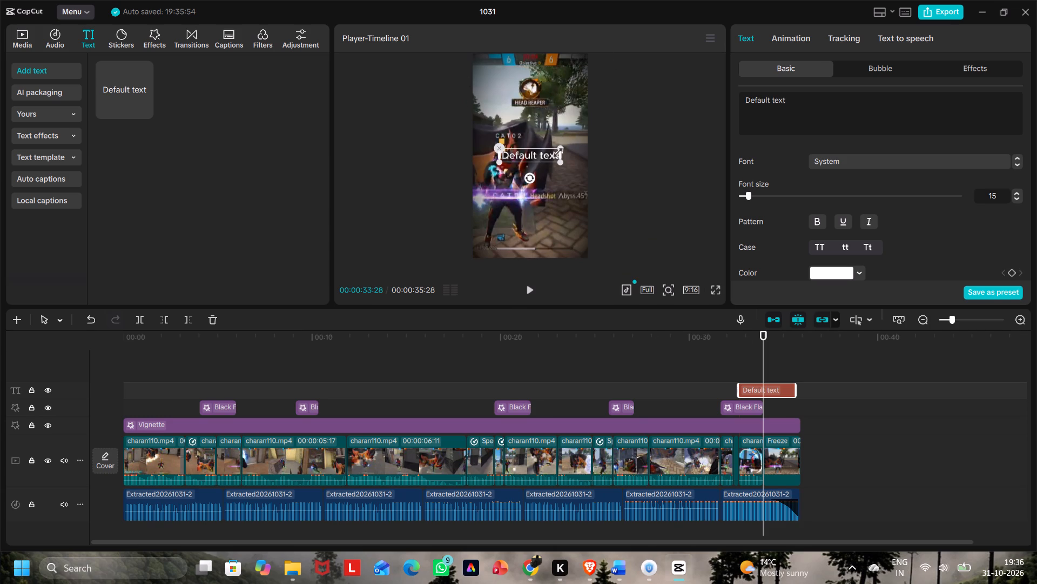
# Enlarge the default text to about the full frame width and move it to the top of the video frame.
pyautogui.moveTo(560, 162); pyautogui.dragTo(586, 202)
pyautogui.moveTo(537, 154); pyautogui.dragTo(536, 65)
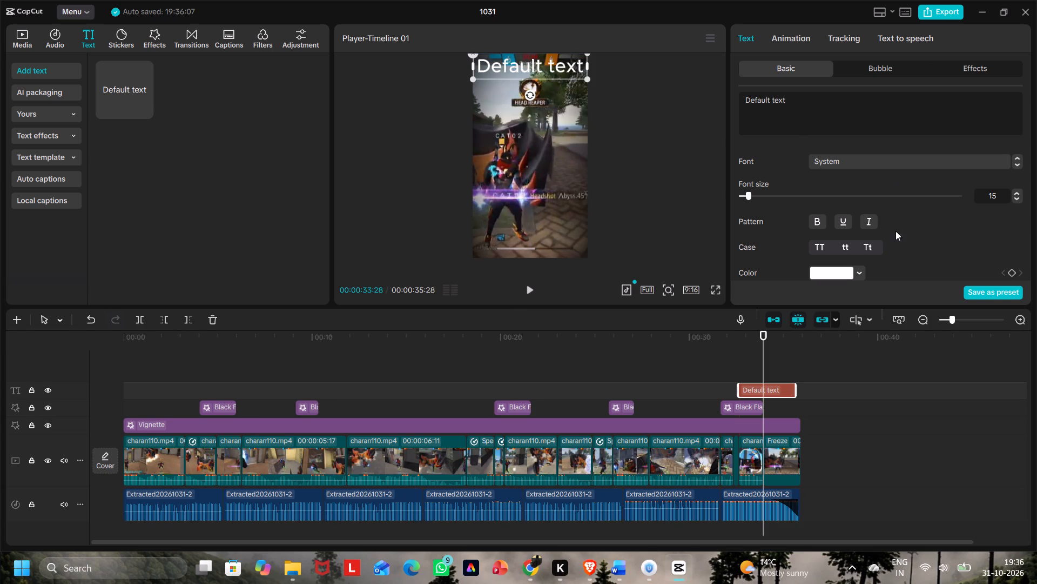
# Look at the text's colour options and its basic formatting settings.
pyautogui.scroll(-1, 894, 241)
pyautogui.click(839, 213)
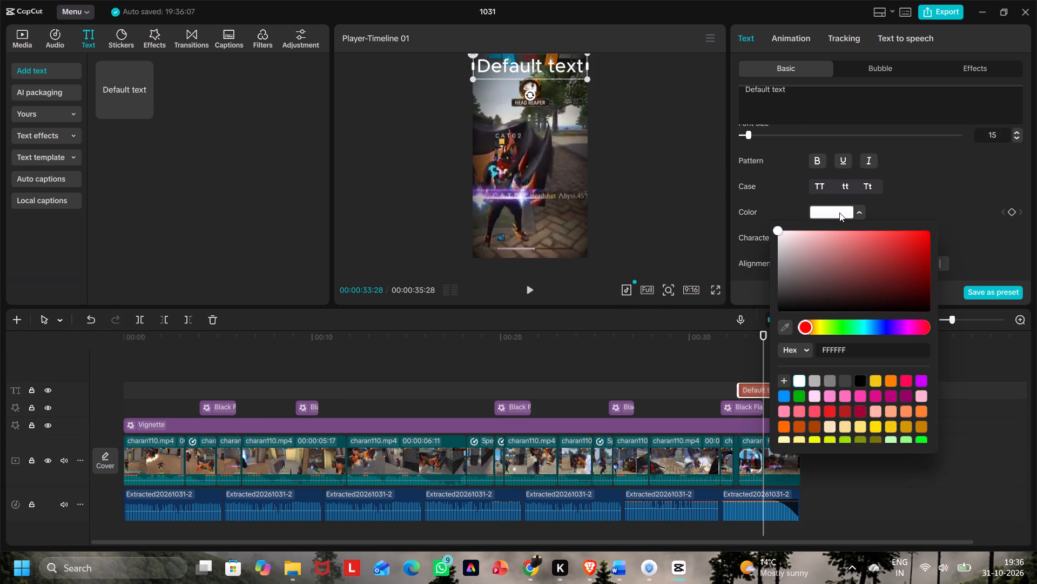
pyautogui.click(839, 211)
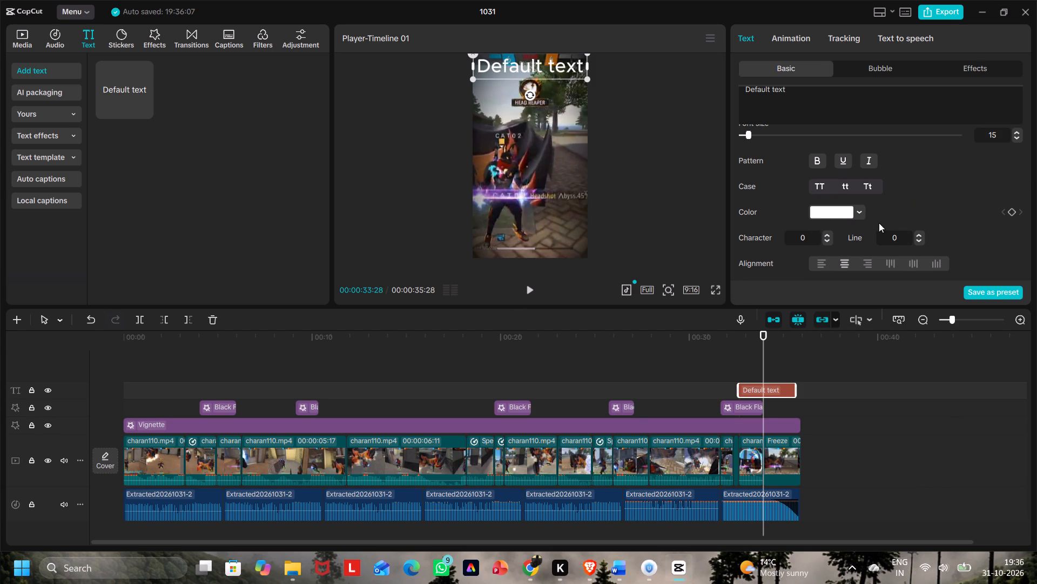
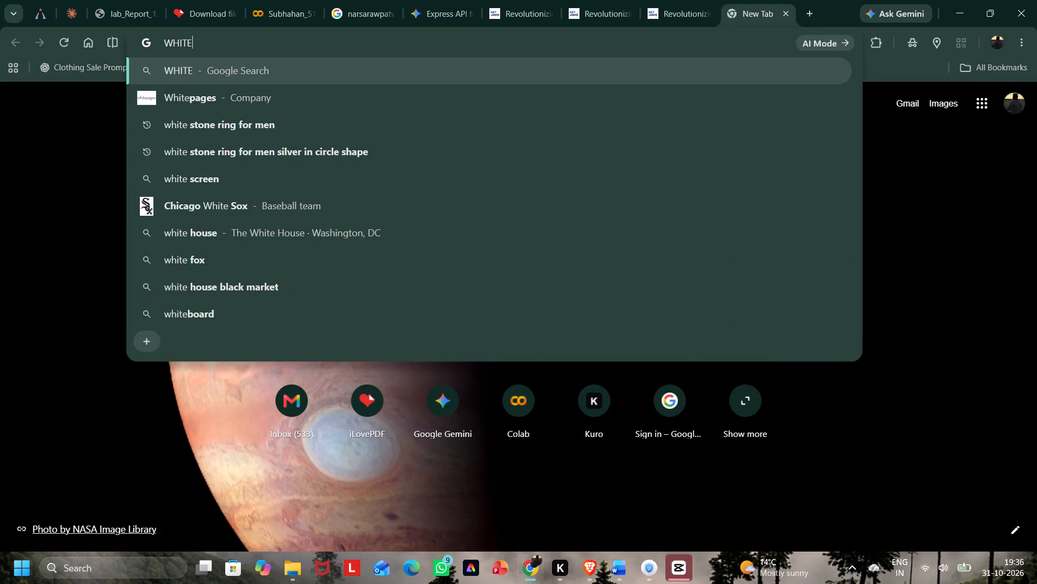
pyautogui.click(504, 108)
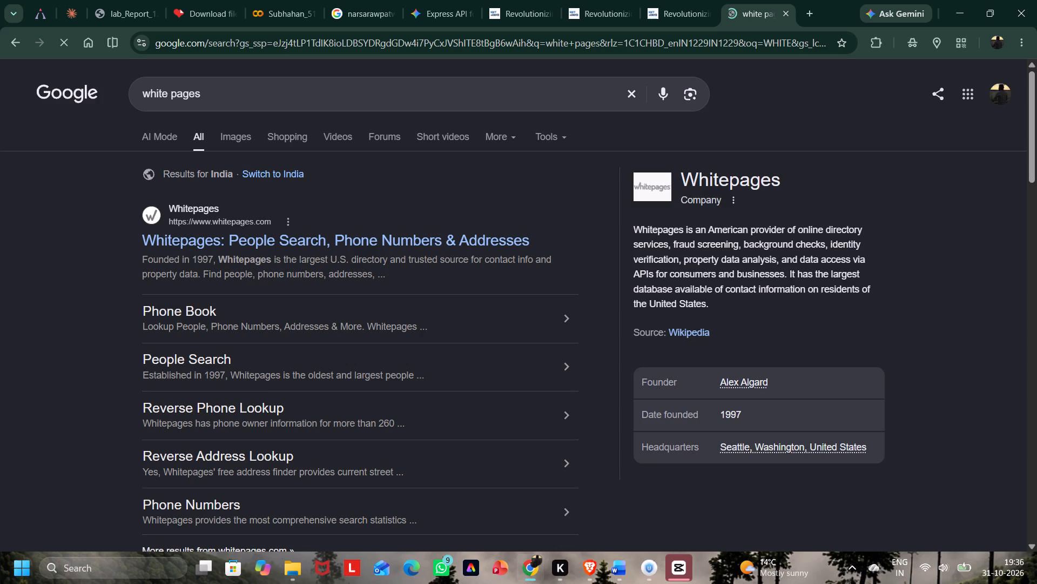
pyautogui.click(233, 135)
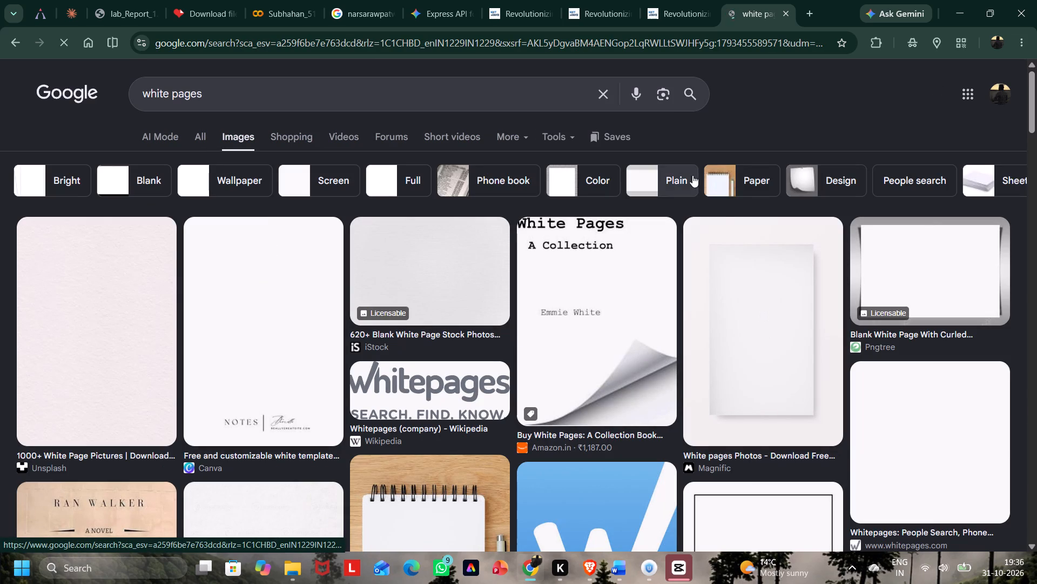
pyautogui.click(650, 181)
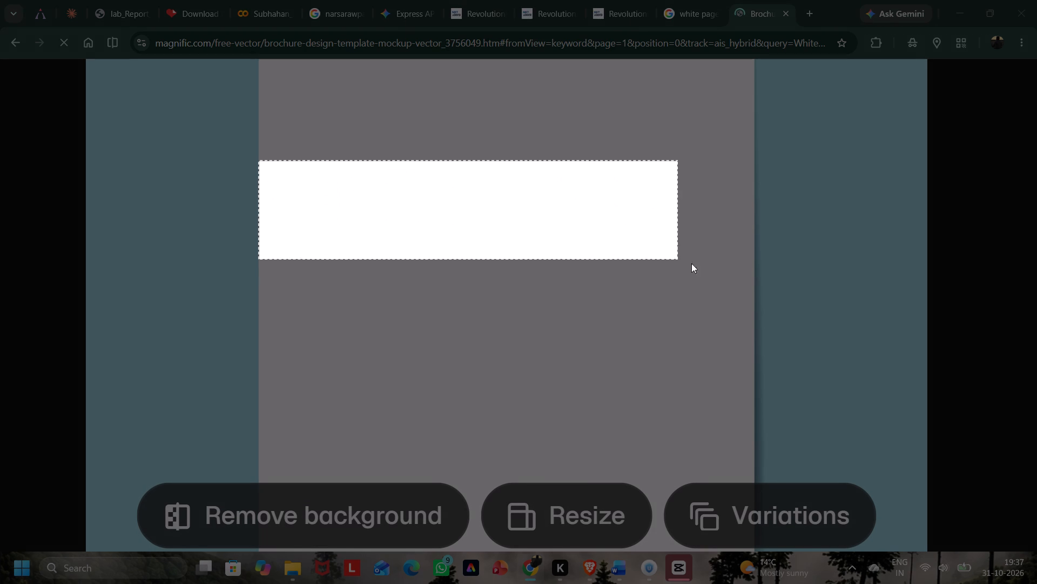
pyautogui.moveTo(691, 263); pyautogui.dragTo(754, 264)
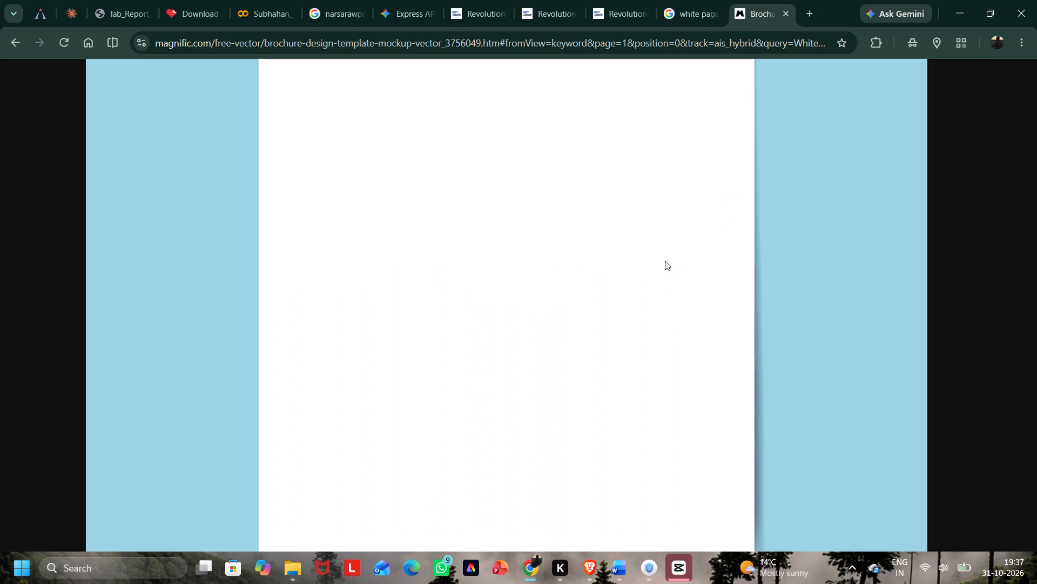
pyautogui.click(895, 348)
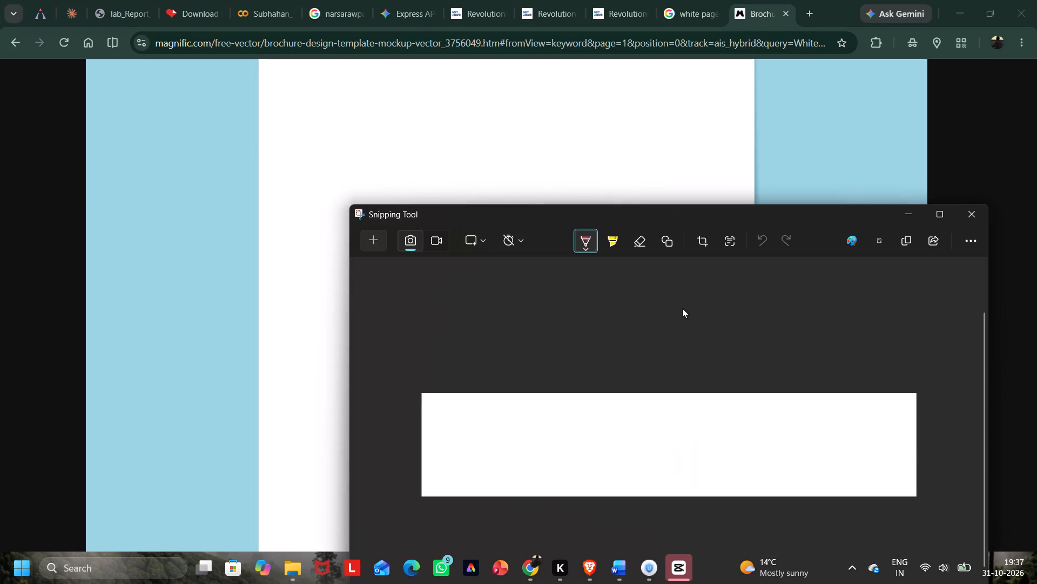
pyautogui.click(965, 214)
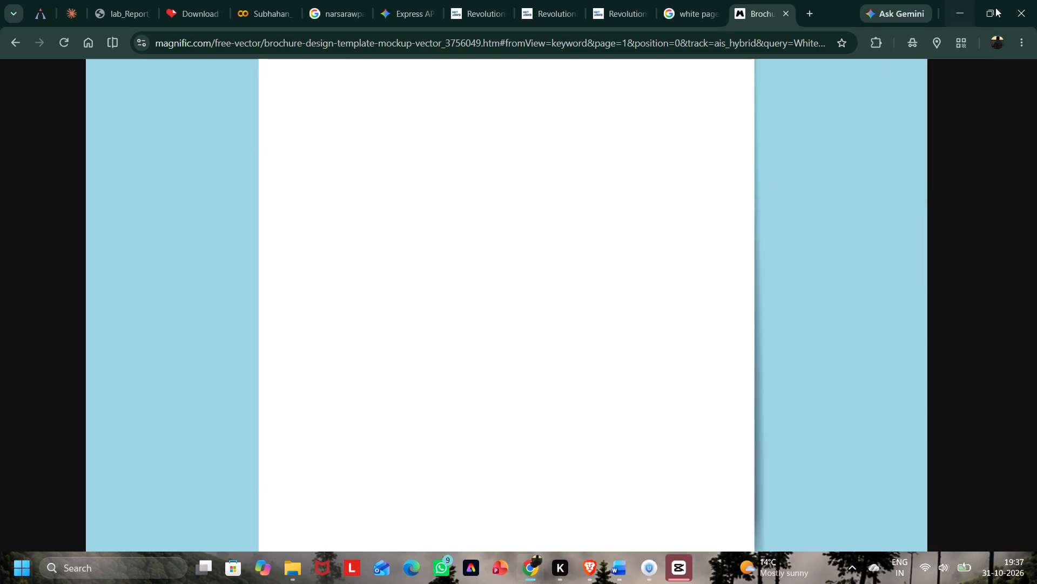
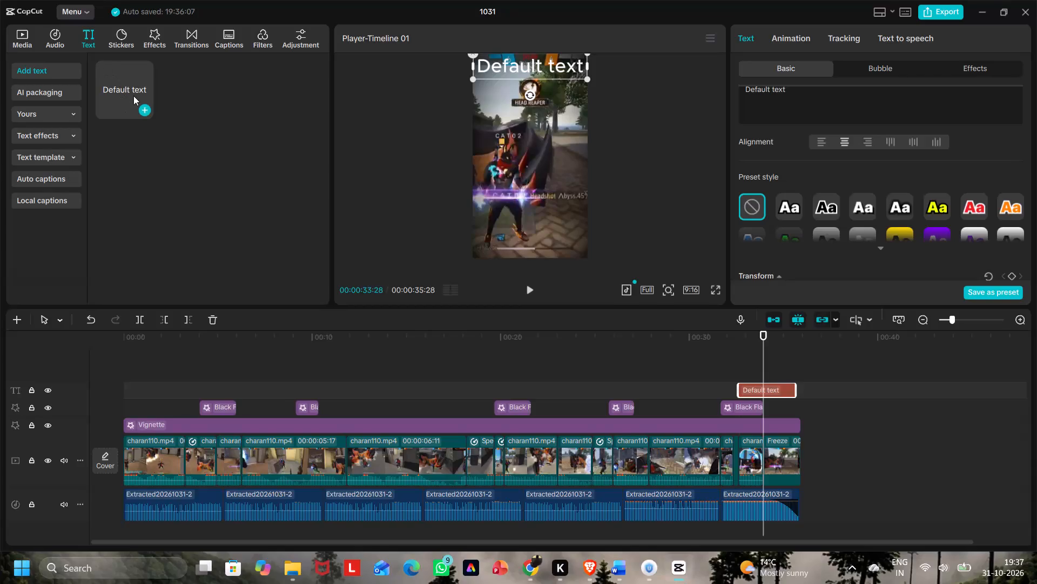
pyautogui.click(22, 36)
pyautogui.click(123, 67)
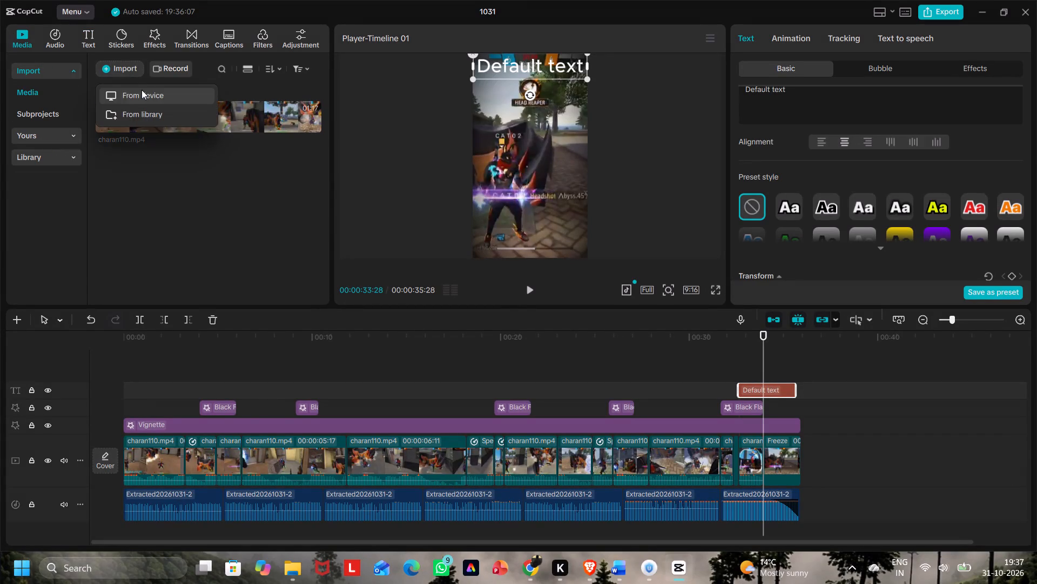
pyautogui.click(142, 90)
pyautogui.scroll(4, 62, 129)
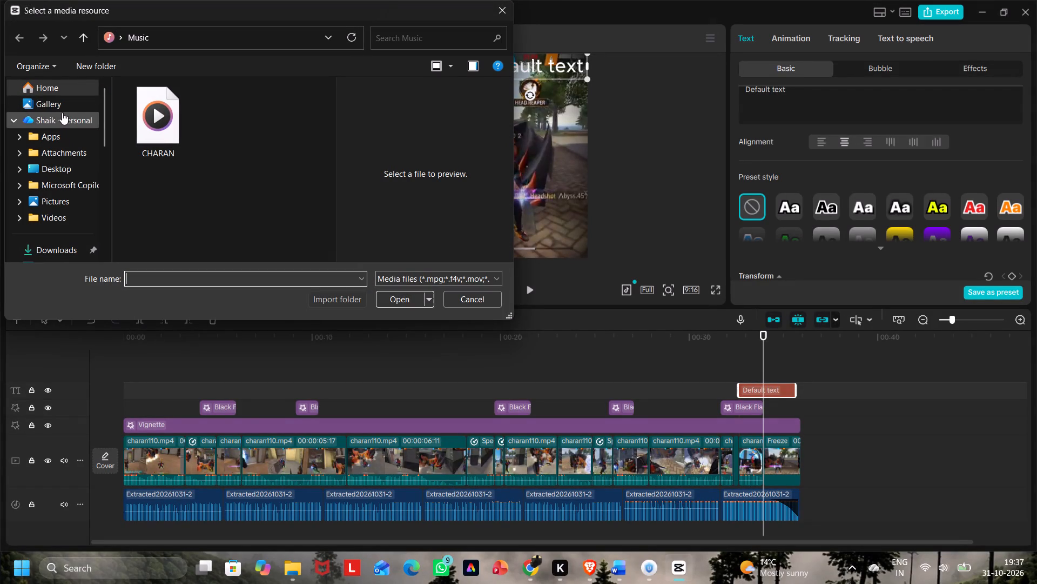
pyautogui.click(65, 100)
pyautogui.click(171, 135)
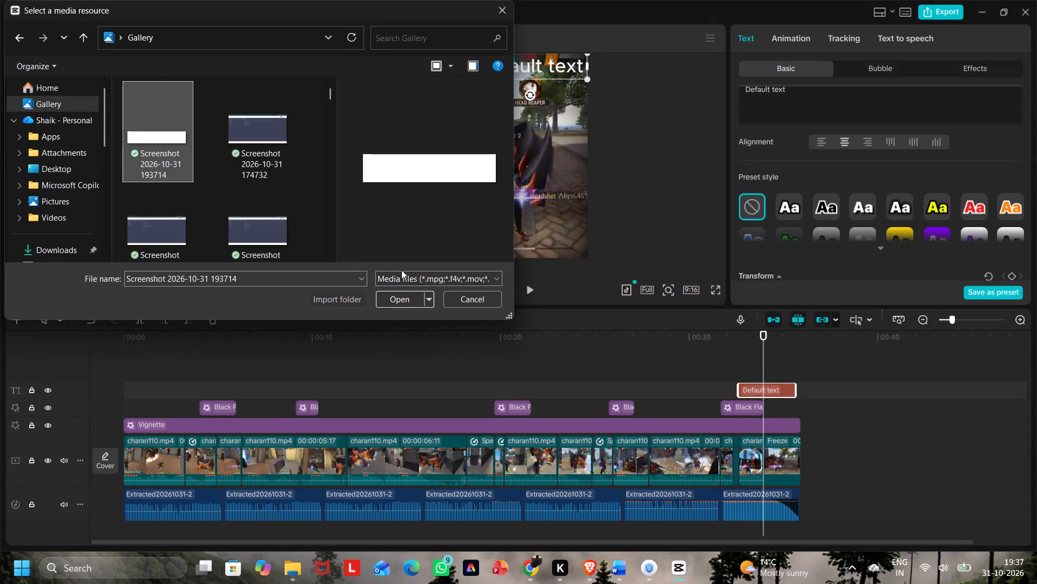
pyautogui.click(403, 300)
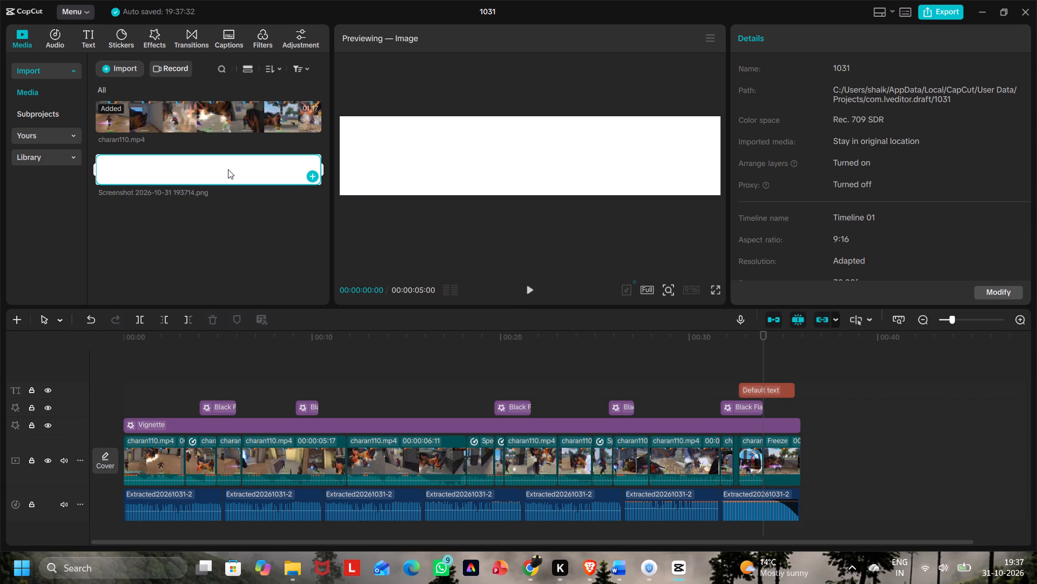
# Place the white strip image on a new track above the Default text clip, starting where that clip starts.
pyautogui.moveTo(206, 171); pyautogui.dragTo(405, 343)
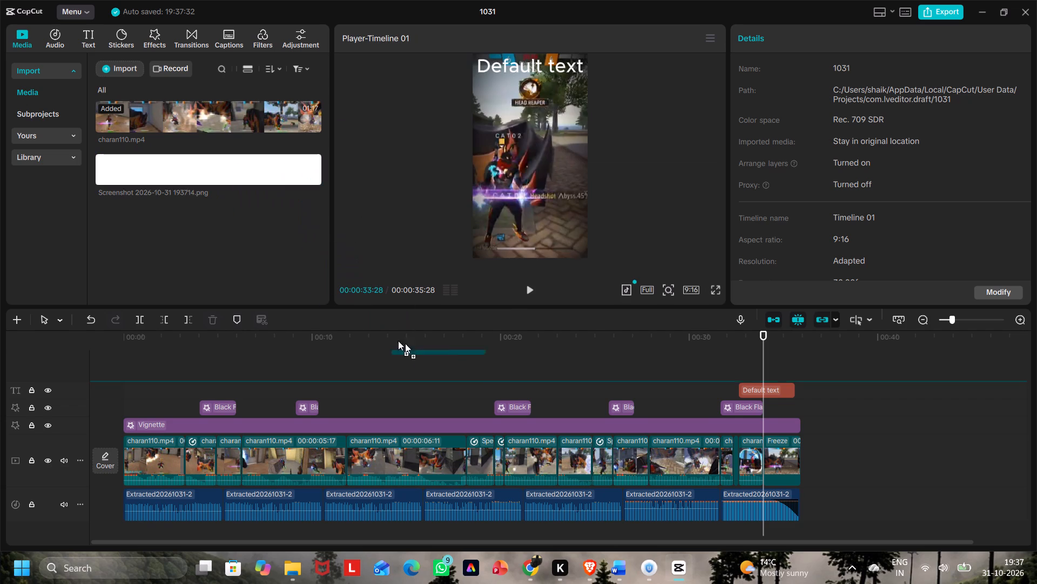
pyautogui.moveTo(405, 343); pyautogui.dragTo(717, 369)
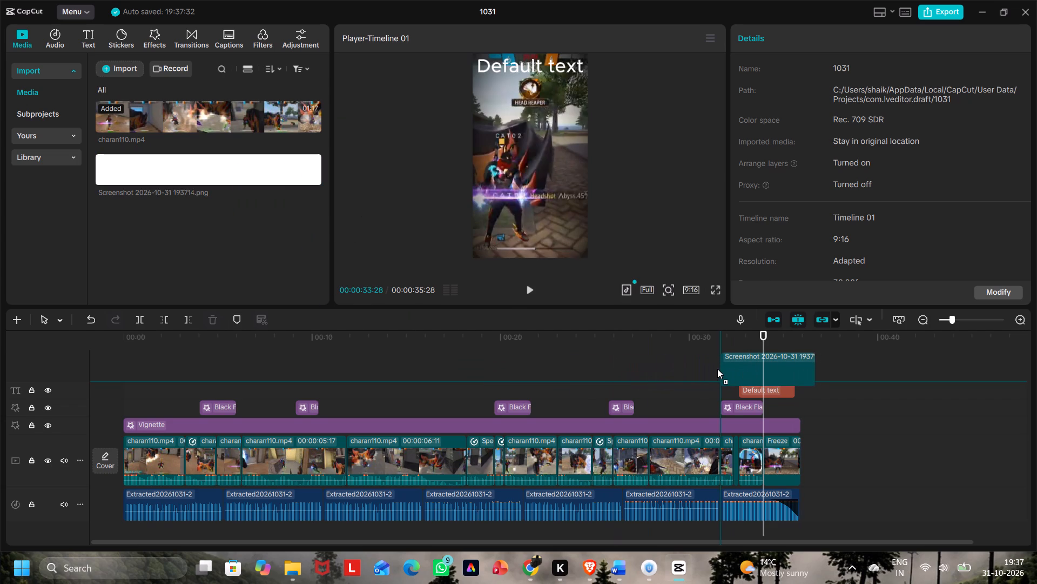
pyautogui.moveTo(717, 369); pyautogui.dragTo(739, 367)
# Enlarge the white strip to about 122% and position it across the top edge of the video frame, centred, at about Y 1645.
pyautogui.moveTo(542, 157); pyautogui.dragTo(544, 70)
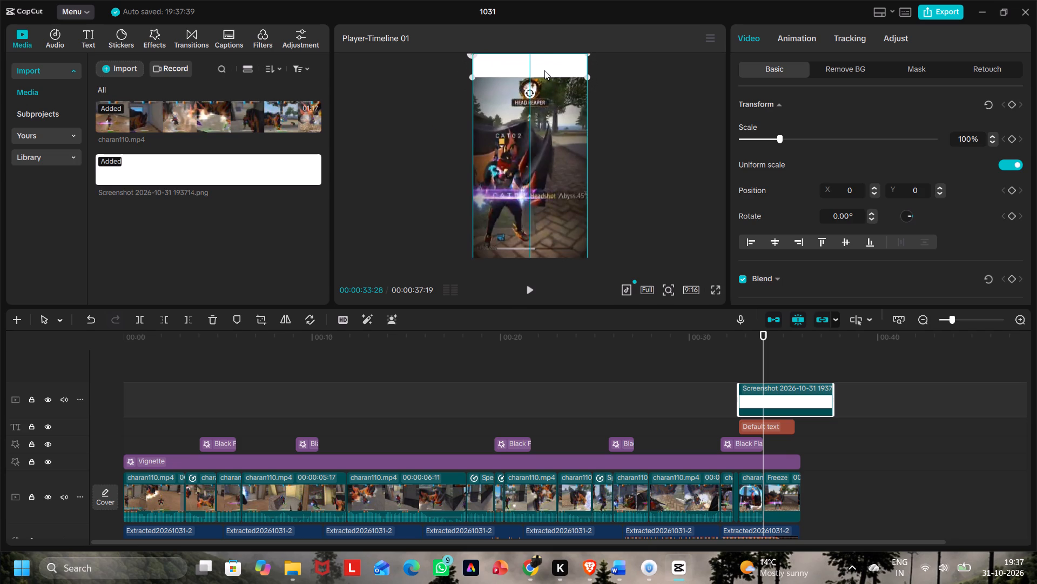
pyautogui.moveTo(544, 70); pyautogui.dragTo(543, 68)
pyautogui.moveTo(543, 68); pyautogui.dragTo(543, 65)
pyautogui.moveTo(587, 77); pyautogui.dragTo(591, 90)
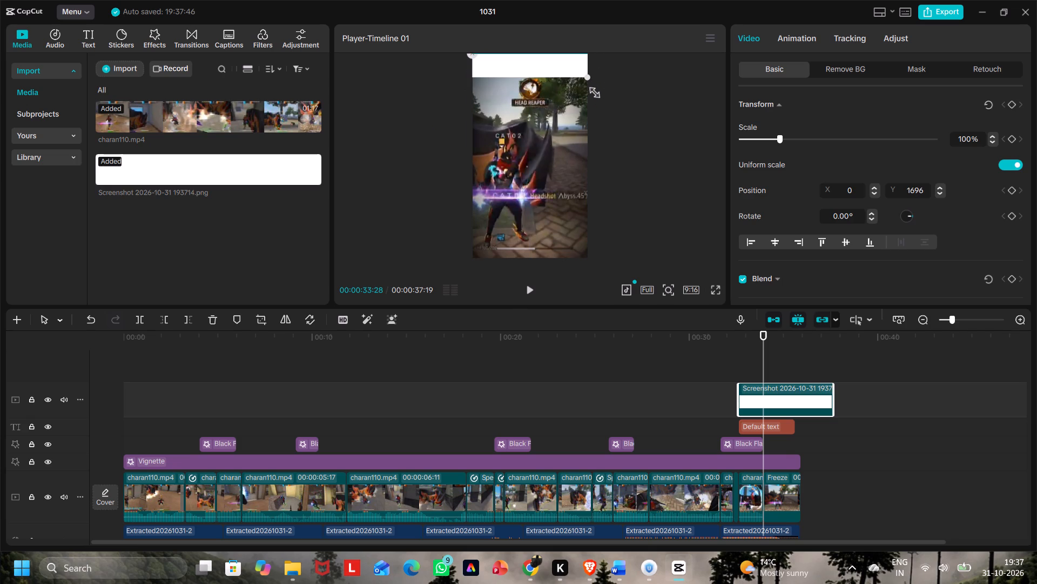
pyautogui.moveTo(591, 90); pyautogui.dragTo(592, 91)
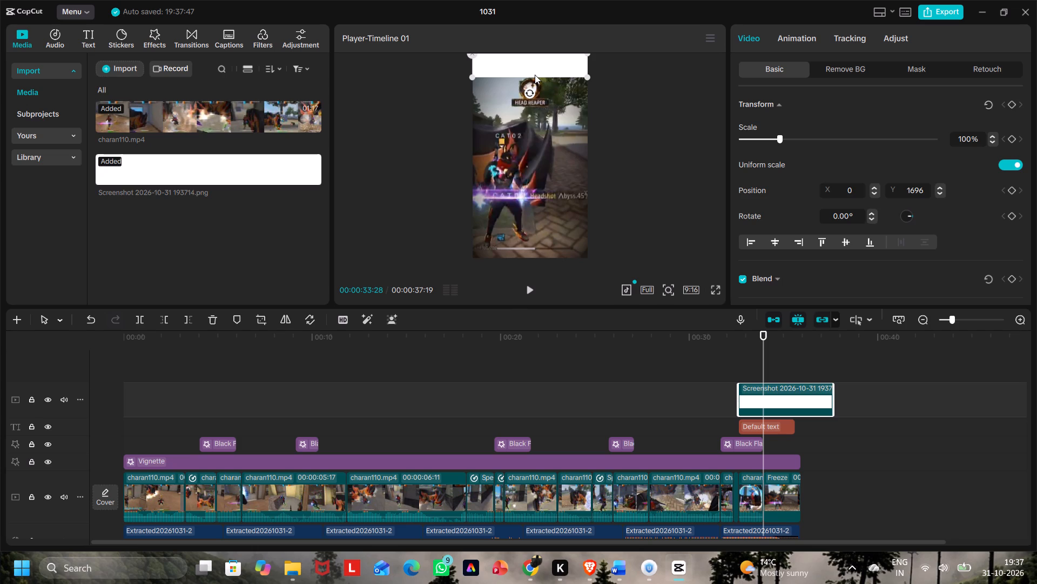
pyautogui.click(535, 75)
pyautogui.moveTo(535, 64); pyautogui.dragTo(535, 72)
pyautogui.click(535, 62)
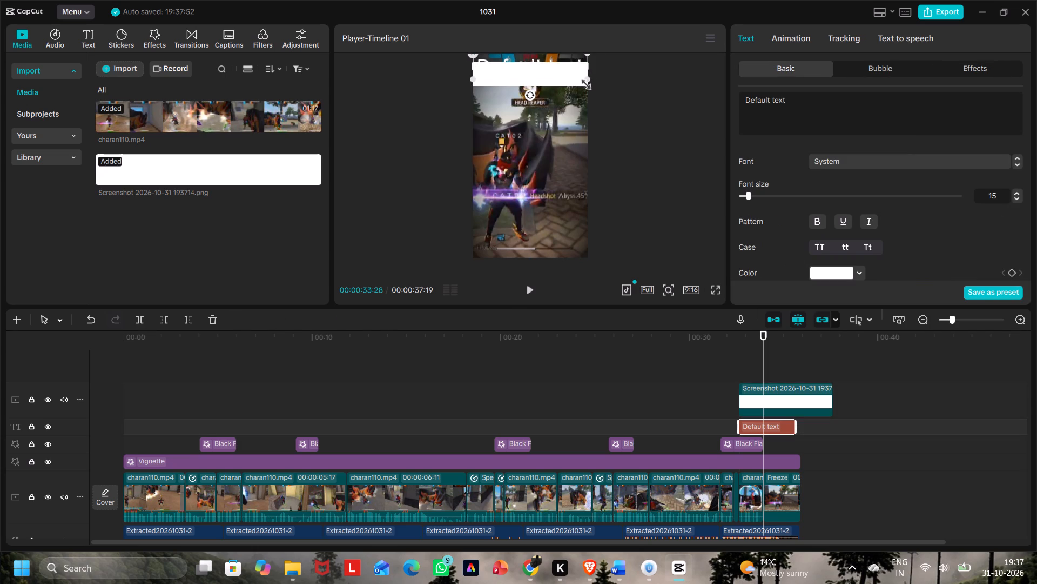
pyautogui.moveTo(584, 82); pyautogui.dragTo(595, 89)
pyautogui.click(562, 69)
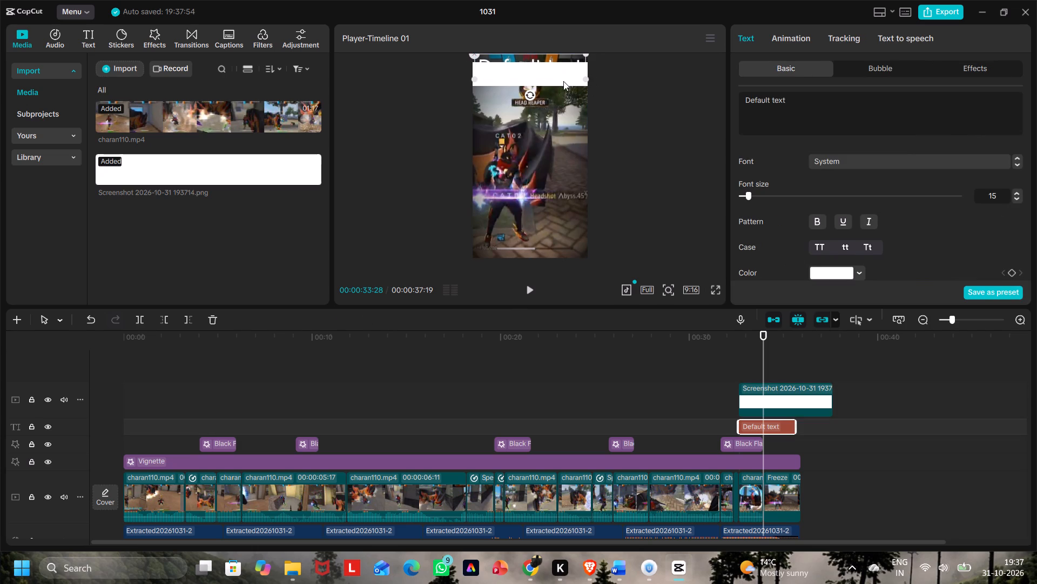
pyautogui.click(563, 81)
pyautogui.moveTo(587, 86); pyautogui.dragTo(601, 107)
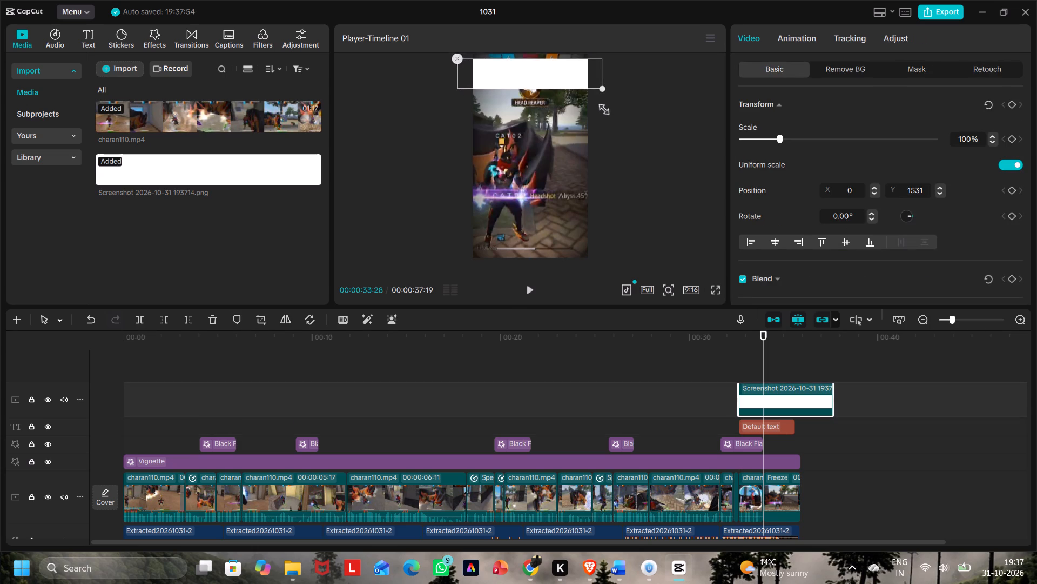
pyautogui.moveTo(601, 107); pyautogui.dragTo(598, 104)
pyautogui.moveTo(567, 77); pyautogui.dragTo(567, 67)
pyautogui.moveTo(547, 76); pyautogui.dragTo(548, 69)
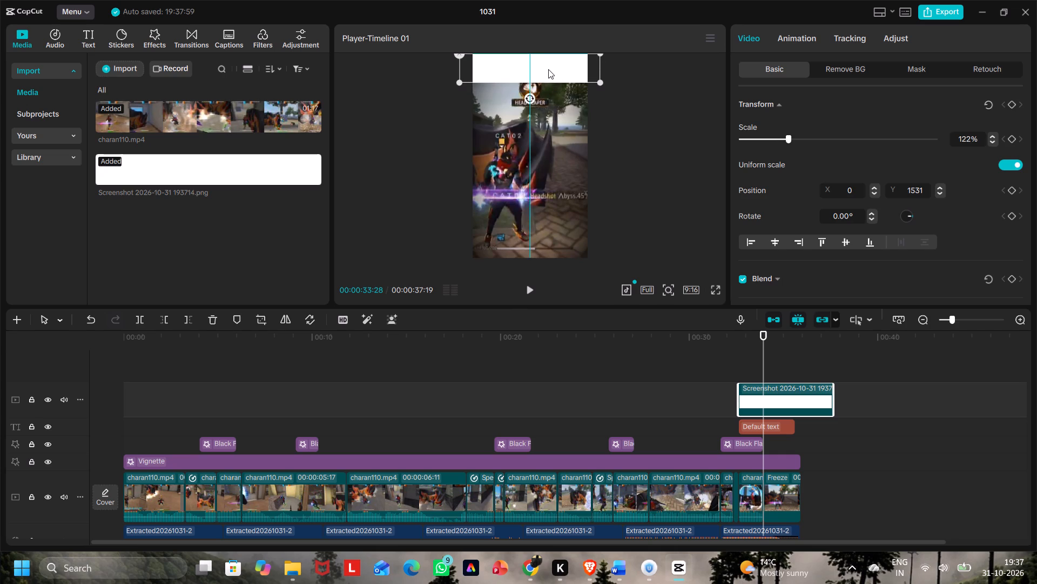
pyautogui.moveTo(548, 69); pyautogui.dragTo(549, 67)
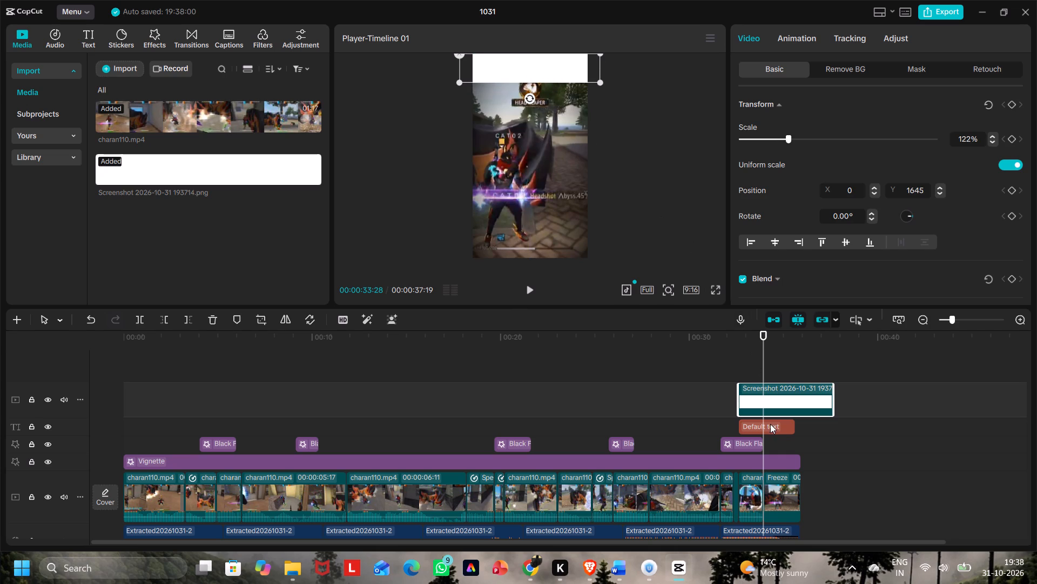
# Move the Default text just below the white strip in the frame and put its clip on a track above the strip image.
pyautogui.click(770, 423)
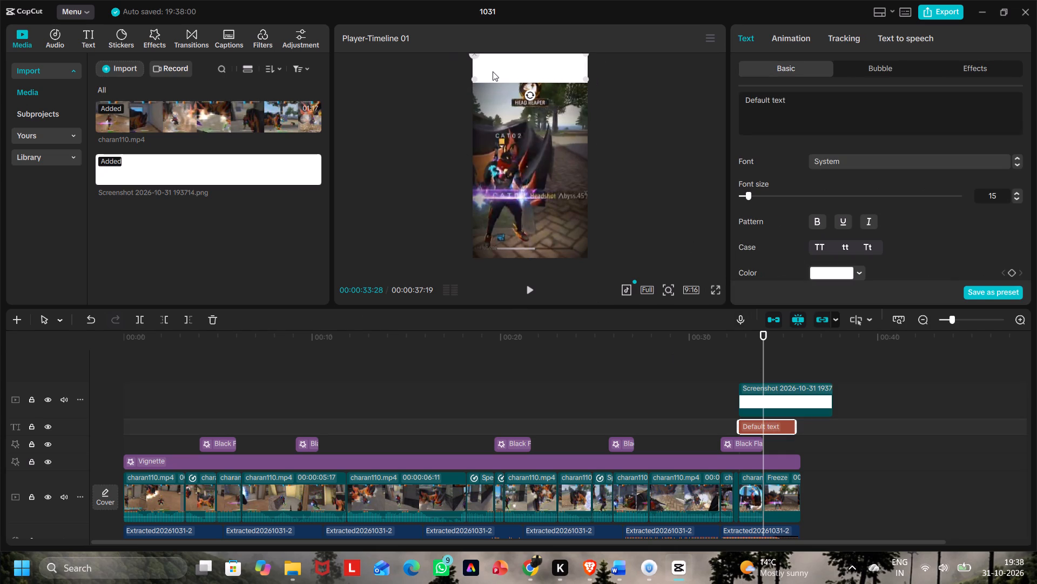
pyautogui.moveTo(493, 71); pyautogui.dragTo(490, 107)
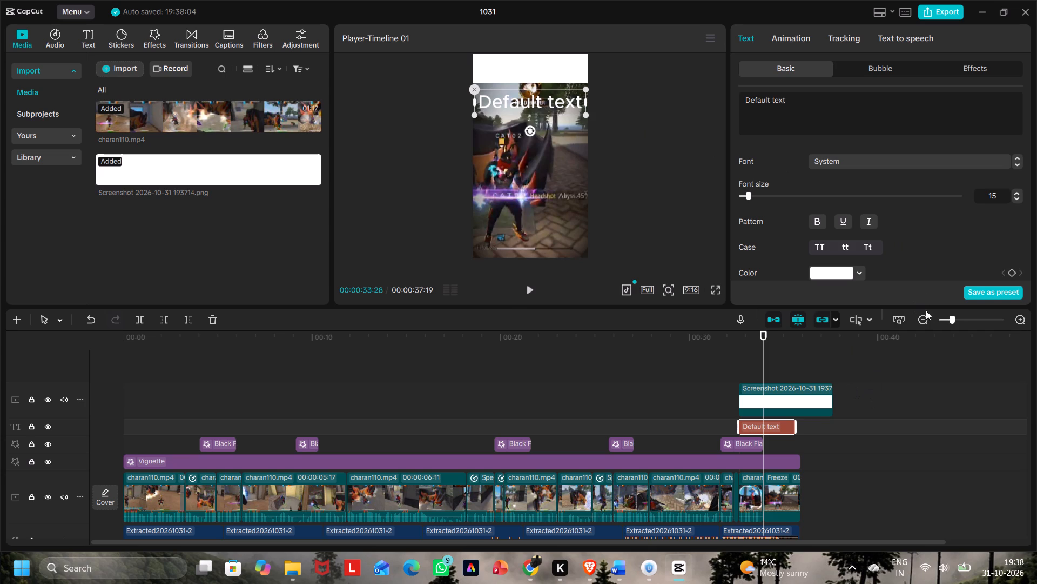
pyautogui.moveTo(780, 423); pyautogui.dragTo(779, 370)
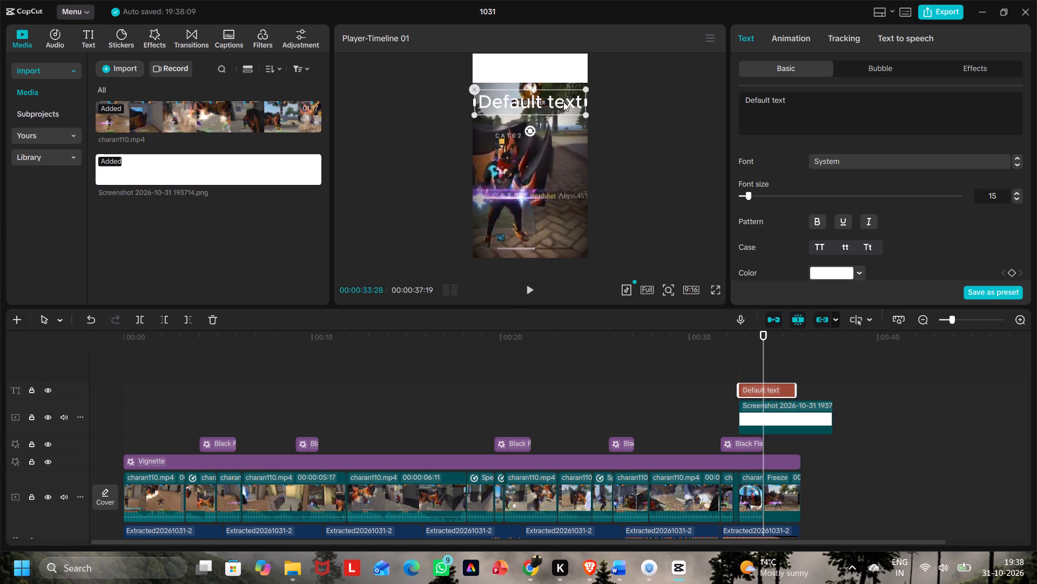
# Select the whole Default text content of the title for editing.
pyautogui.tripleClick(826, 101)
pyautogui.tripleClick(826, 101)
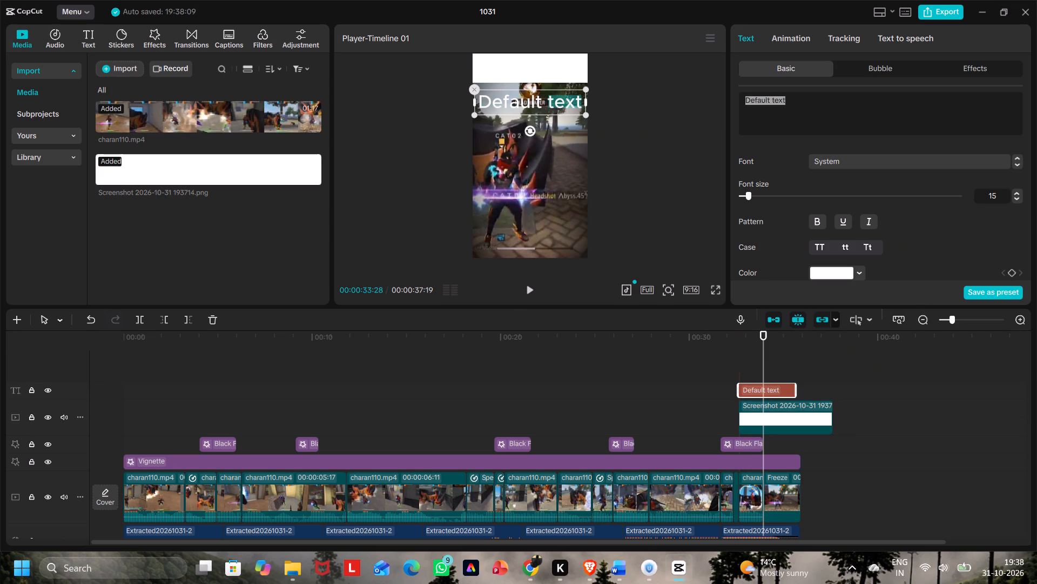
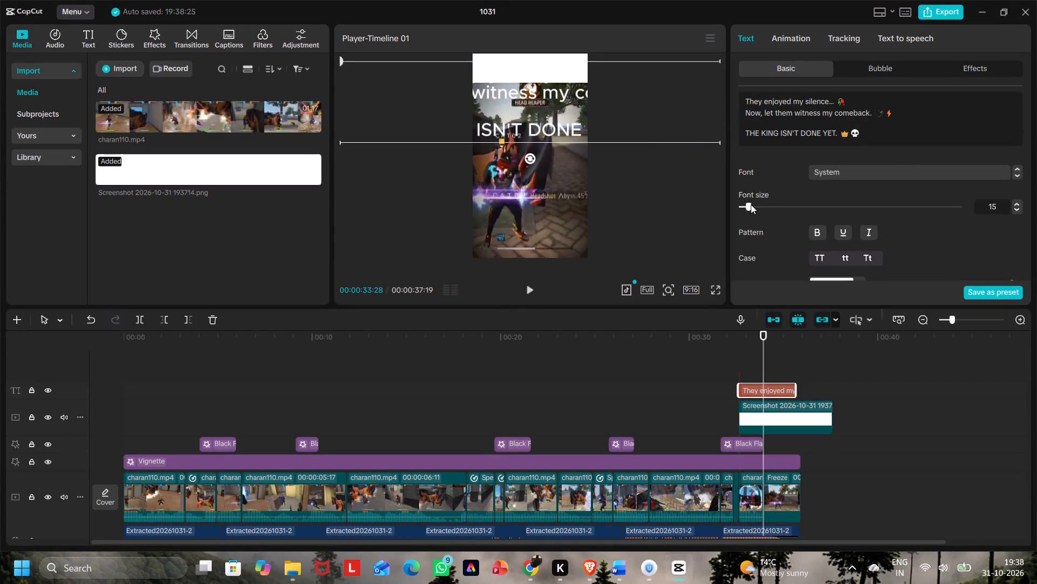
# Reduce the title text's font size to 5.
pyautogui.moveTo(750, 205); pyautogui.dragTo(691, 217)
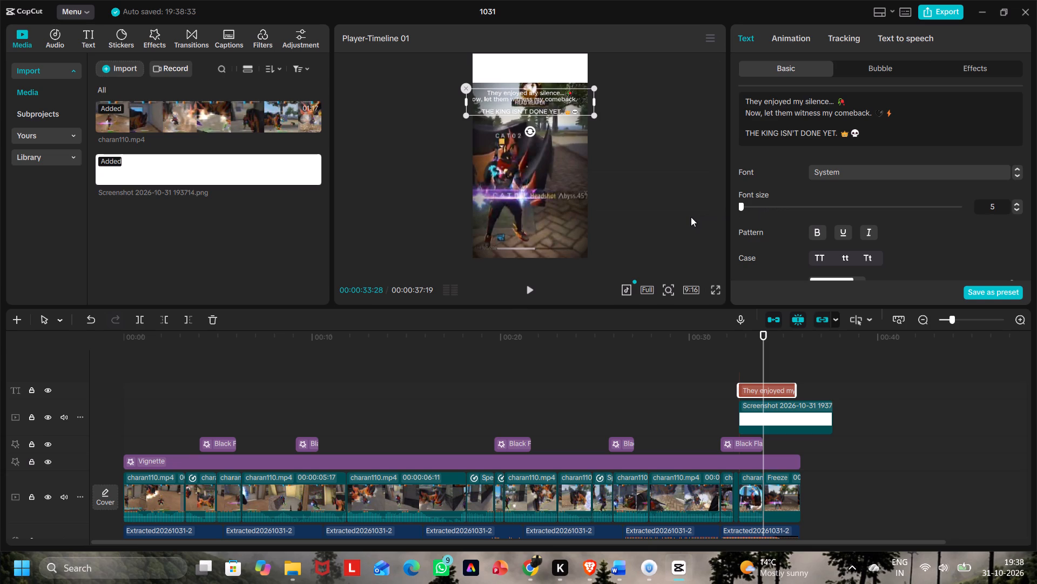
# Change the title text's colour to black.
pyautogui.scroll(-2, 896, 244)
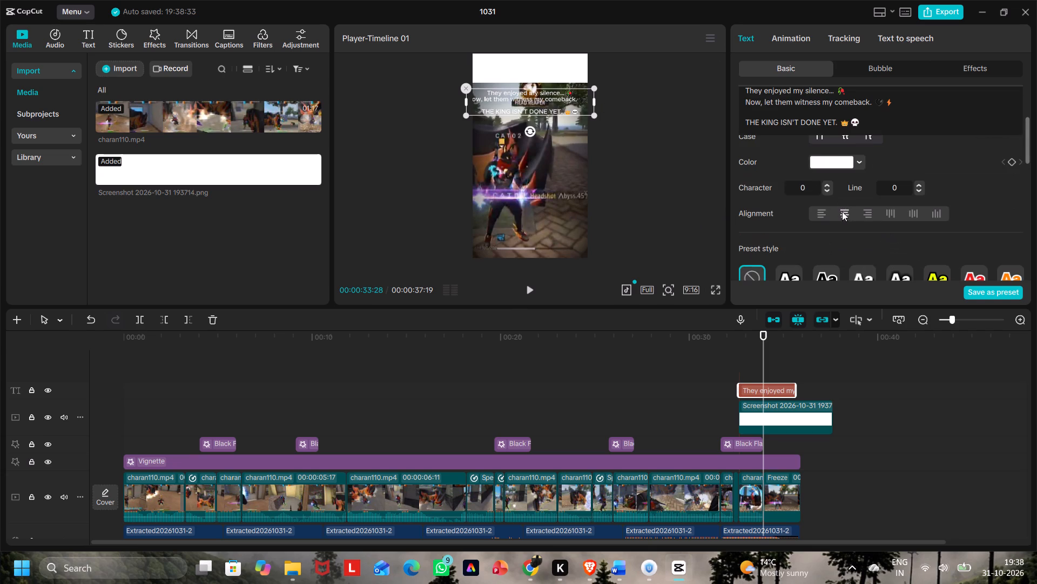
pyautogui.scroll(-1, 842, 212)
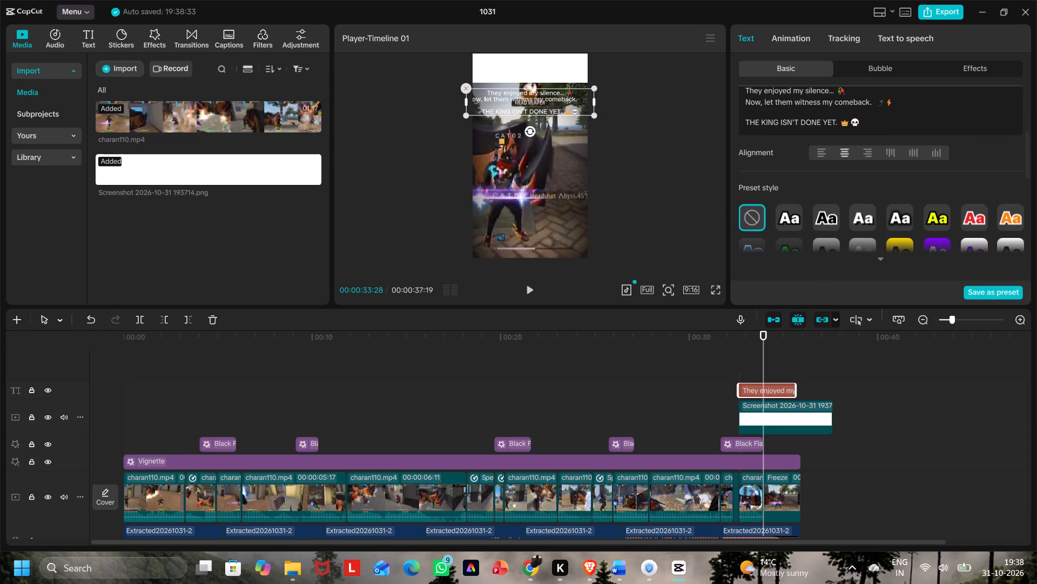
pyautogui.scroll(-1, 849, 207)
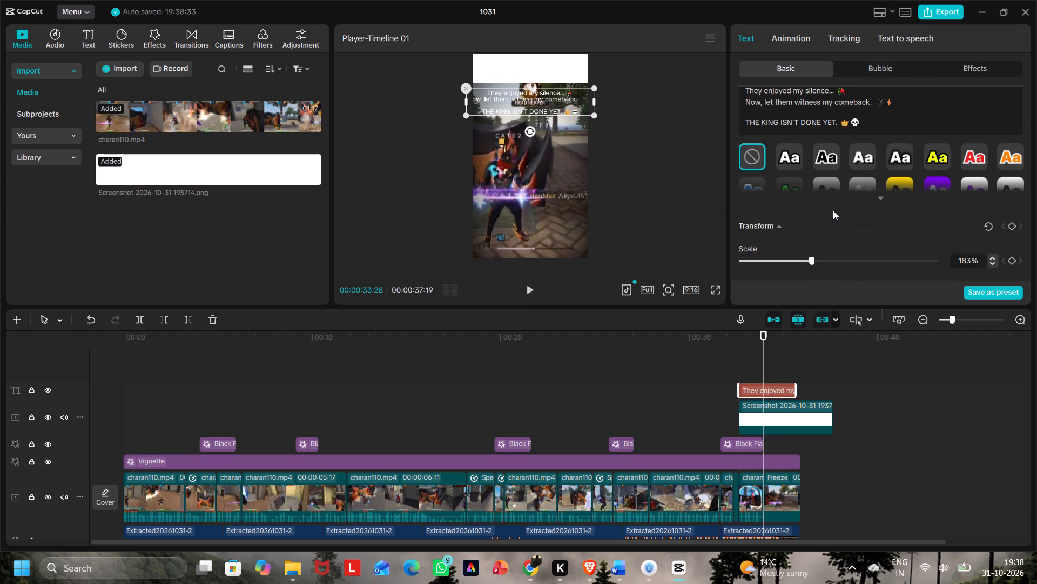
pyautogui.scroll(-2, 832, 211)
pyautogui.scroll(1, 830, 215)
pyautogui.scroll(-3, 830, 213)
pyautogui.scroll(8, 830, 213)
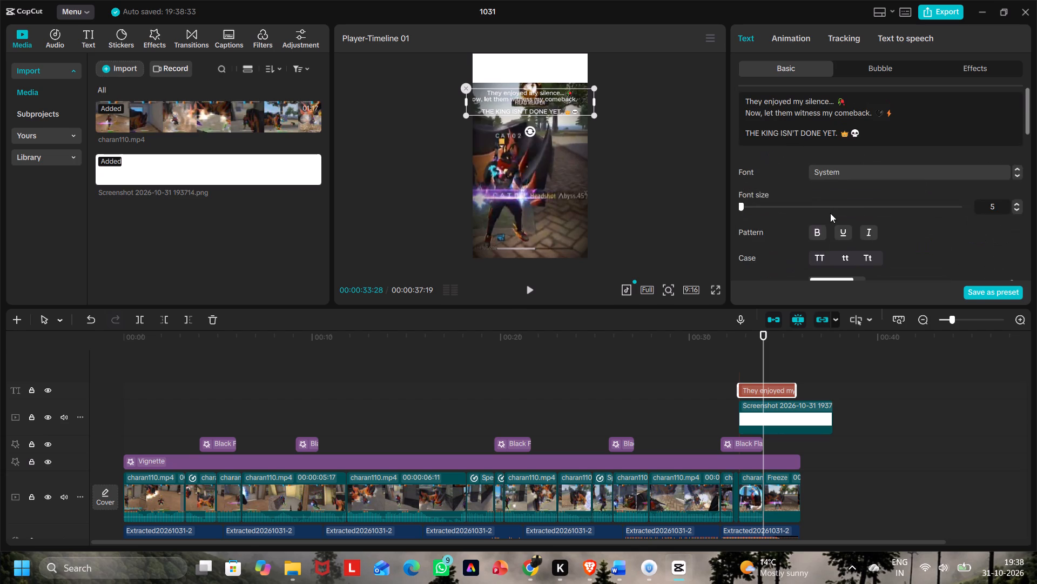
pyautogui.scroll(-1, 830, 213)
pyautogui.click(855, 222)
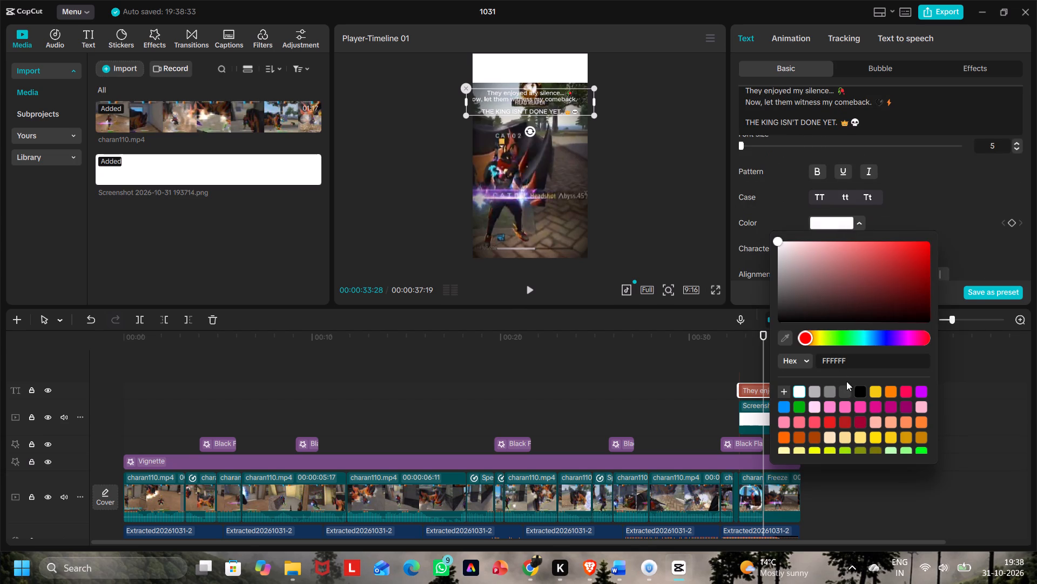
pyautogui.click(847, 389)
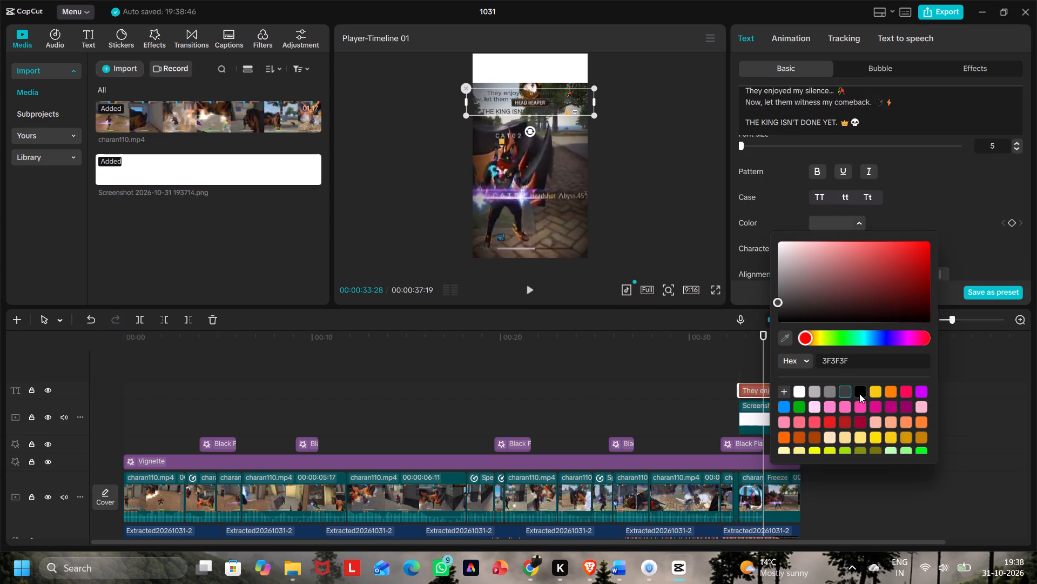
pyautogui.click(859, 394)
# Move the title onto the white strip and shrink it slightly so all three lines fit within the strip and frame width.
pyautogui.moveTo(553, 101); pyautogui.dragTo(556, 86)
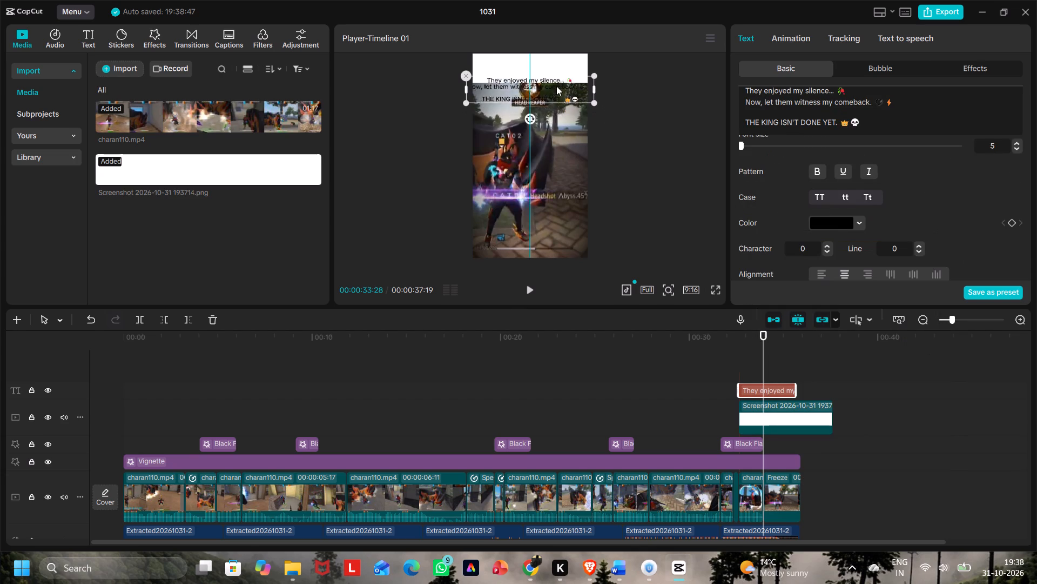
pyautogui.moveTo(556, 86); pyautogui.dragTo(556, 67)
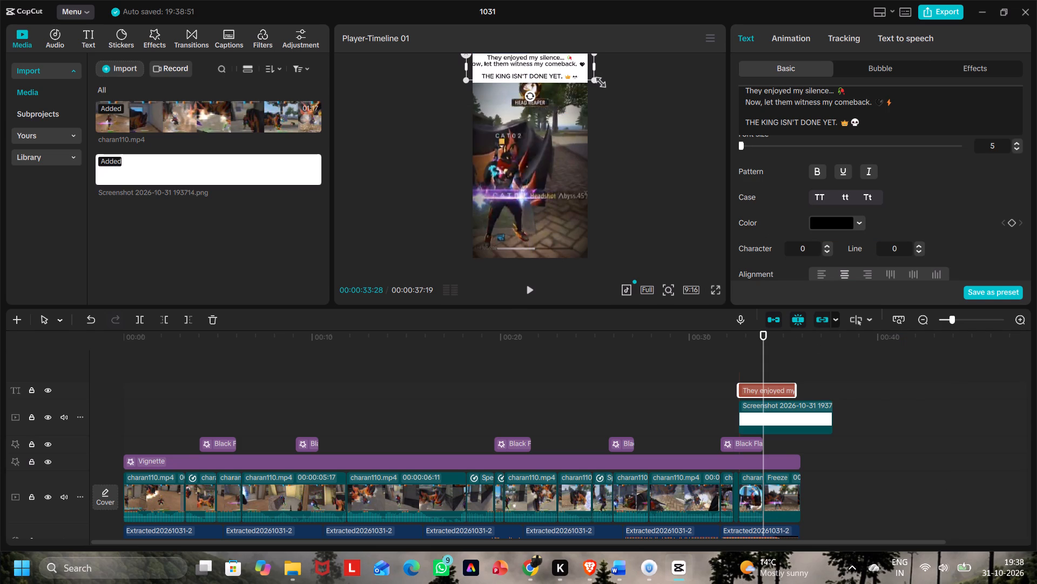
pyautogui.moveTo(596, 80); pyautogui.dragTo(588, 78)
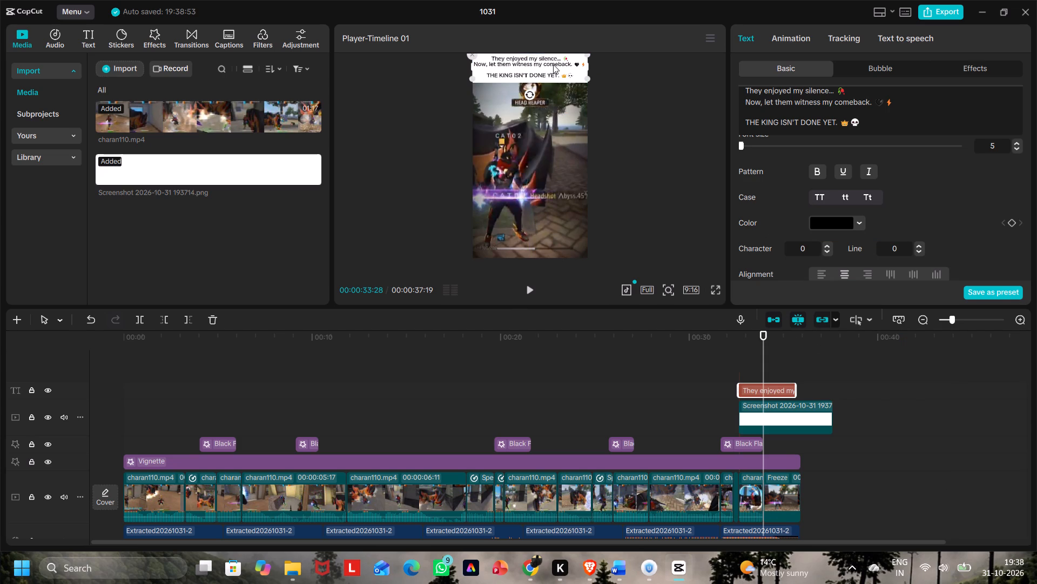
pyautogui.click(553, 63)
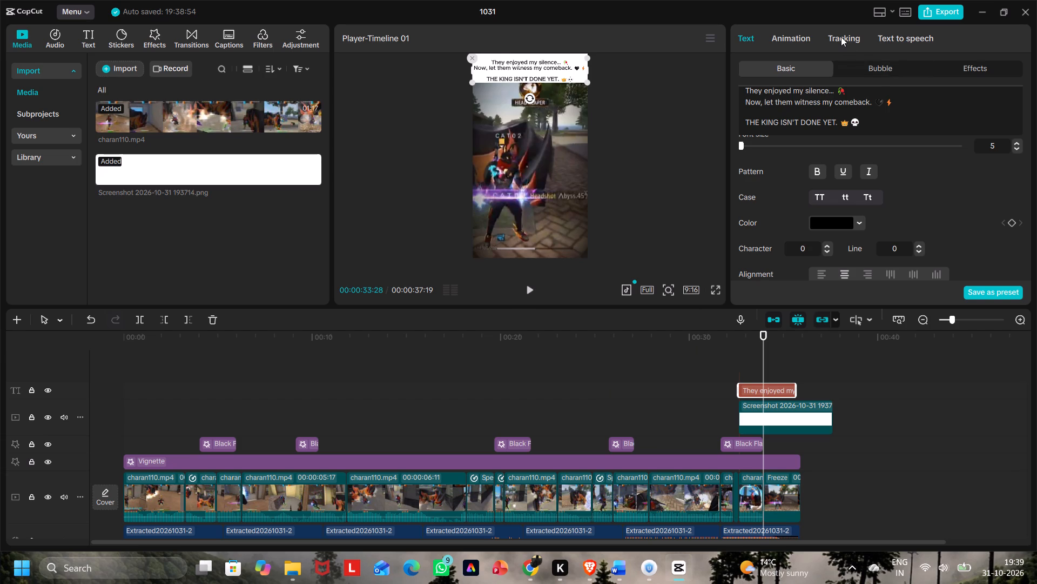
# Trim the white strip clip and extend the title clip so both finish at the end of the main video.
pyautogui.click(804, 410)
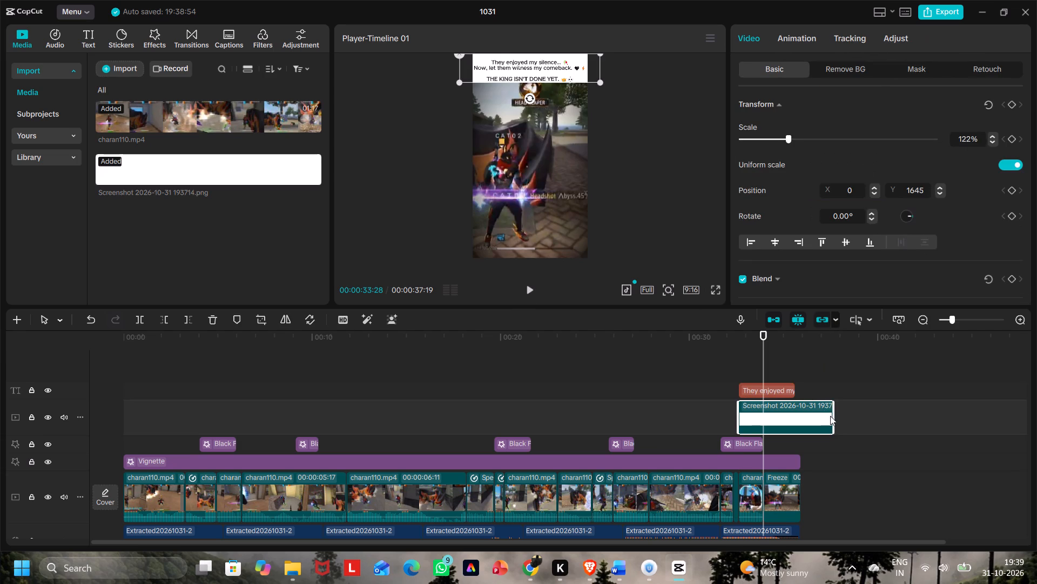
pyautogui.moveTo(832, 416); pyautogui.dragTo(798, 421)
pyautogui.click(769, 388)
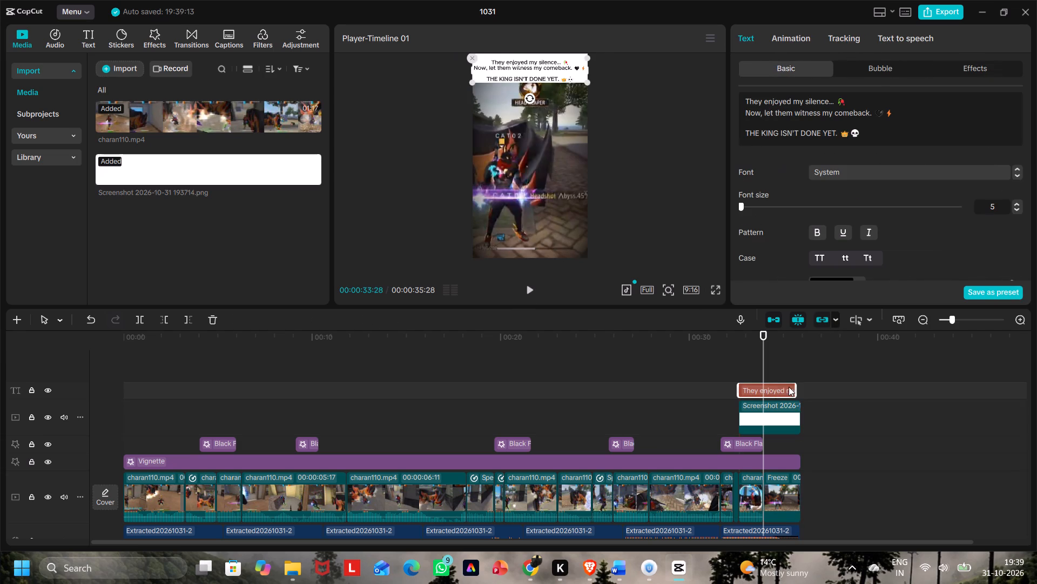
pyautogui.click(798, 389)
# Apply the Energy Dust entrance animation to the title and set its duration to 0.3 s.
pyautogui.click(775, 390)
pyautogui.click(804, 41)
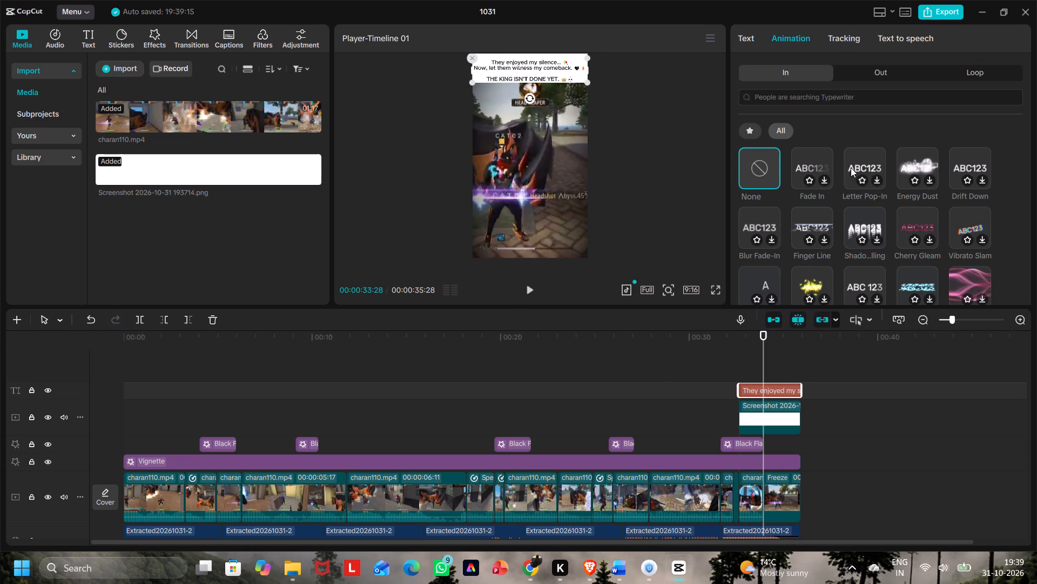
pyautogui.click(912, 163)
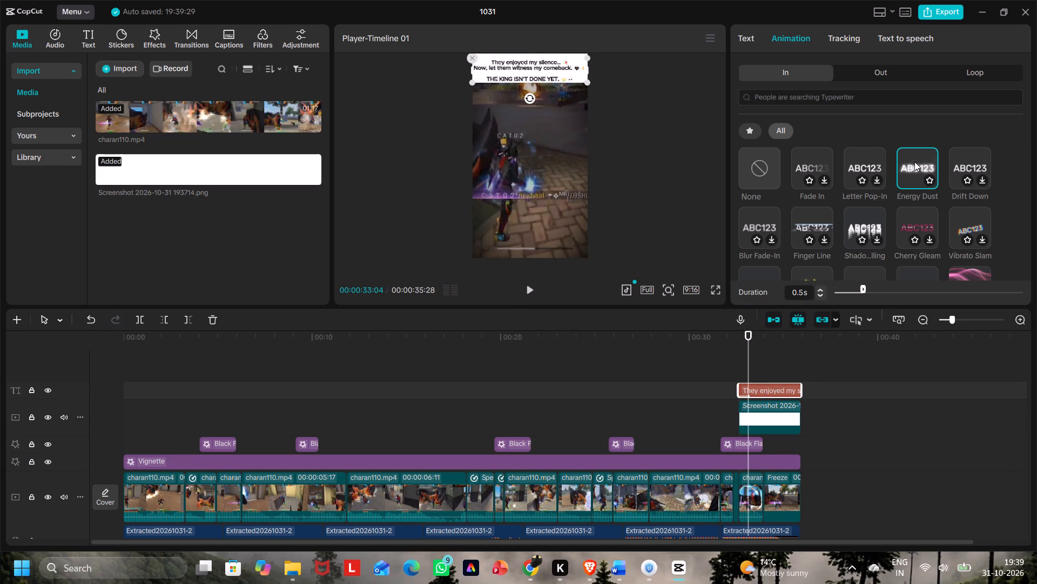
pyautogui.click(914, 162)
pyautogui.click(914, 162)
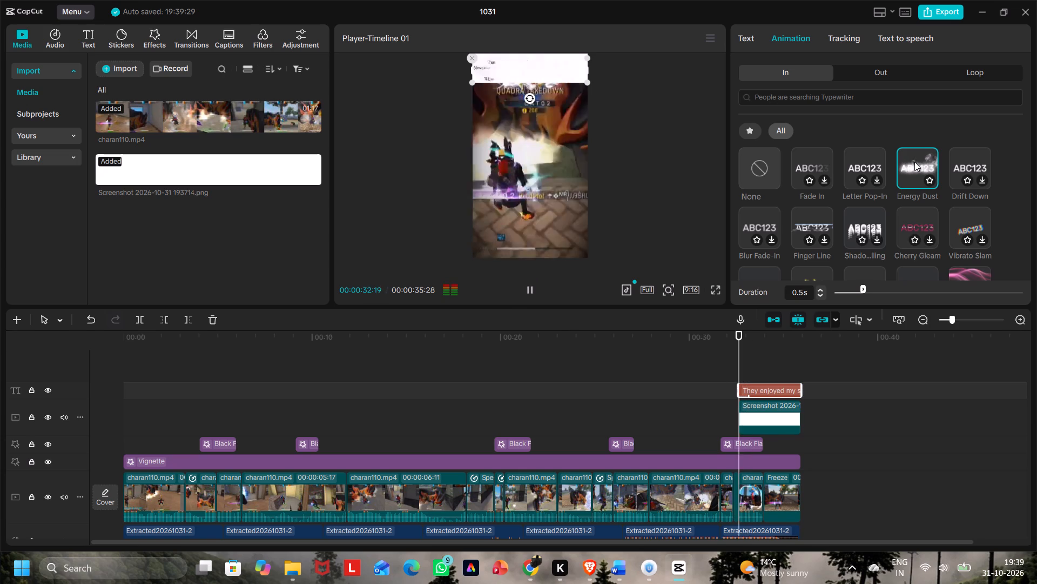
pyautogui.moveTo(863, 287); pyautogui.dragTo(870, 287)
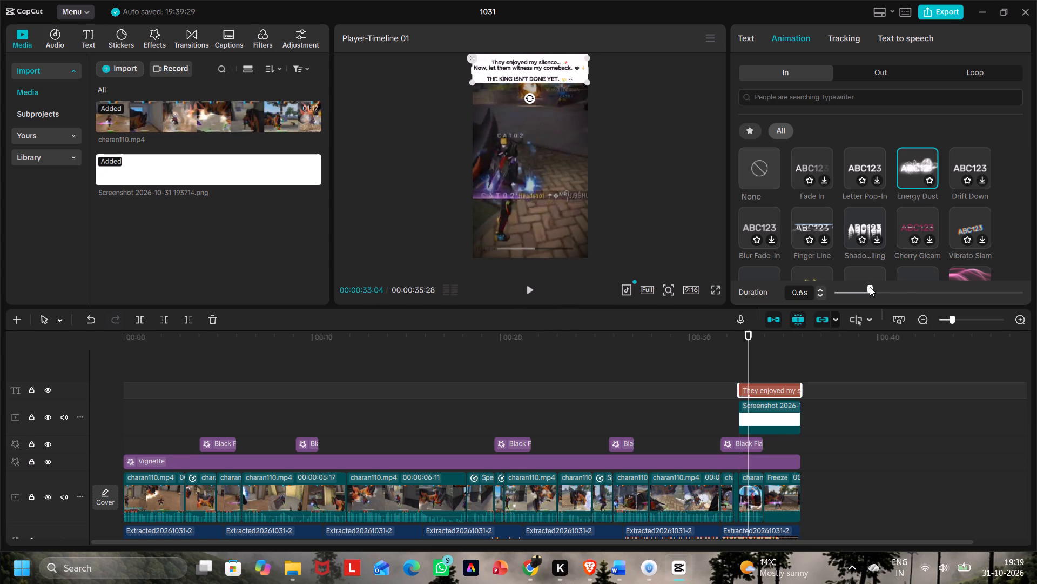
pyautogui.moveTo(870, 287); pyautogui.dragTo(903, 294)
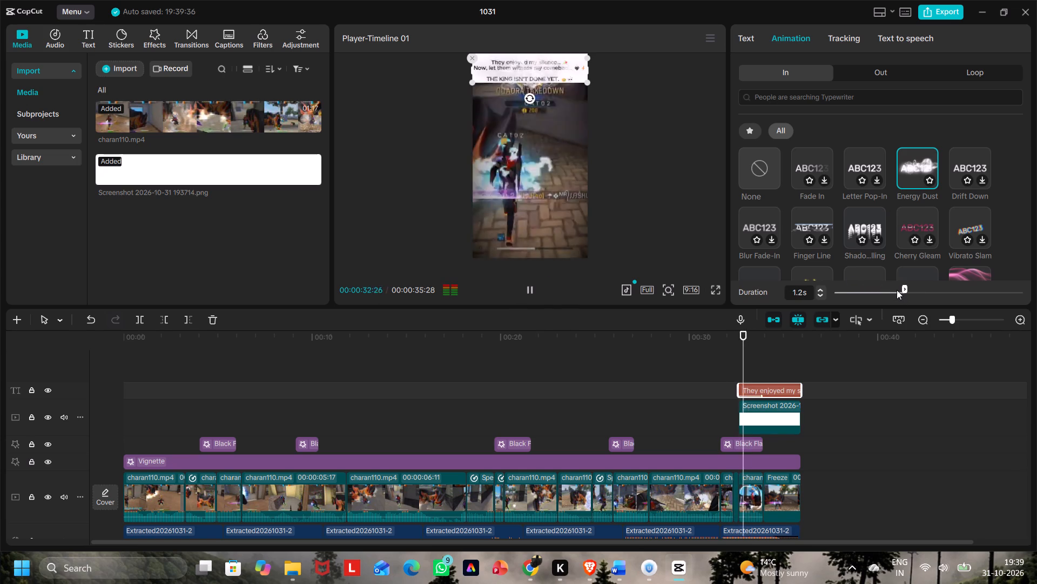
pyautogui.moveTo(897, 289); pyautogui.dragTo(886, 294)
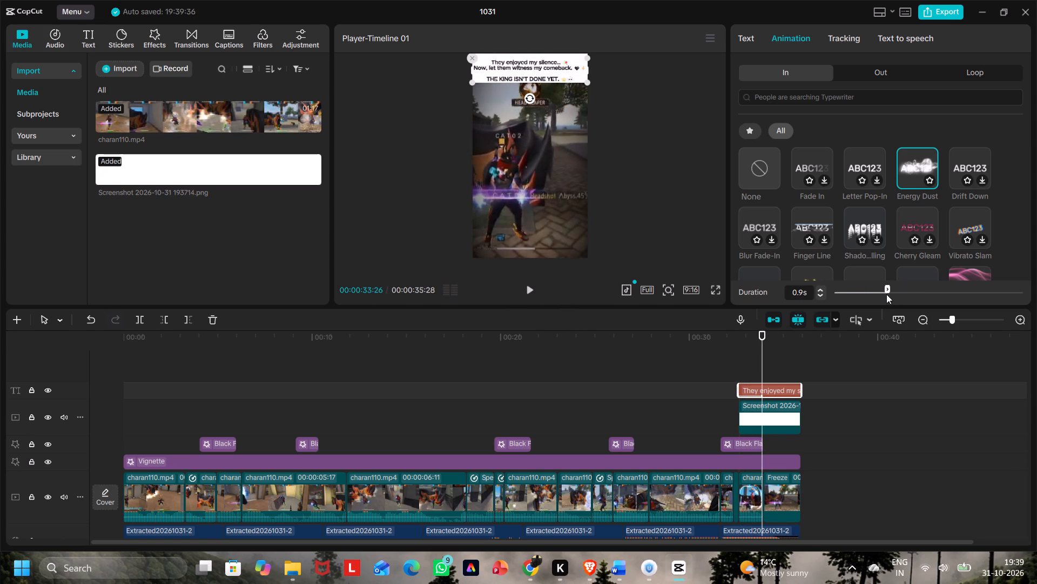
pyautogui.moveTo(886, 294); pyautogui.dragTo(868, 301)
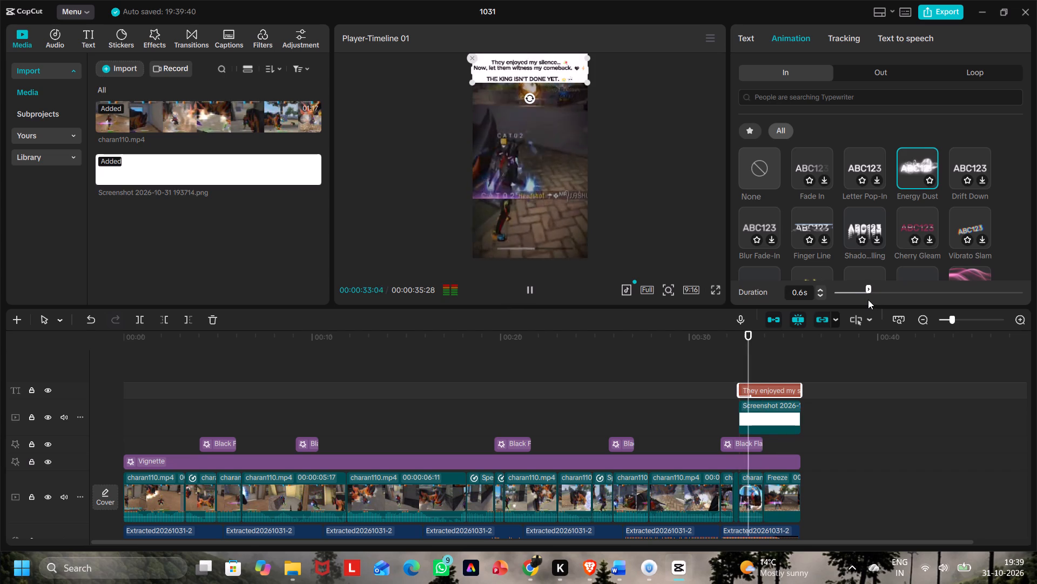
pyautogui.moveTo(867, 298); pyautogui.dragTo(848, 309)
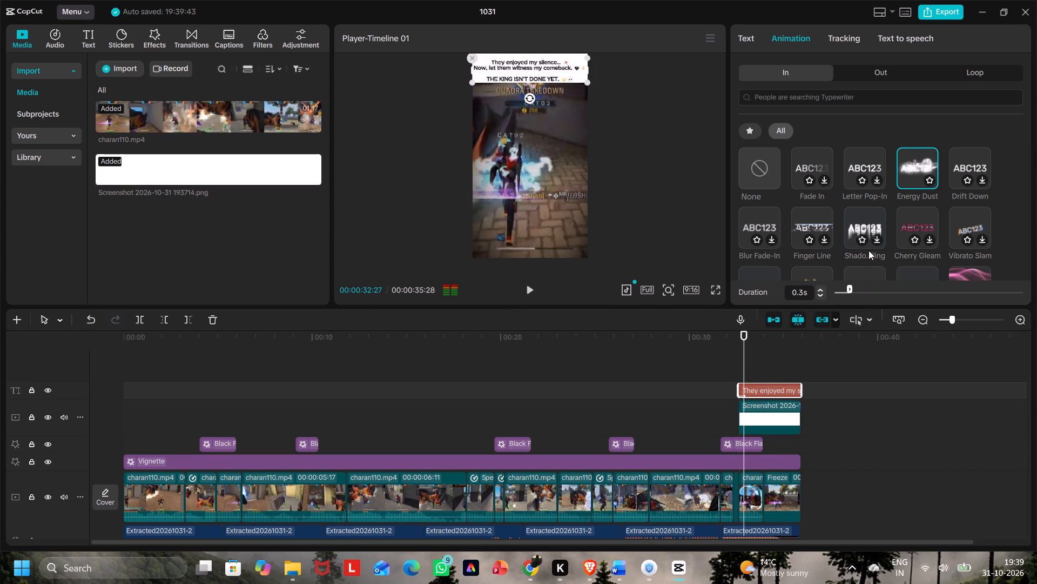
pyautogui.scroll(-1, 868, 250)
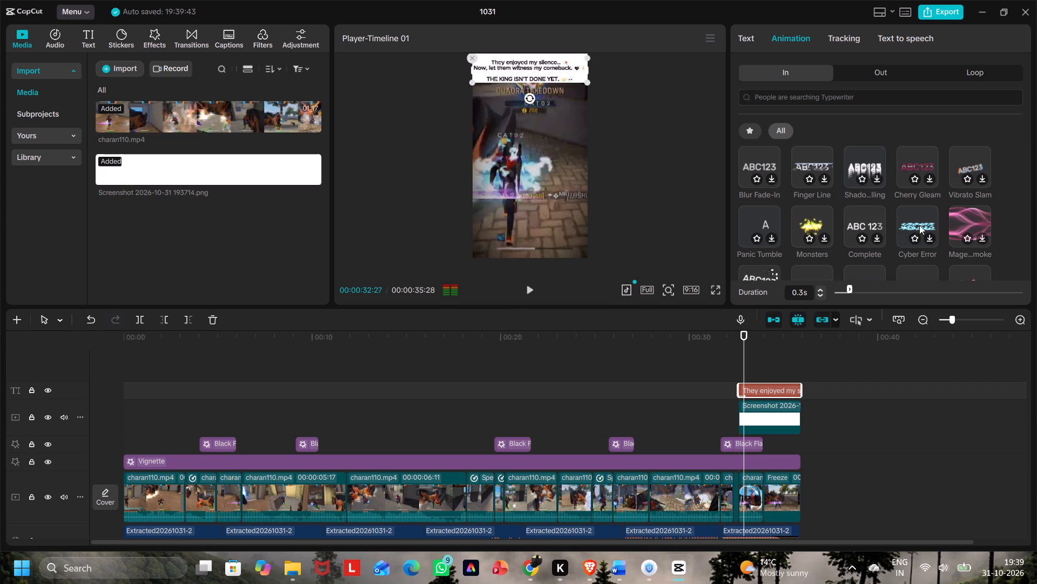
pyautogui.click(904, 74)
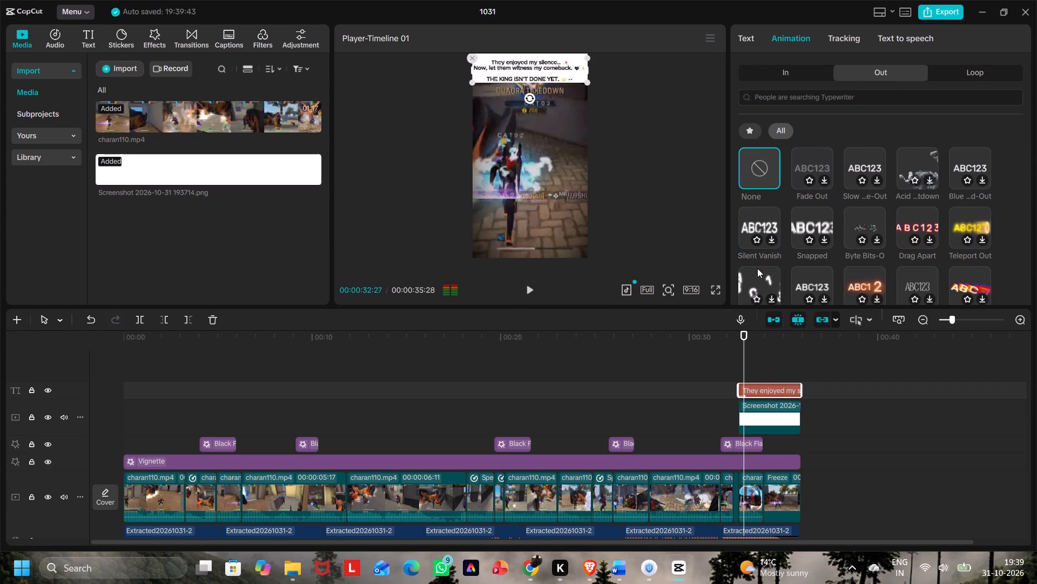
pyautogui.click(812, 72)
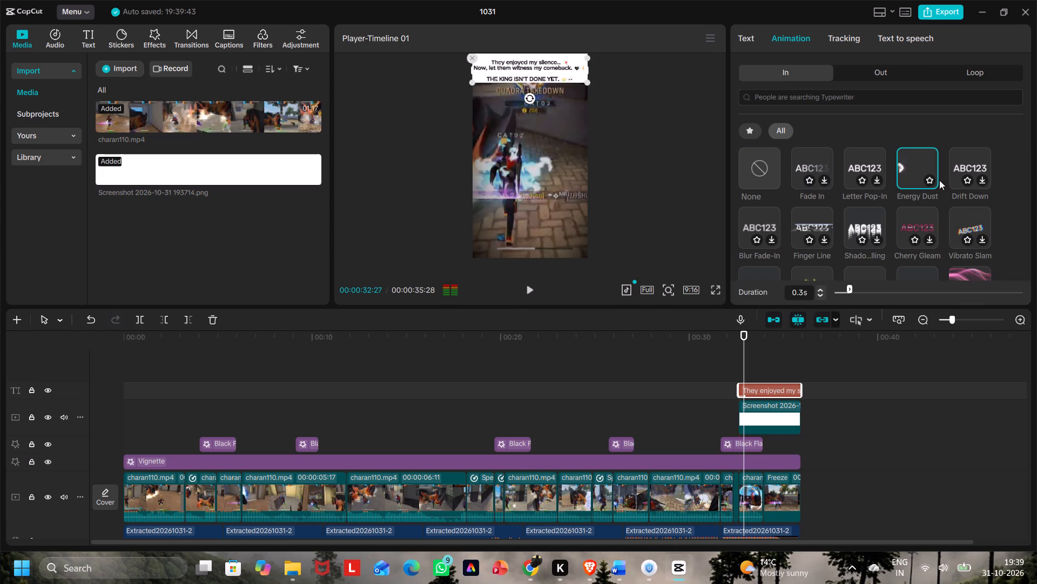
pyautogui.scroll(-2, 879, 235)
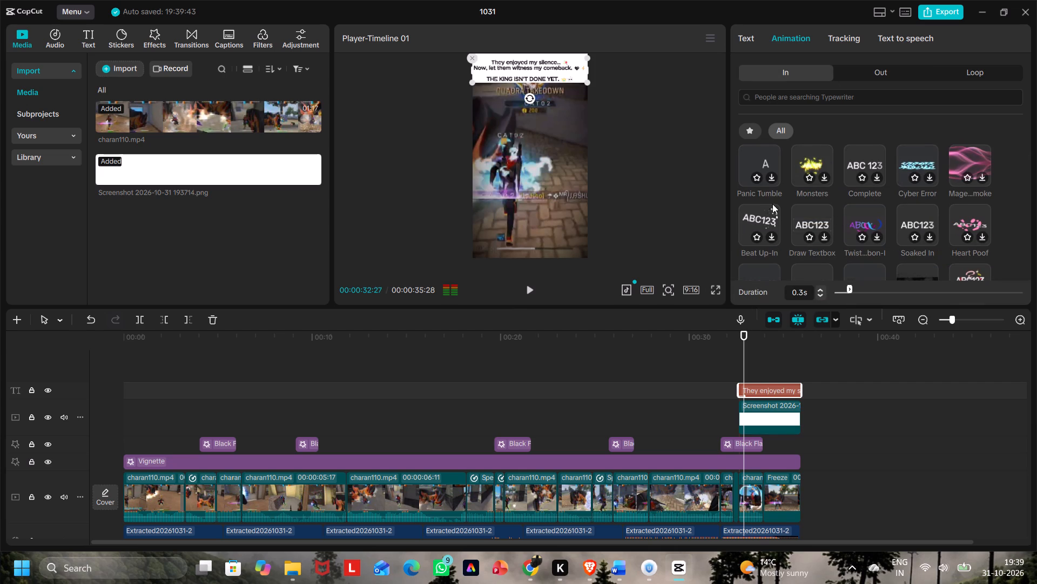
# Play back the ending from about 31:20 and scrub around the point where the title and white strip start.
pyautogui.click(719, 357)
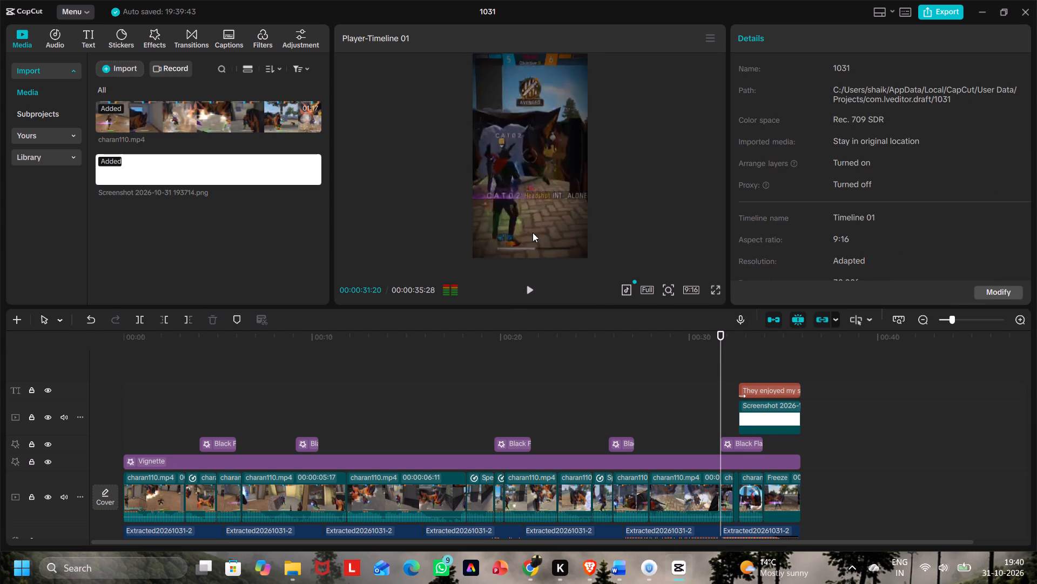
pyautogui.click(526, 288)
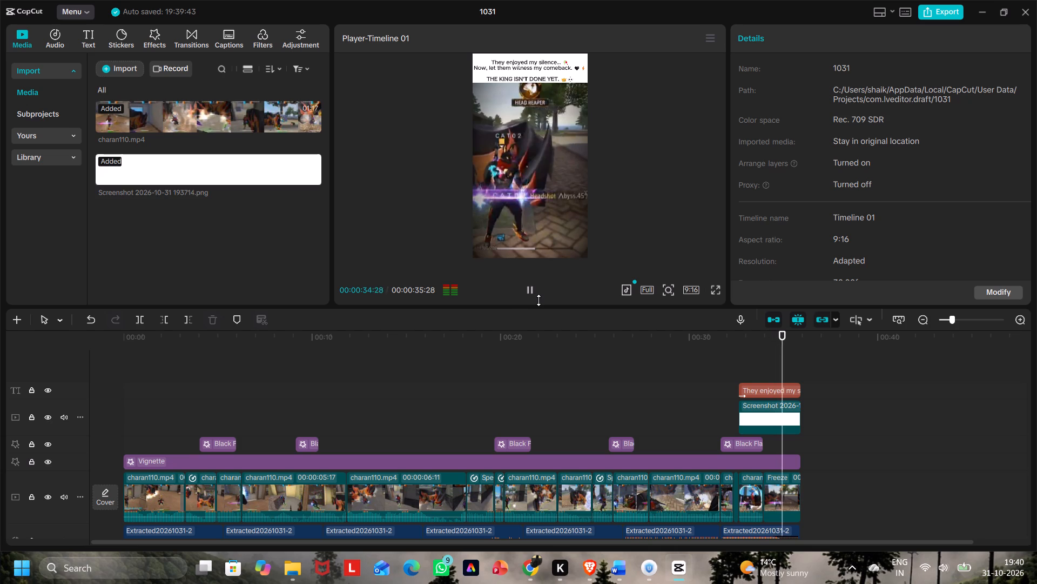
pyautogui.click(720, 375)
pyautogui.moveTo(720, 375); pyautogui.dragTo(709, 381)
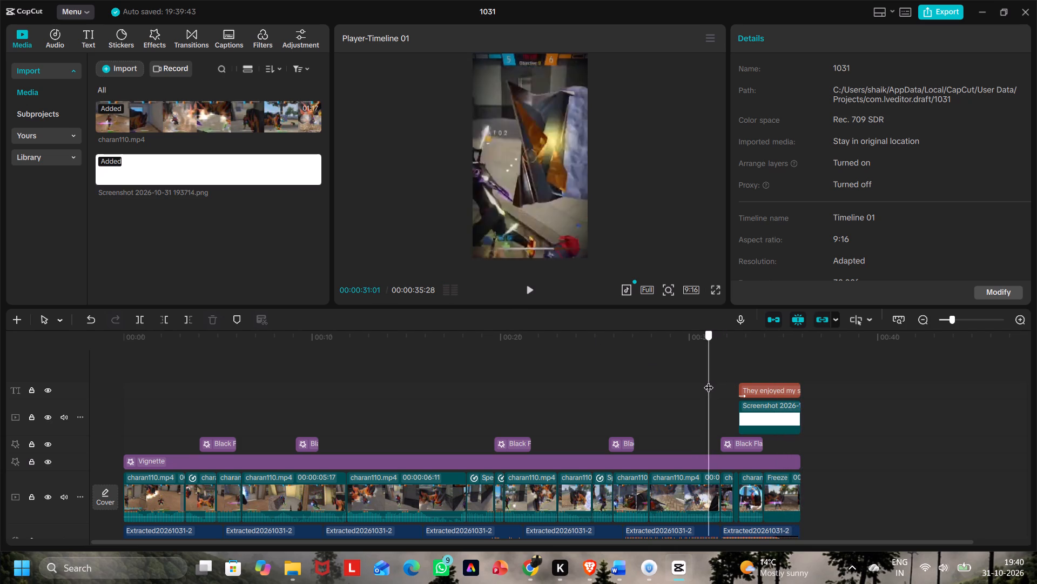
pyautogui.moveTo(709, 381); pyautogui.dragTo(736, 379)
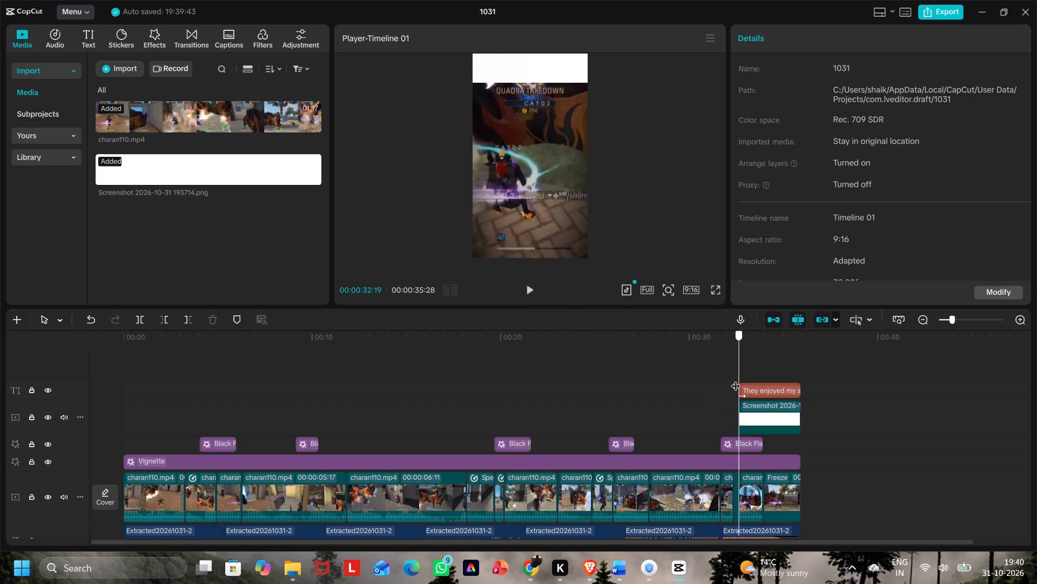
pyautogui.moveTo(736, 379); pyautogui.dragTo(733, 379)
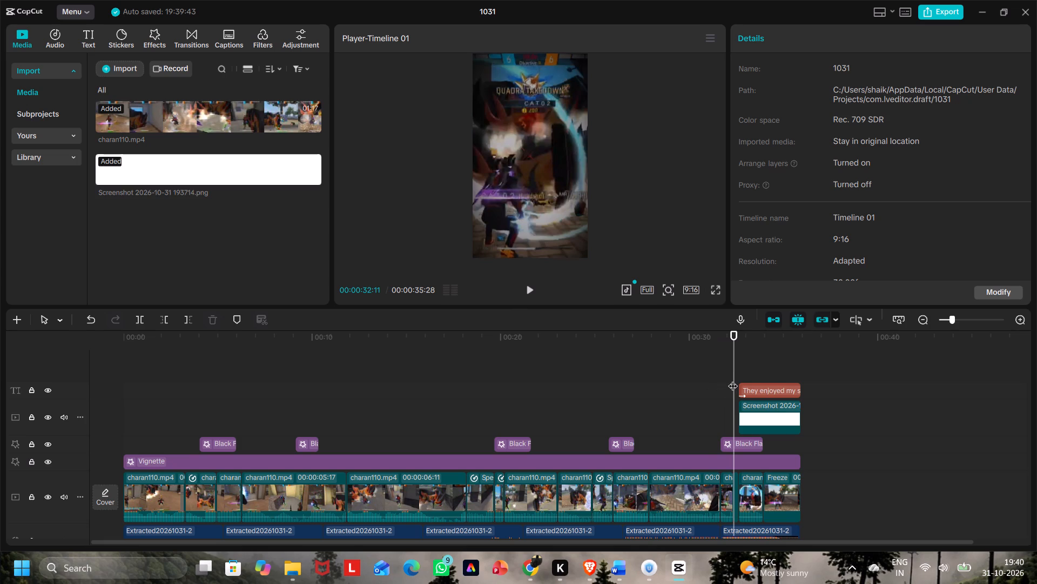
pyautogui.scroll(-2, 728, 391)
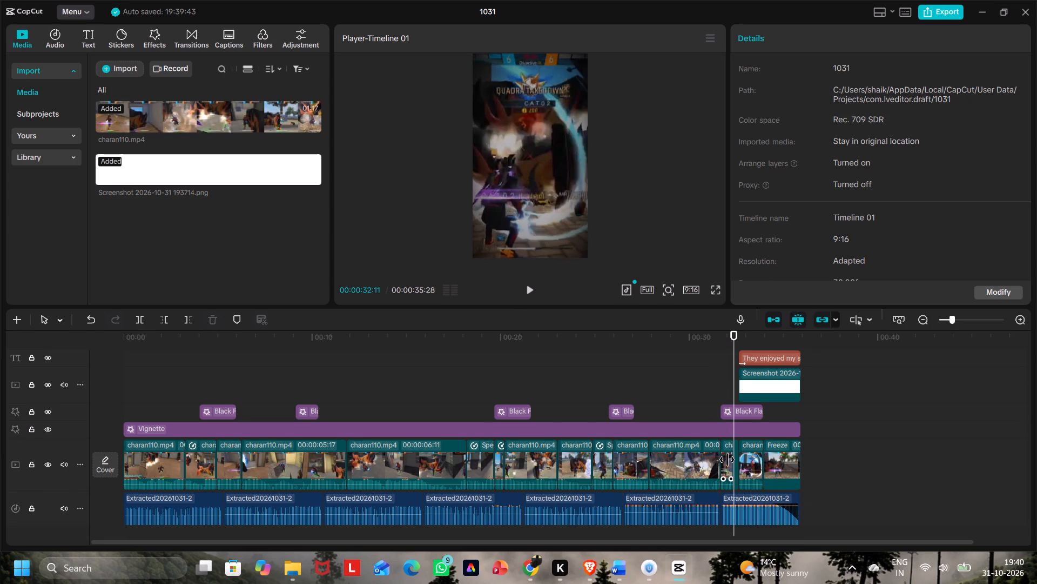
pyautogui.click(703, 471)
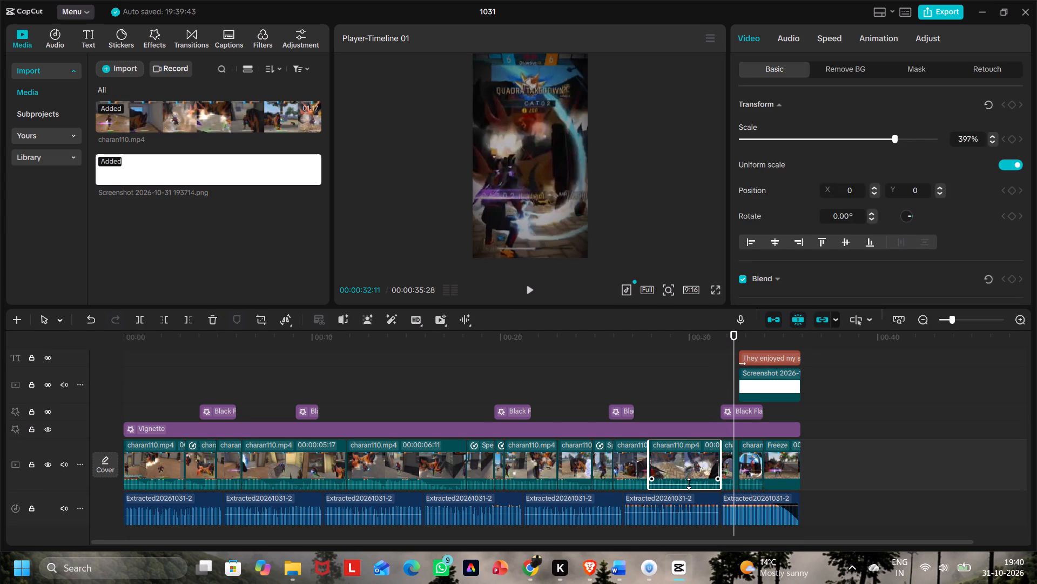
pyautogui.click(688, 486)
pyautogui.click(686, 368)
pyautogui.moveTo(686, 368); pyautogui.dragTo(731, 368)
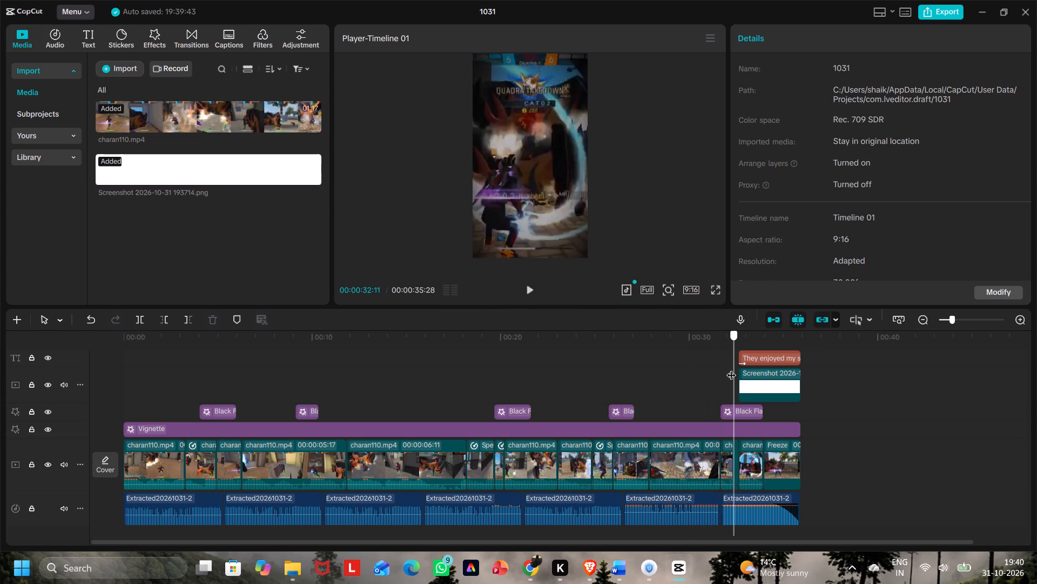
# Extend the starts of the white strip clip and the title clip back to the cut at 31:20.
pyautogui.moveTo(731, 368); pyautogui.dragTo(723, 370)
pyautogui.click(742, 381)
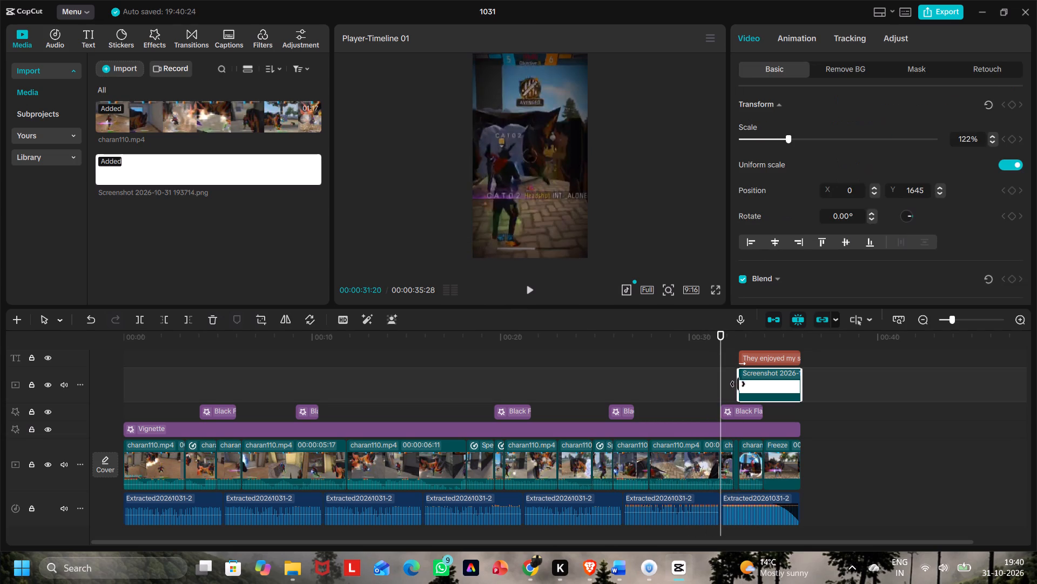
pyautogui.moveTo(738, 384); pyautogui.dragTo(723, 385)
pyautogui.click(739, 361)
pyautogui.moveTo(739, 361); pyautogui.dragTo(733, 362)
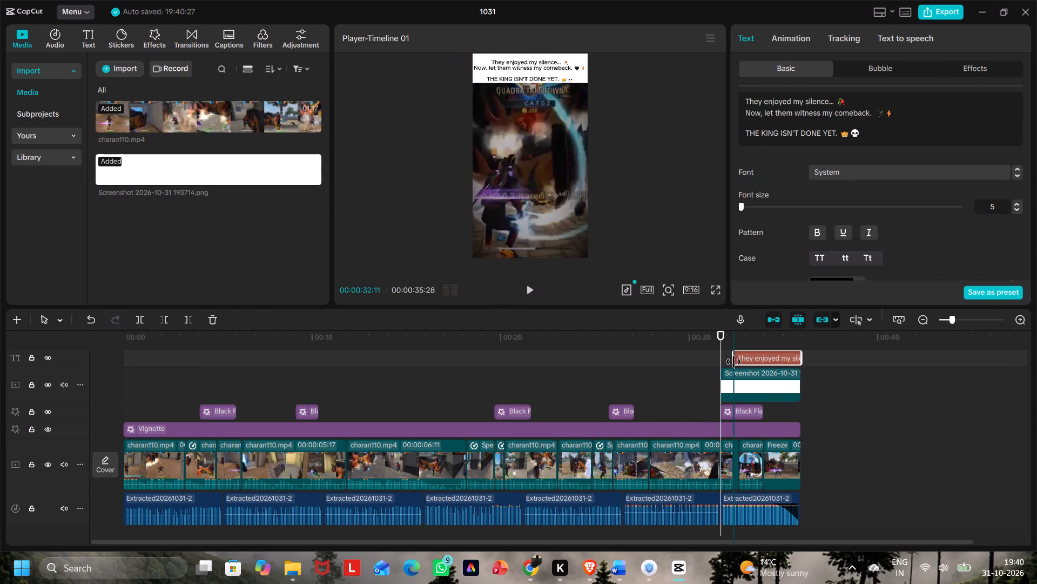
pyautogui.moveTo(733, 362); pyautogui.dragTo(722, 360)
# Play back the ending, first from 31:20 and again from about 25:29, to check when the title and strip come in.
pyautogui.click(524, 293)
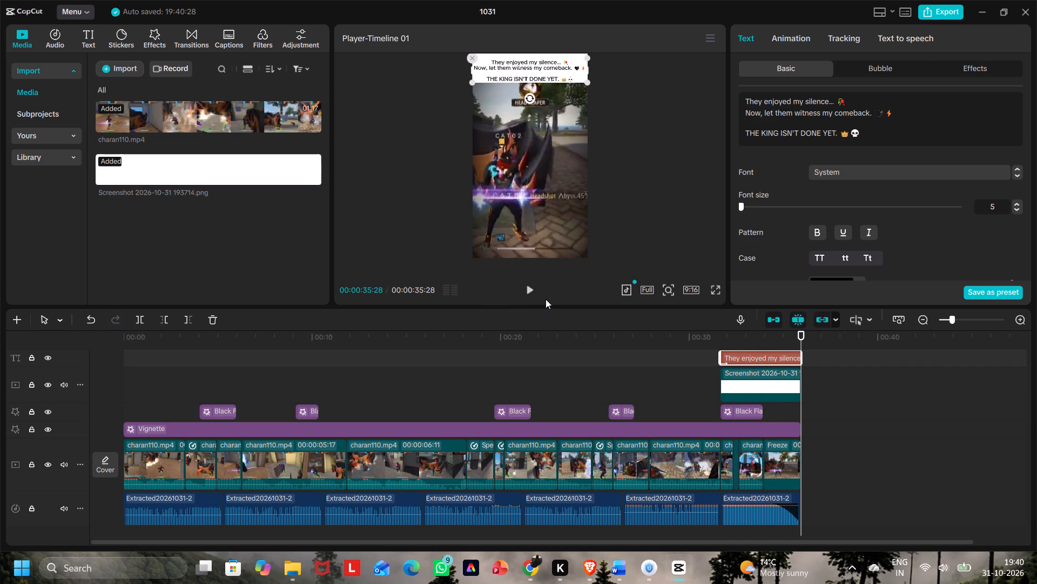
pyautogui.click(617, 365)
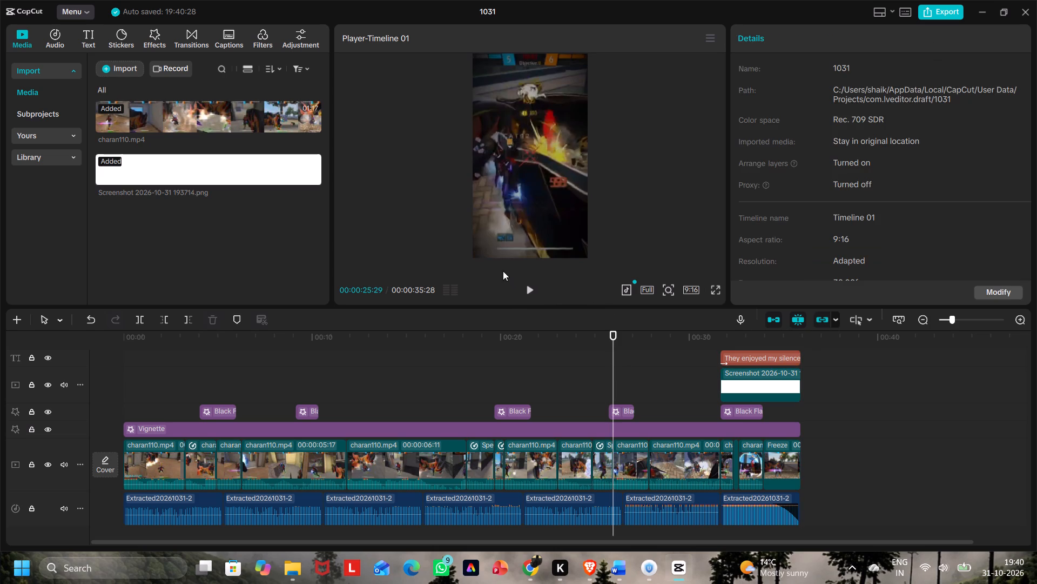
pyautogui.click(534, 286)
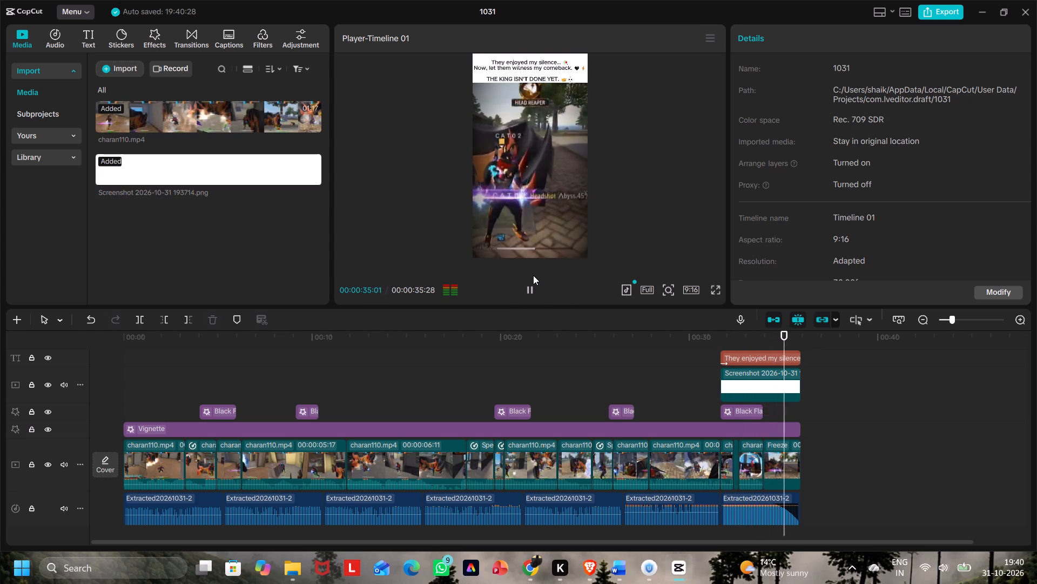
# Trim the starts of the white strip clip and the title clip so both begin at the cut at 32:11.
pyautogui.click(704, 400)
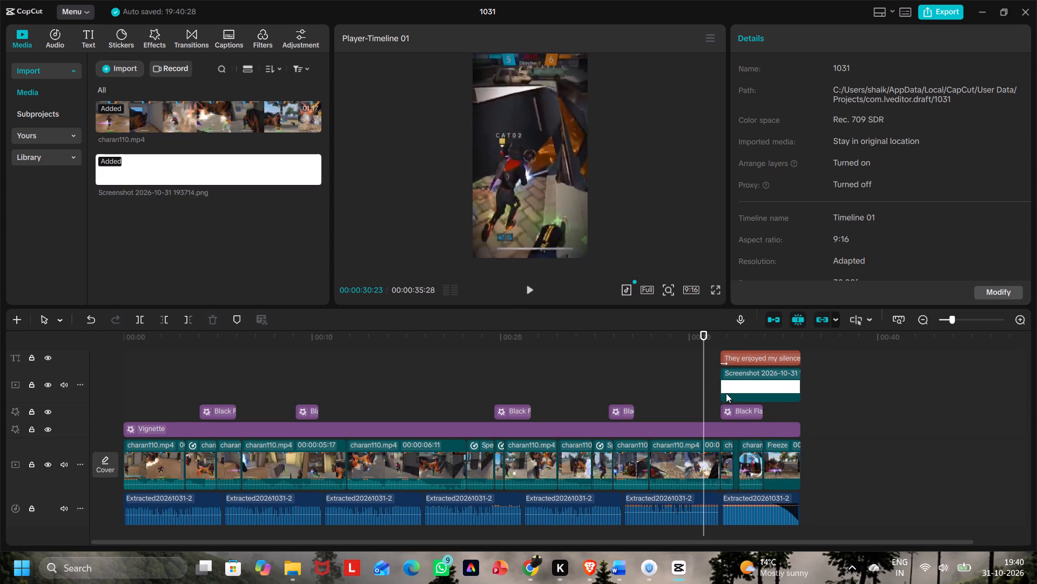
pyautogui.click(726, 393)
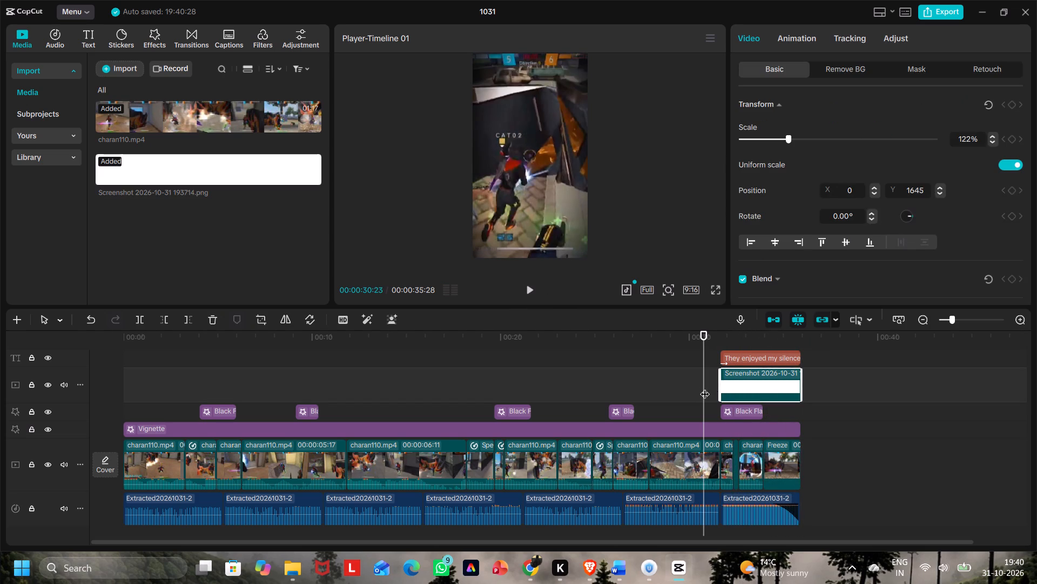
pyautogui.moveTo(705, 382); pyautogui.dragTo(733, 387)
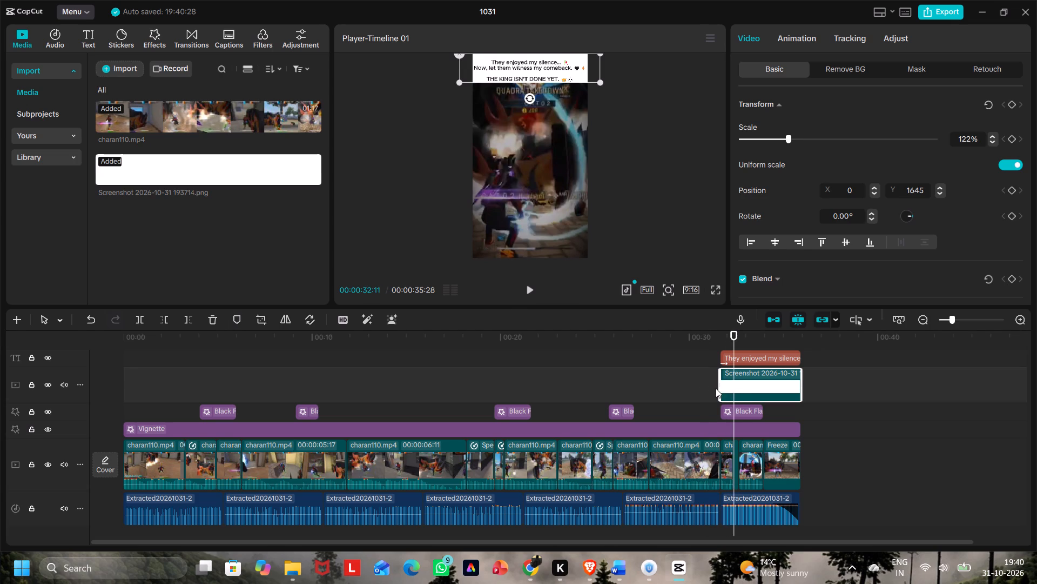
pyautogui.moveTo(717, 388); pyautogui.dragTo(728, 390)
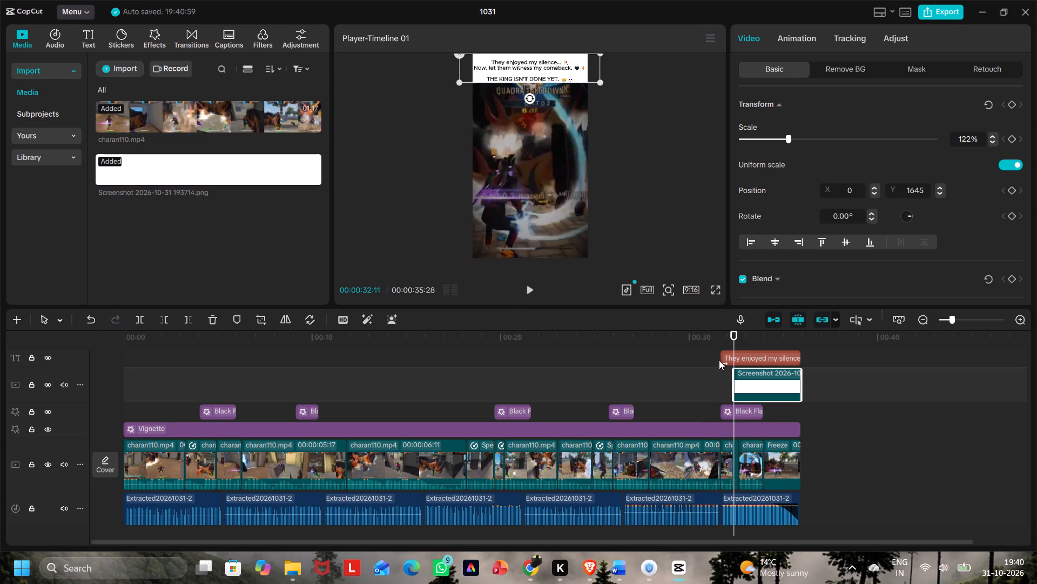
pyautogui.click(723, 356)
pyautogui.moveTo(719, 360); pyautogui.dragTo(733, 363)
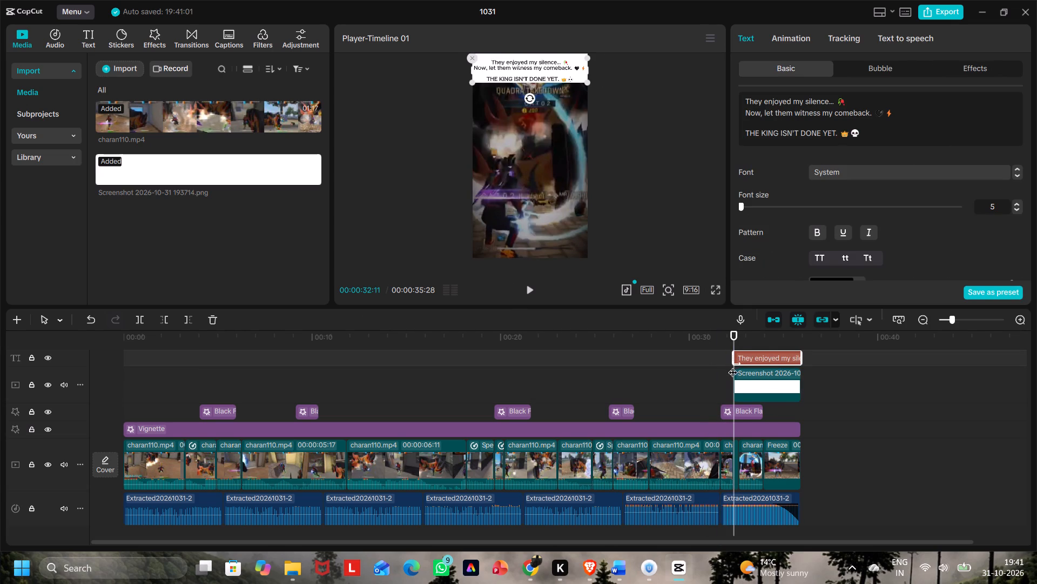
# Play back the ending and then the whole video from the beginning in full screen, and return to the editor.
pyautogui.click(533, 291)
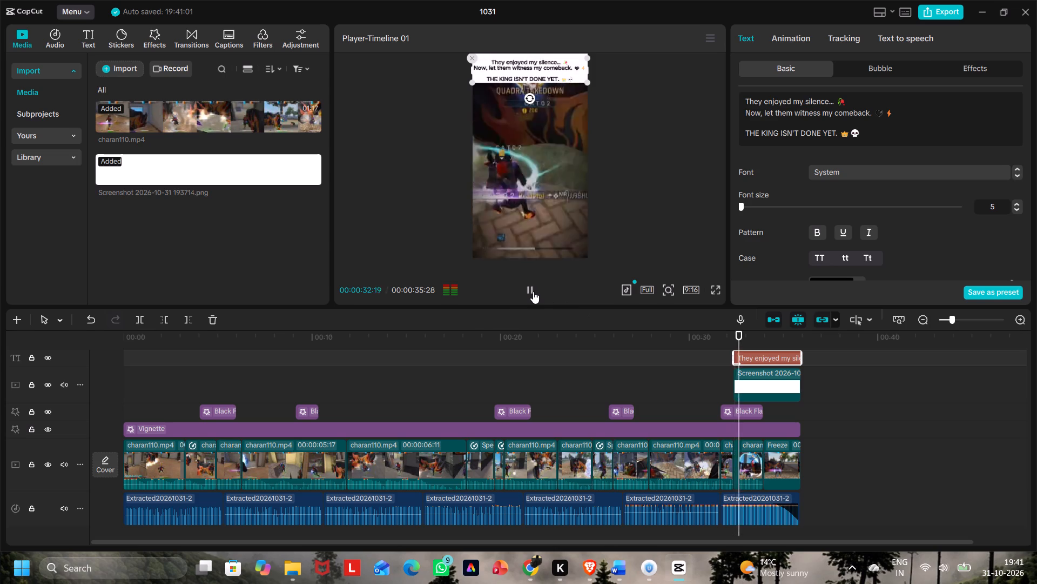
pyautogui.click(716, 290)
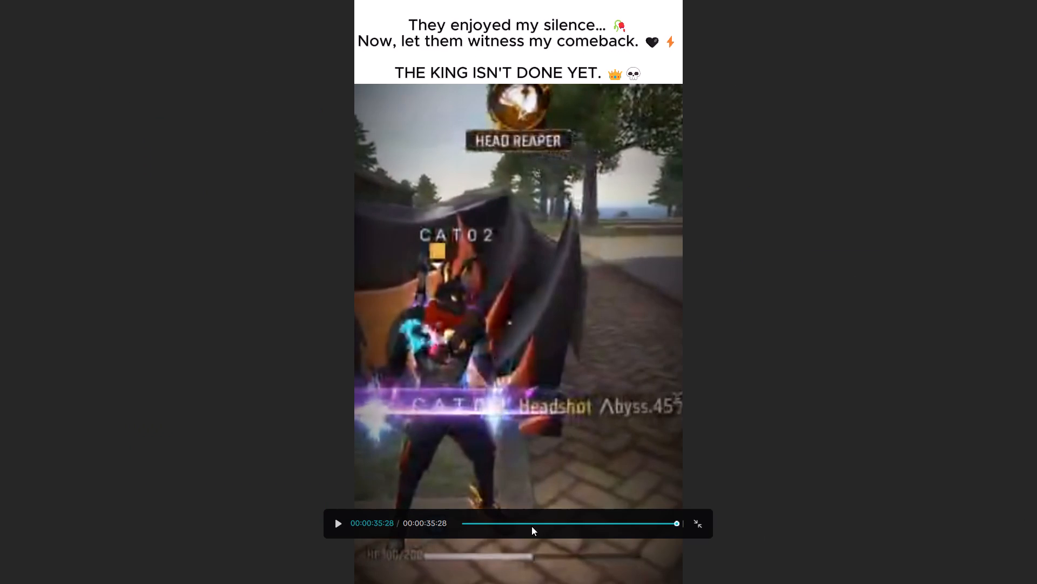
pyautogui.click(531, 526)
pyautogui.moveTo(531, 521); pyautogui.dragTo(413, 525)
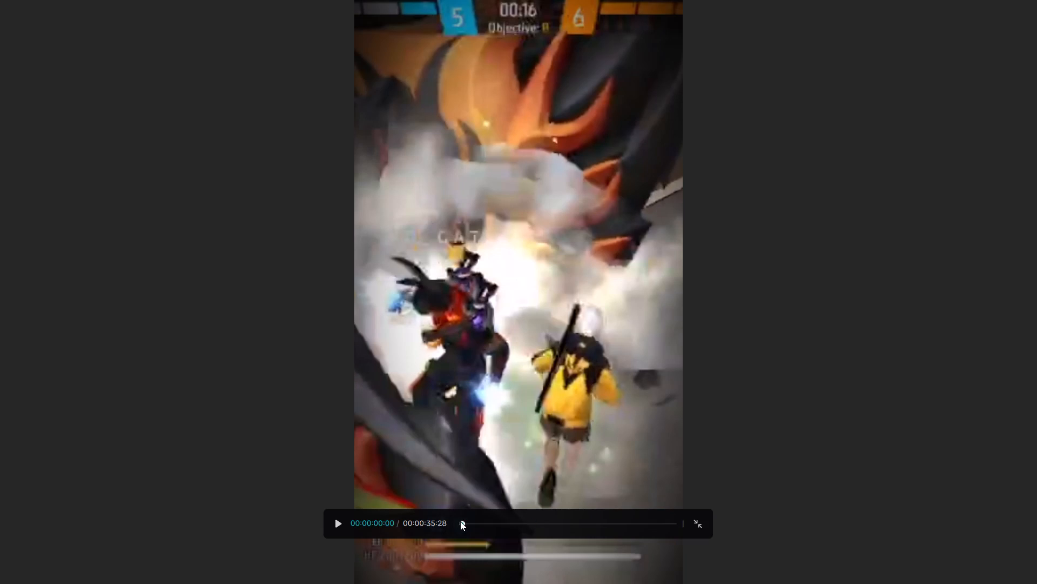
pyautogui.click(460, 521)
pyautogui.click(334, 521)
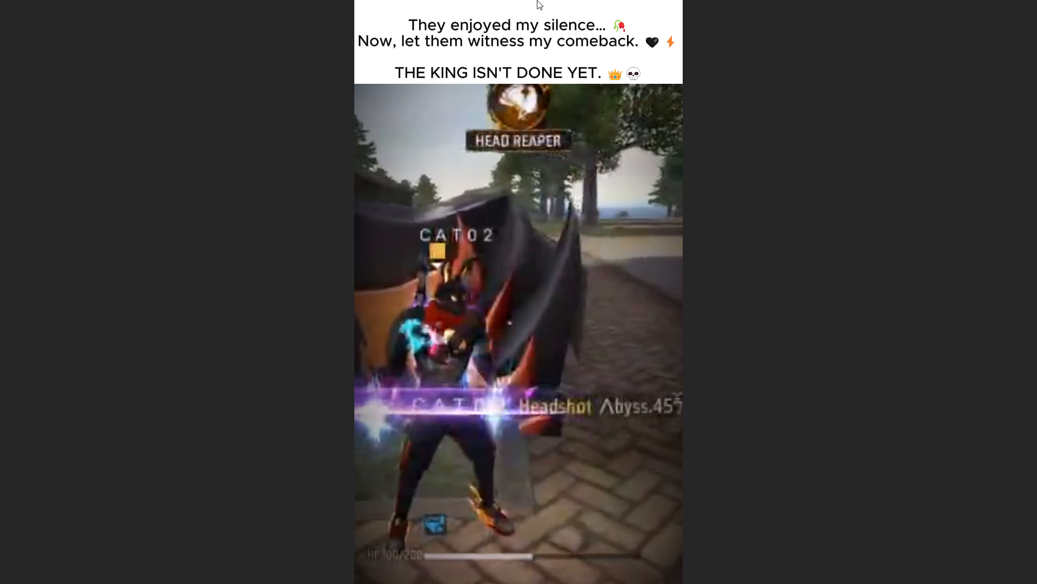
pyautogui.click(514, 397)
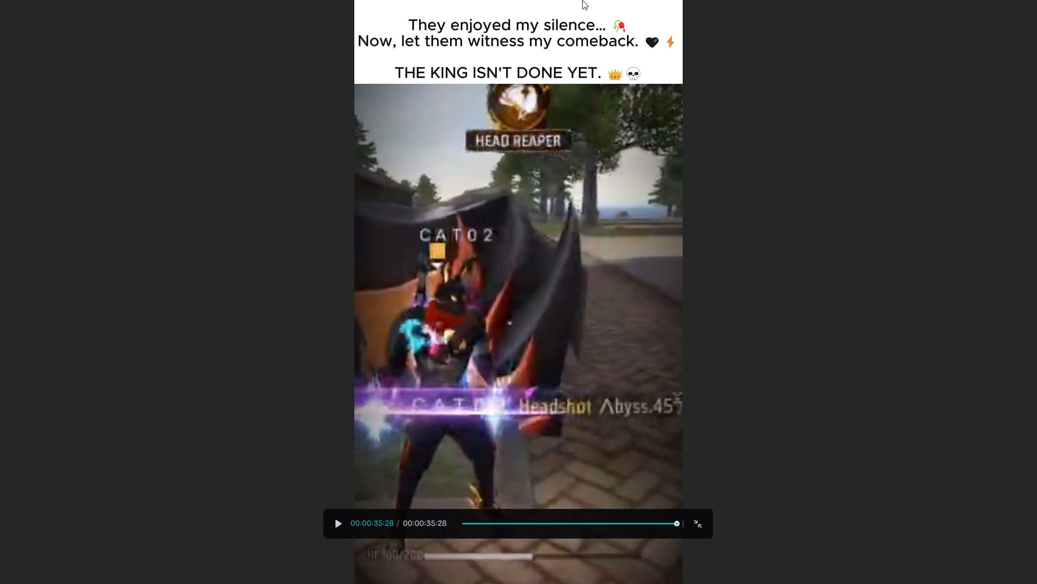
pyautogui.press('Escape')
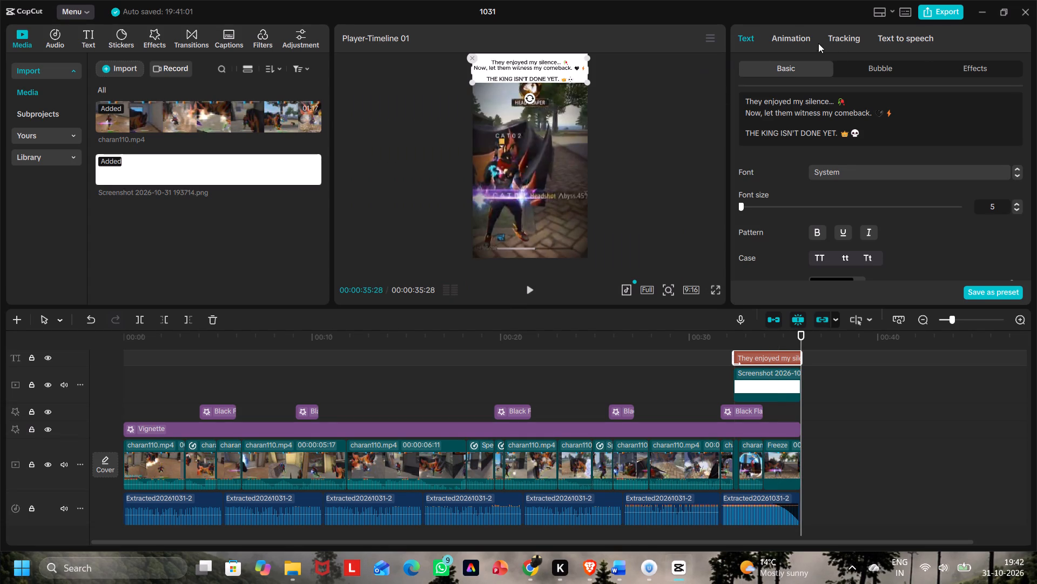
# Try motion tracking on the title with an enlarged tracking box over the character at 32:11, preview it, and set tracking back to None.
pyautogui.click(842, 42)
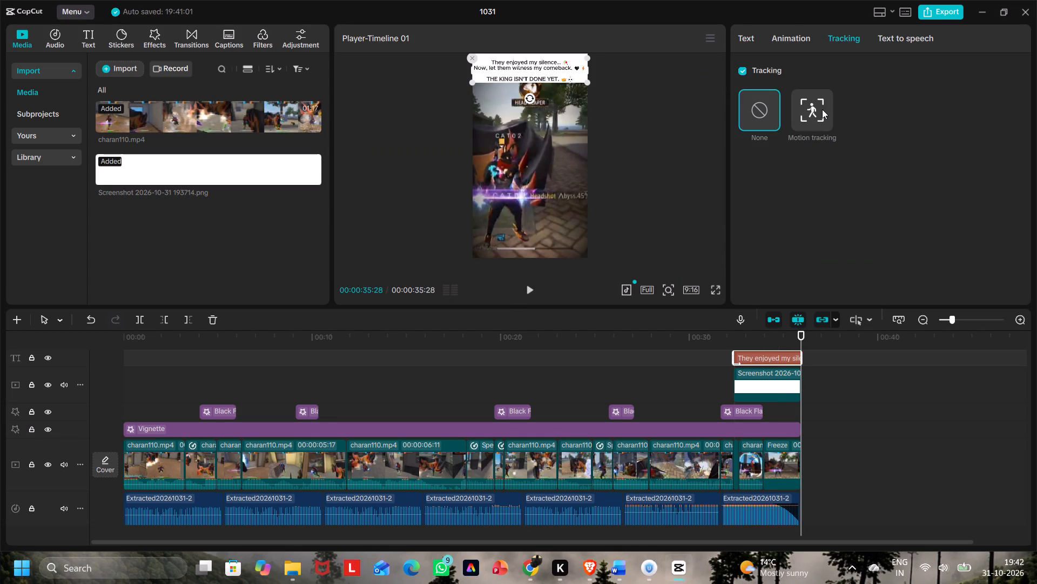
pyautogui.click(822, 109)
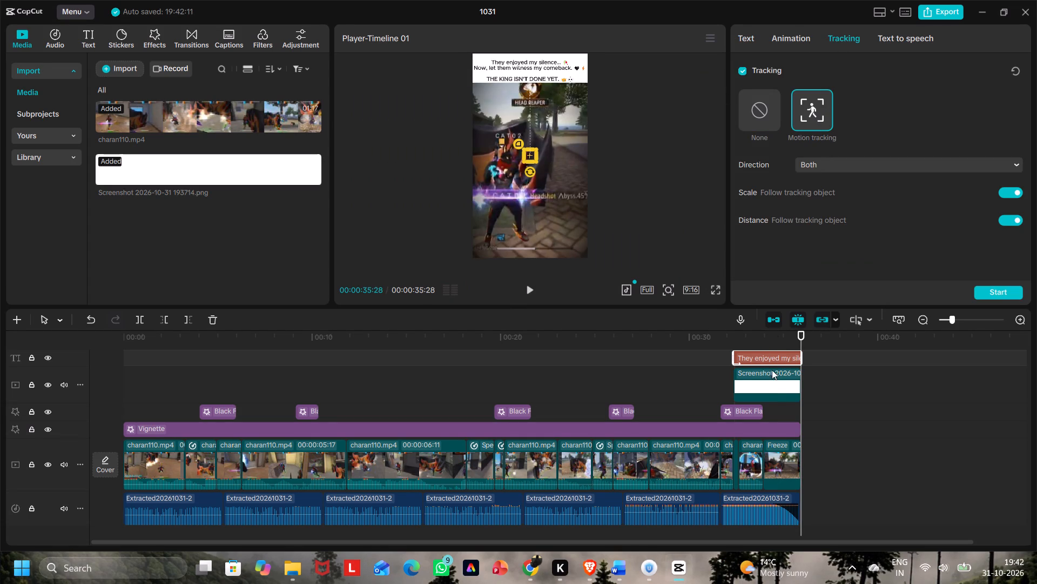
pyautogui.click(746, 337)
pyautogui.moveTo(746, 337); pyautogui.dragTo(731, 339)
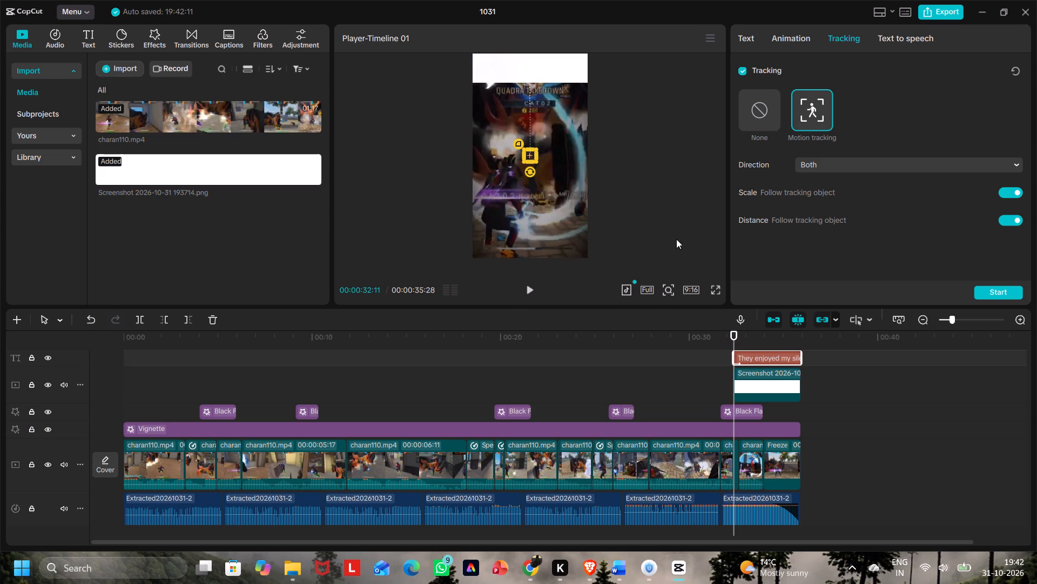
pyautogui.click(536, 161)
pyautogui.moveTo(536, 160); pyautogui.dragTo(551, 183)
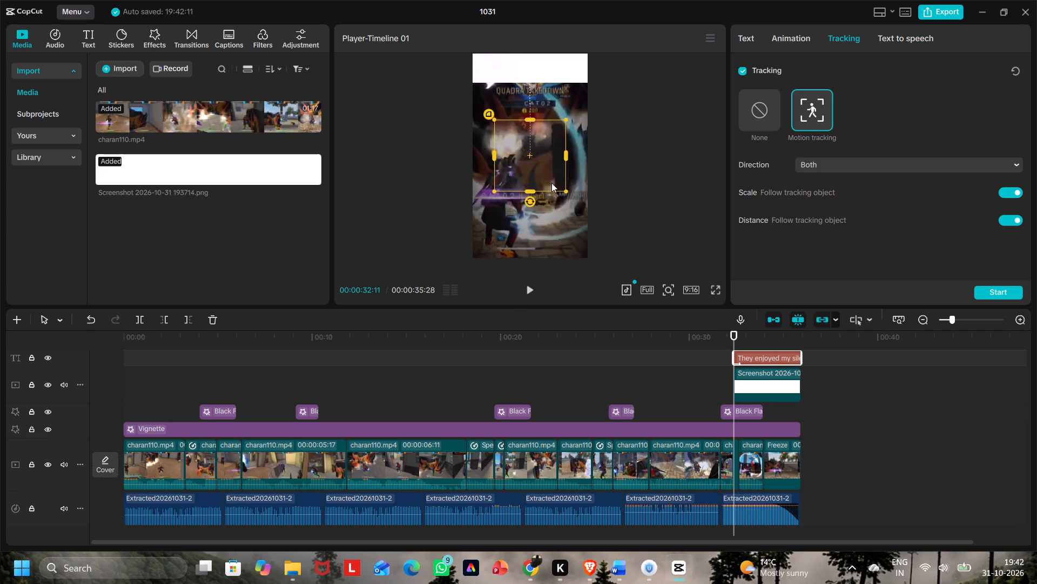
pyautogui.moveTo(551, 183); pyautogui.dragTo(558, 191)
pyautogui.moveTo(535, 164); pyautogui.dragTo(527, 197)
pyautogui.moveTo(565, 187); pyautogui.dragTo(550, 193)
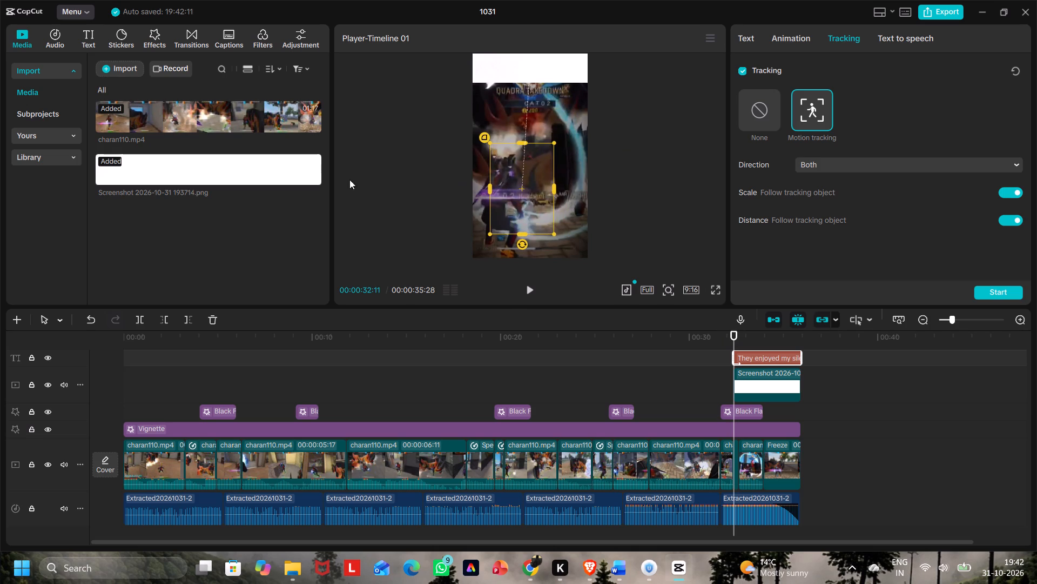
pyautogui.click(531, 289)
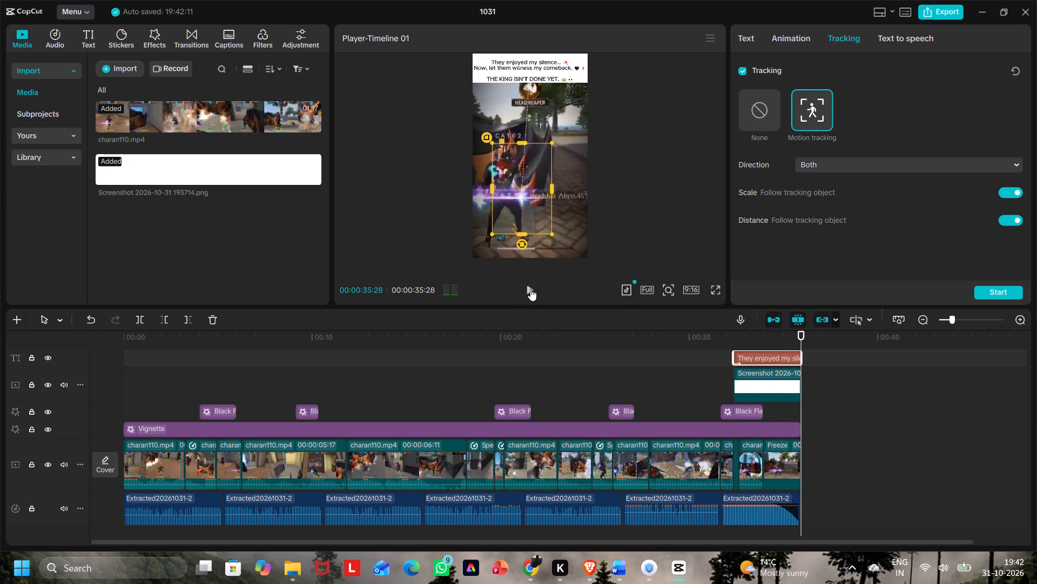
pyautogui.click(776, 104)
# Browse the entrance animations for an alternative for the title.
pyautogui.click(795, 41)
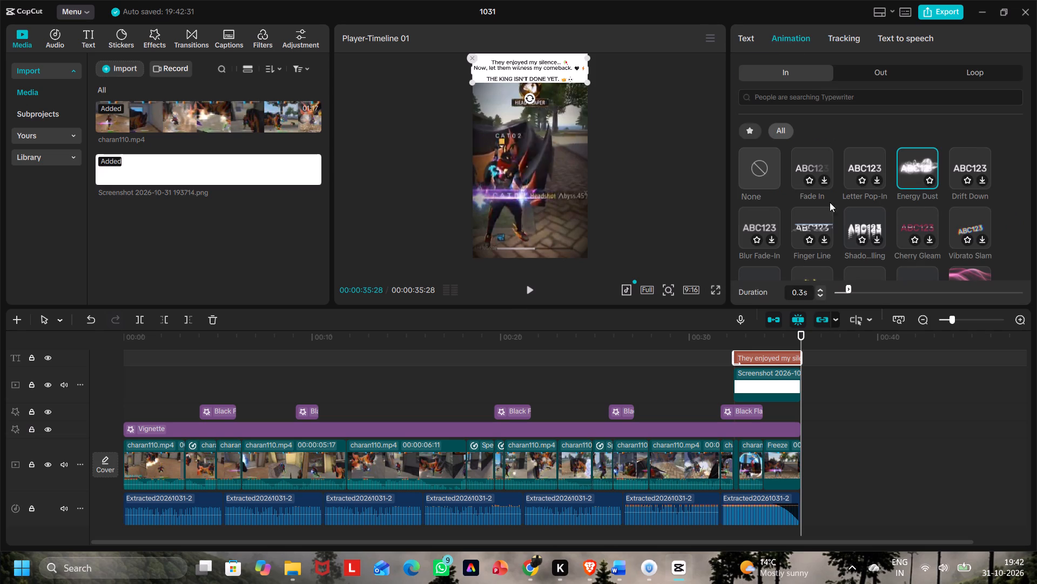
pyautogui.scroll(-15, 931, 298)
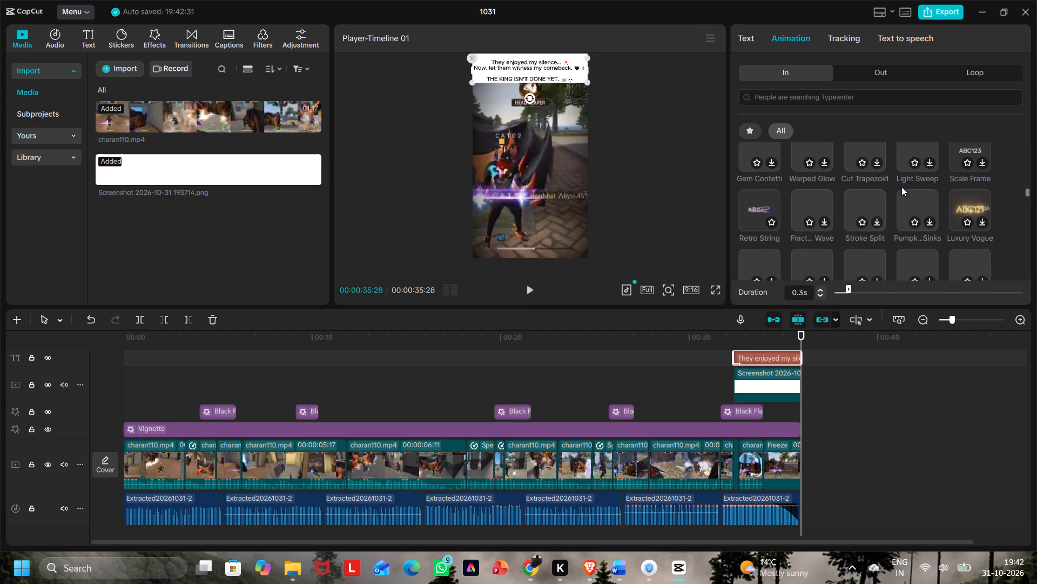
pyautogui.scroll(-4, 901, 187)
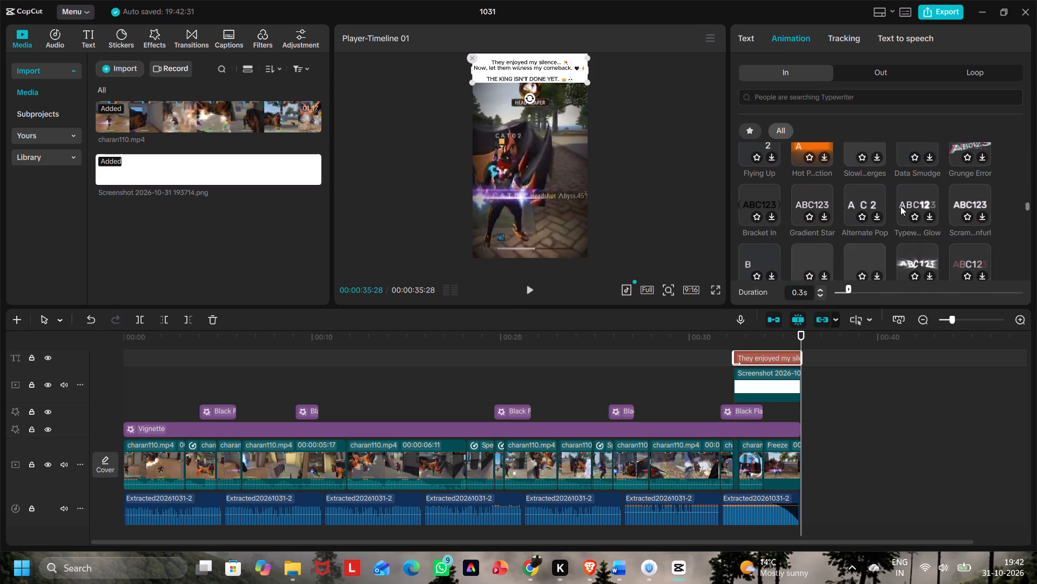
pyautogui.scroll(11, 871, 236)
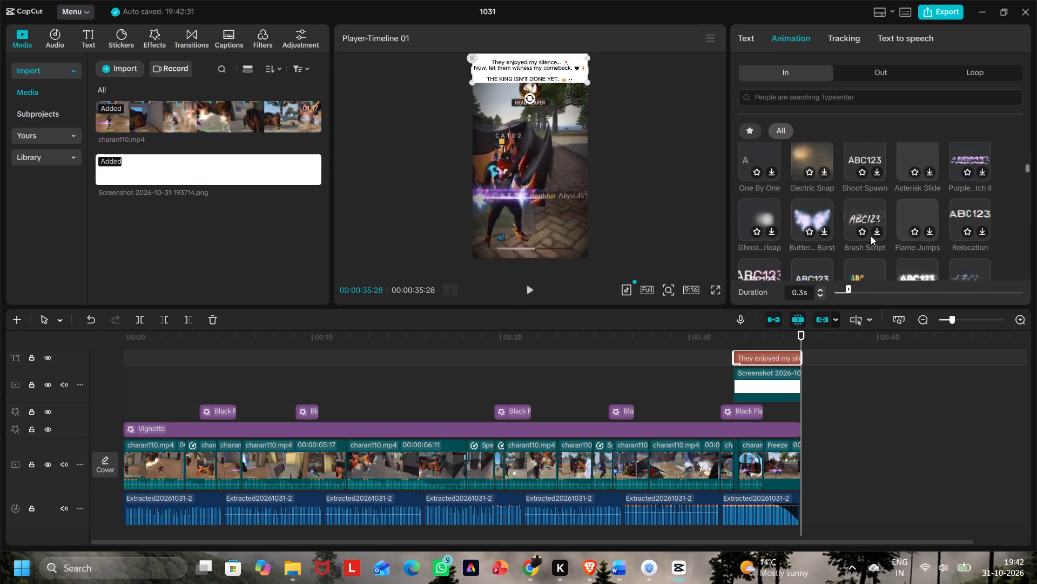
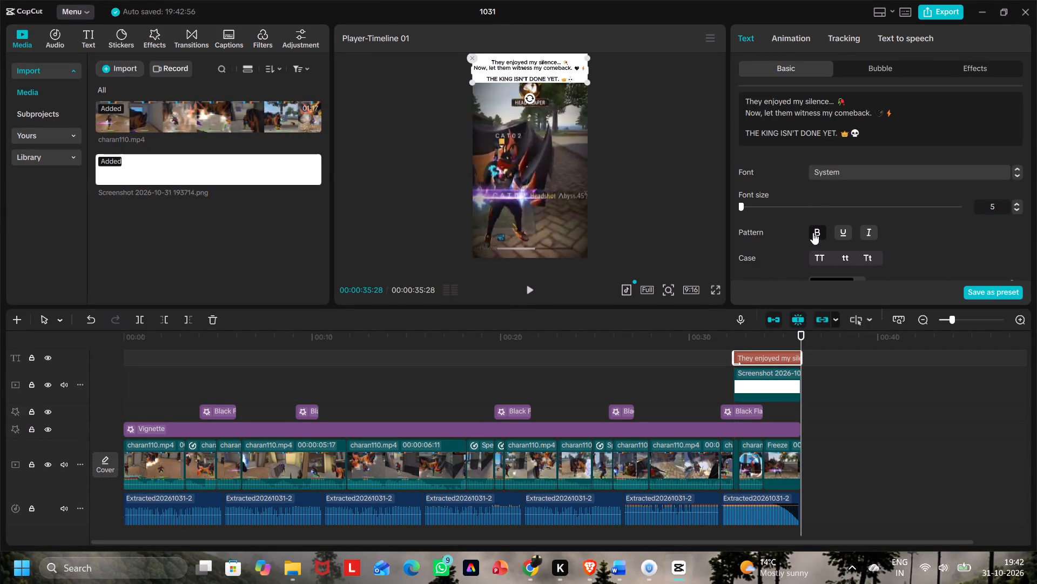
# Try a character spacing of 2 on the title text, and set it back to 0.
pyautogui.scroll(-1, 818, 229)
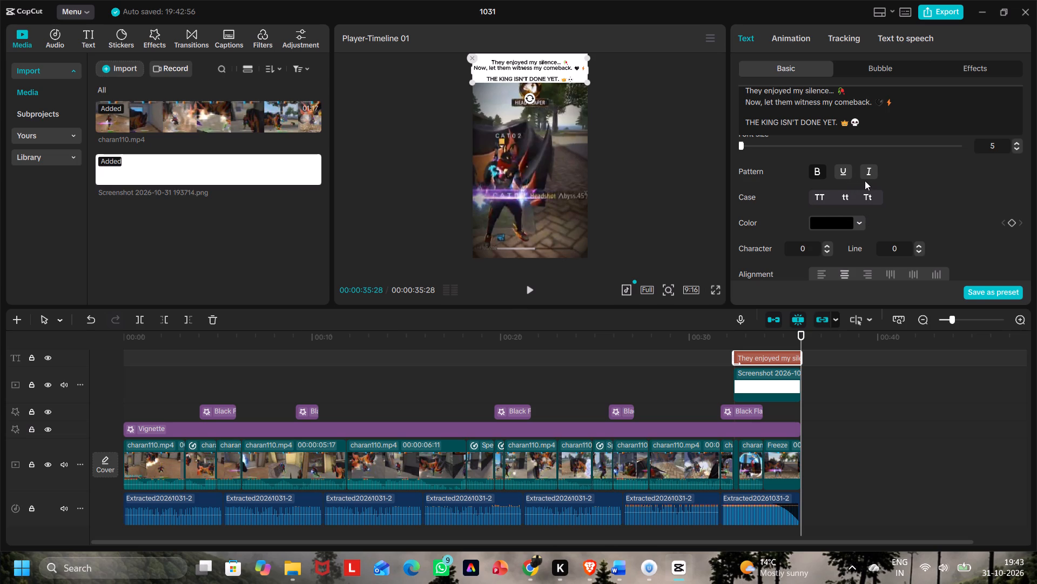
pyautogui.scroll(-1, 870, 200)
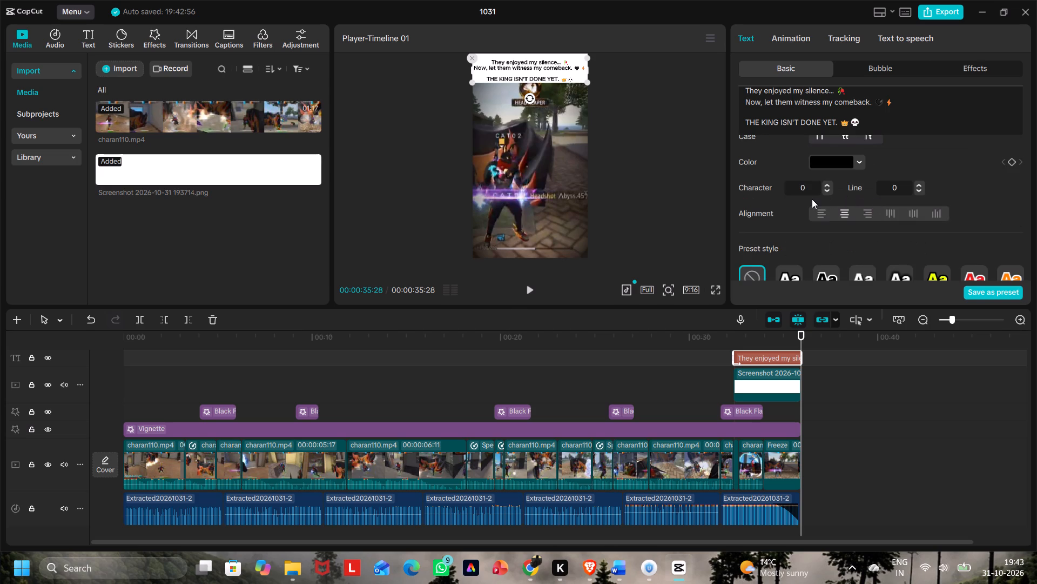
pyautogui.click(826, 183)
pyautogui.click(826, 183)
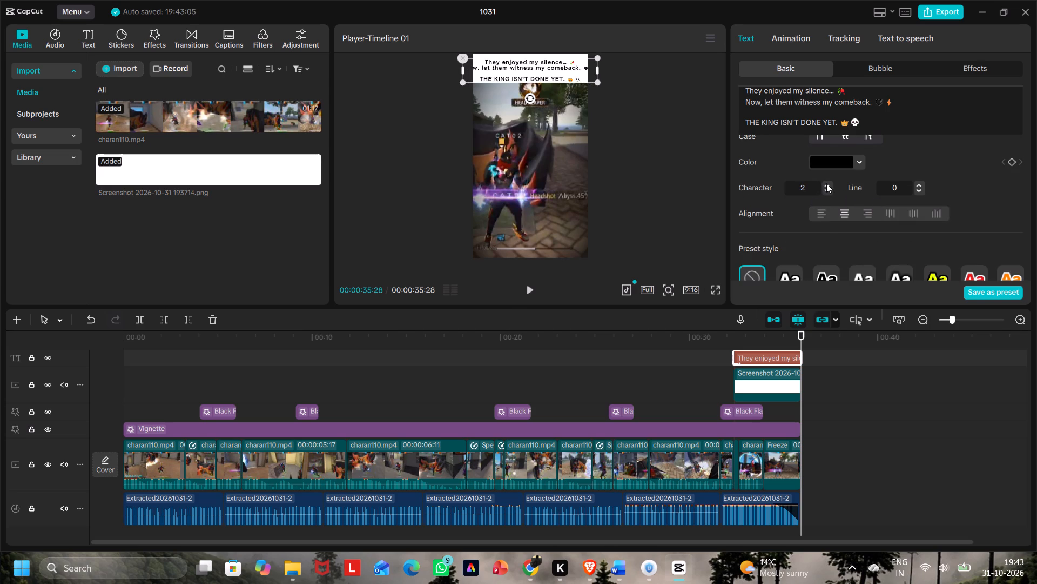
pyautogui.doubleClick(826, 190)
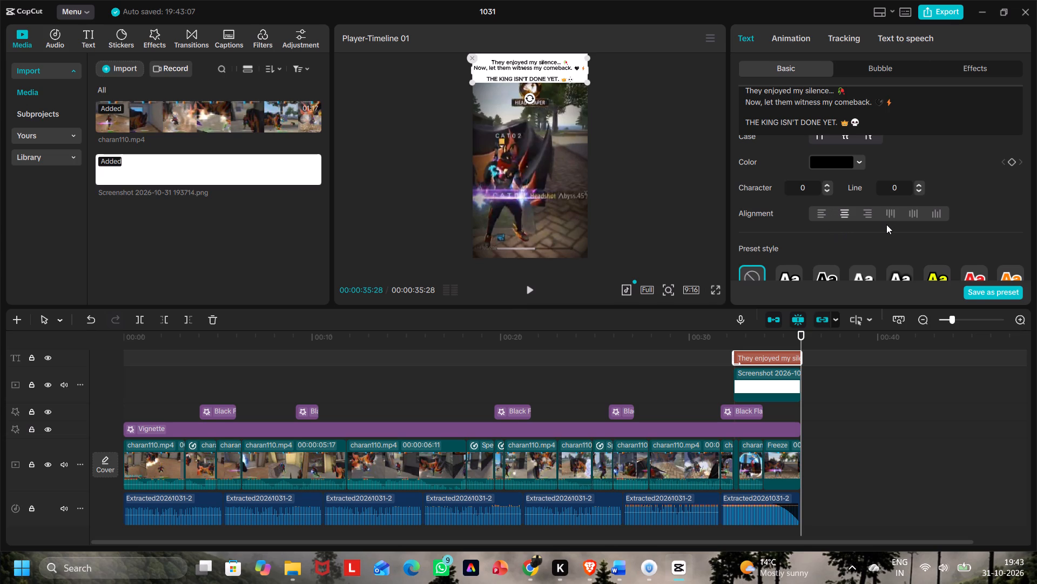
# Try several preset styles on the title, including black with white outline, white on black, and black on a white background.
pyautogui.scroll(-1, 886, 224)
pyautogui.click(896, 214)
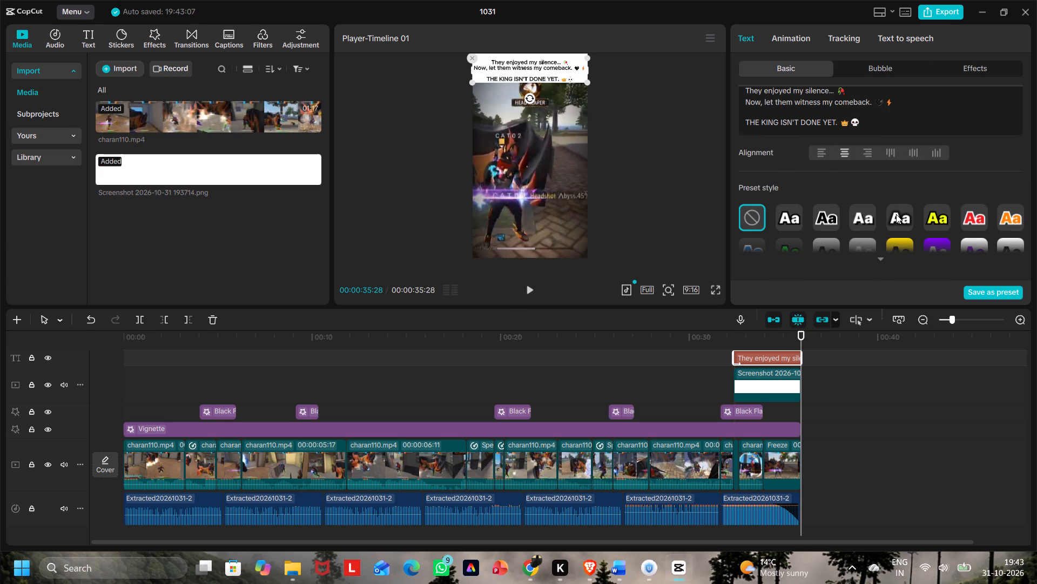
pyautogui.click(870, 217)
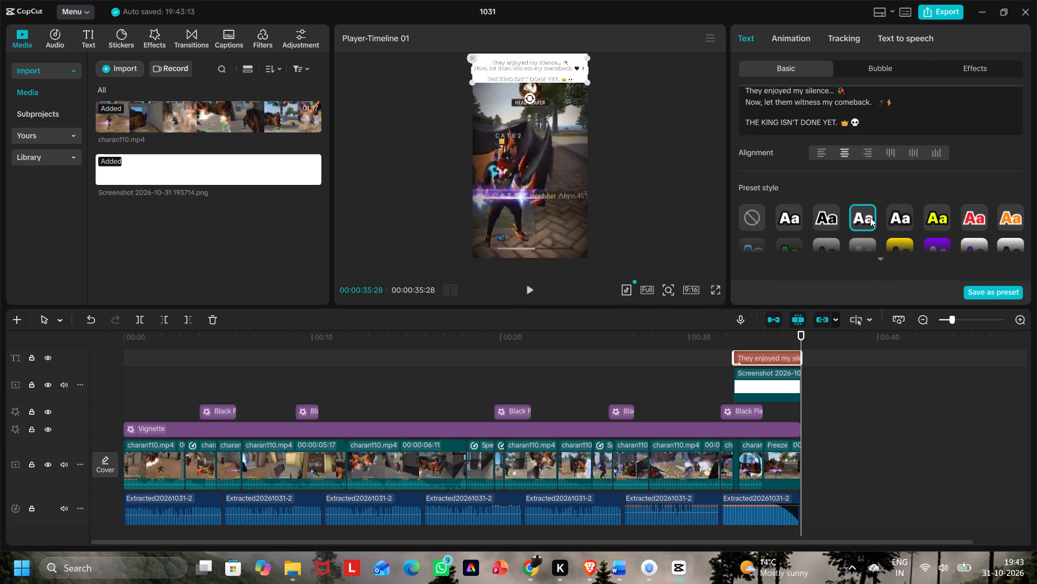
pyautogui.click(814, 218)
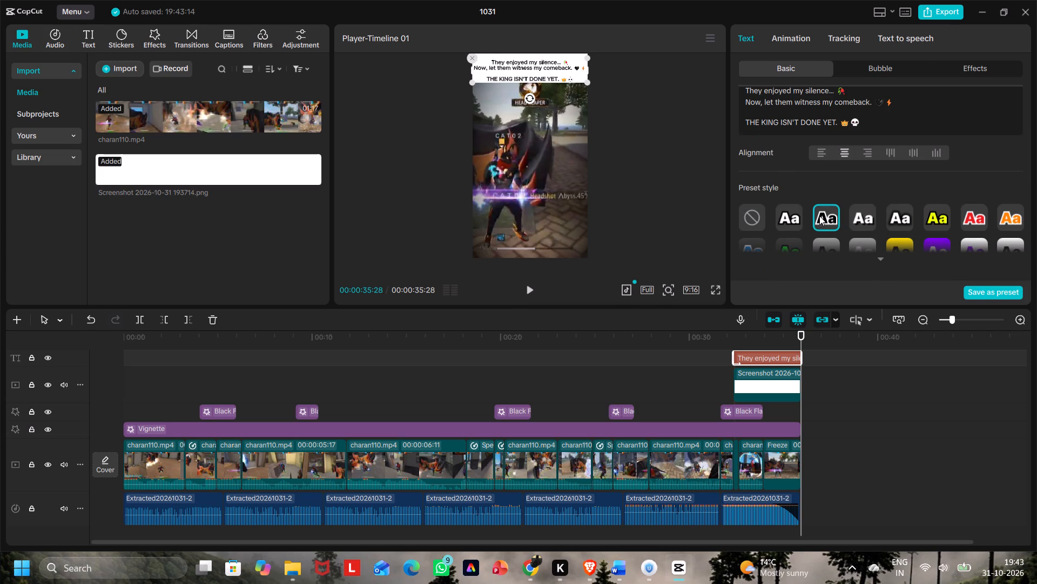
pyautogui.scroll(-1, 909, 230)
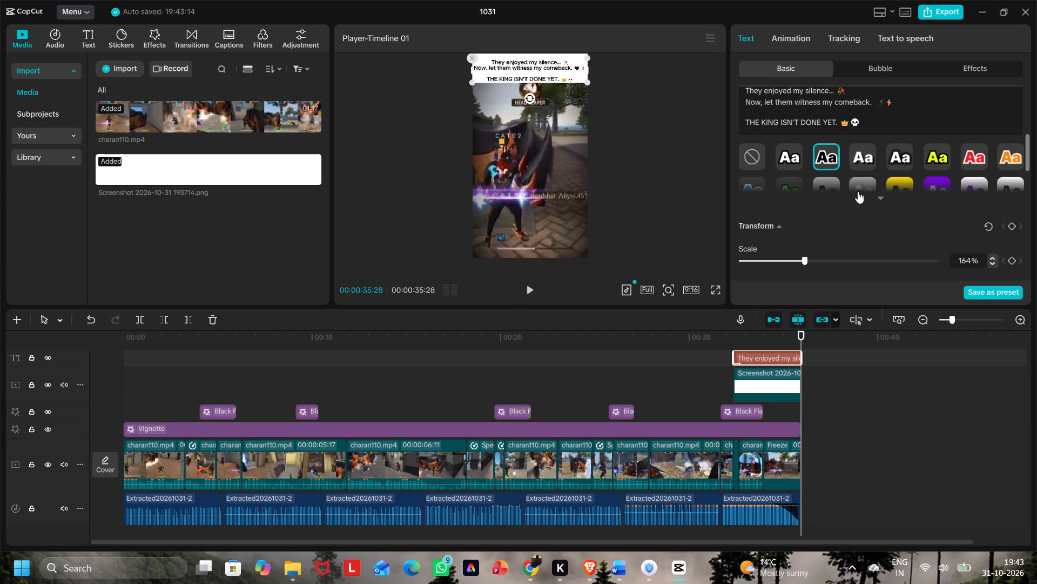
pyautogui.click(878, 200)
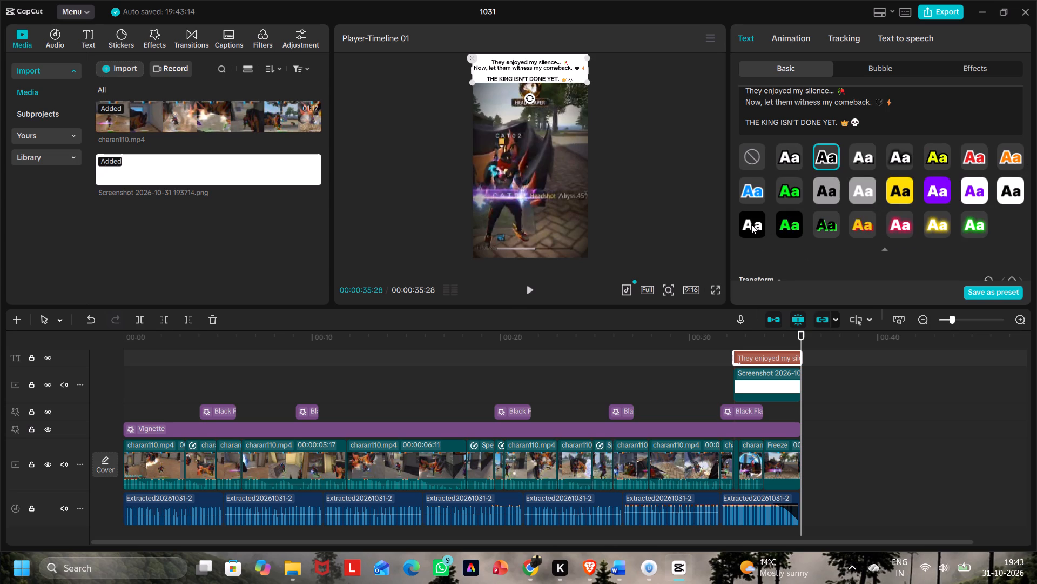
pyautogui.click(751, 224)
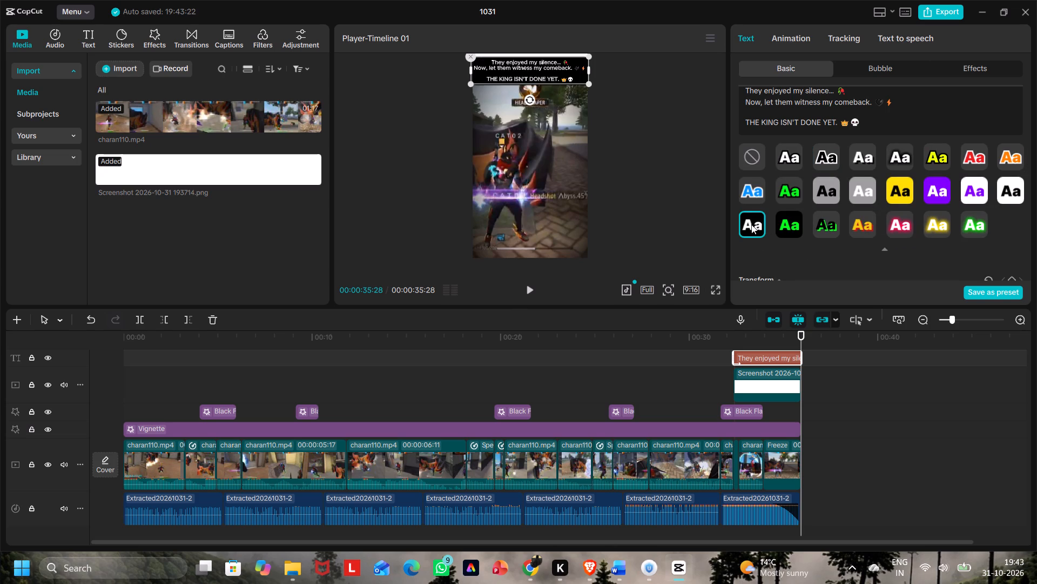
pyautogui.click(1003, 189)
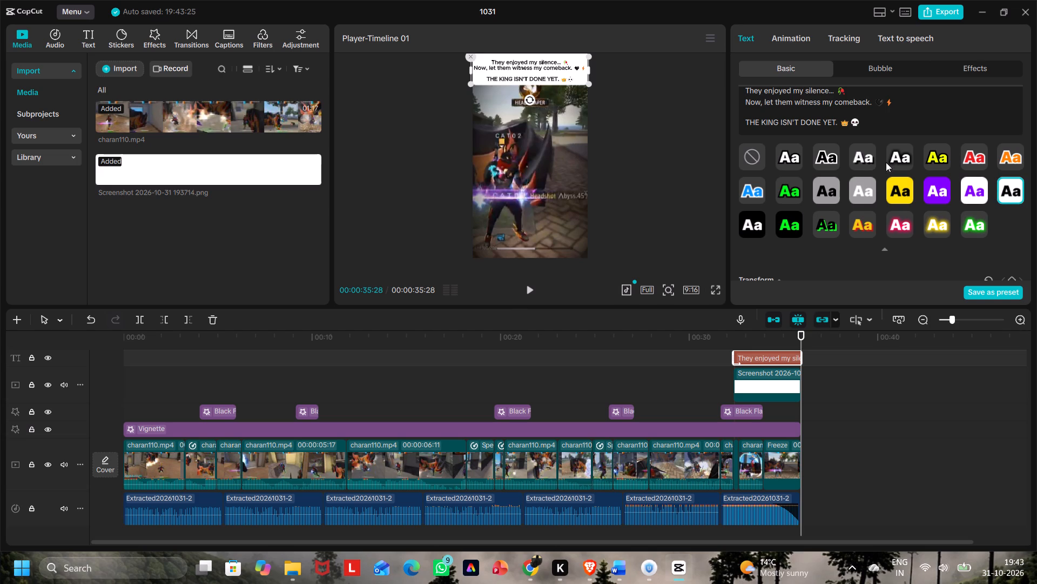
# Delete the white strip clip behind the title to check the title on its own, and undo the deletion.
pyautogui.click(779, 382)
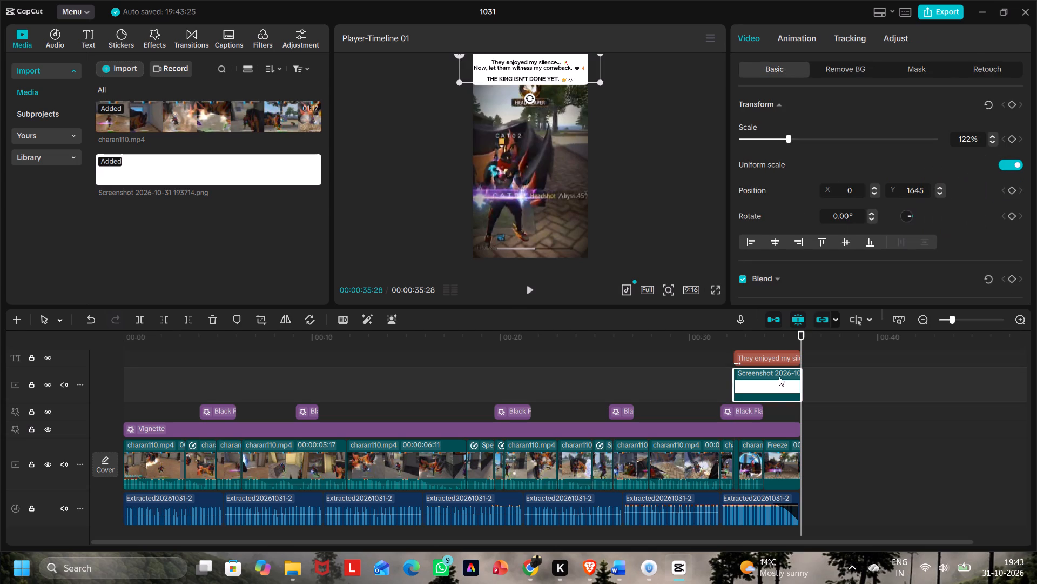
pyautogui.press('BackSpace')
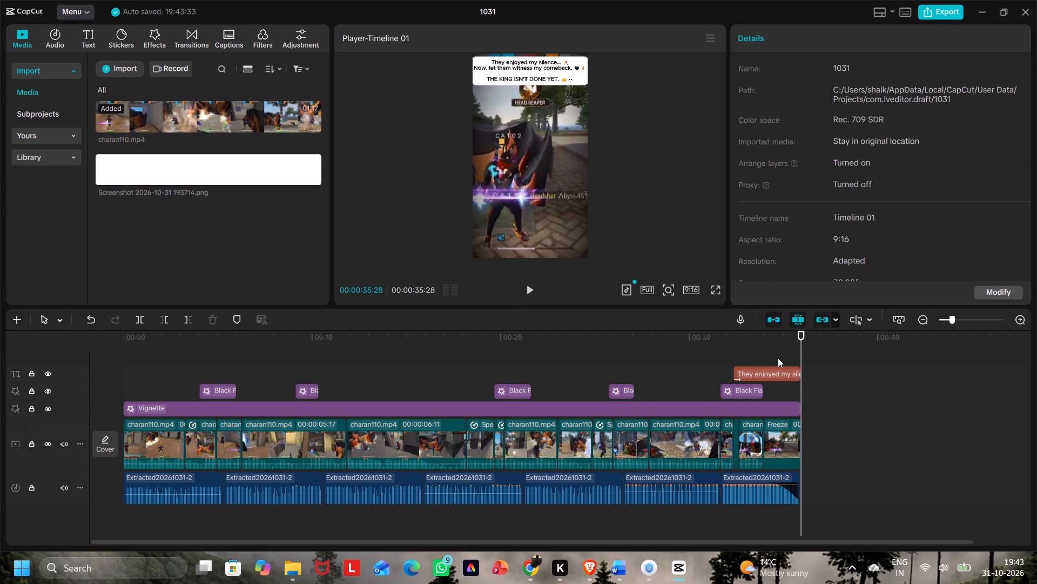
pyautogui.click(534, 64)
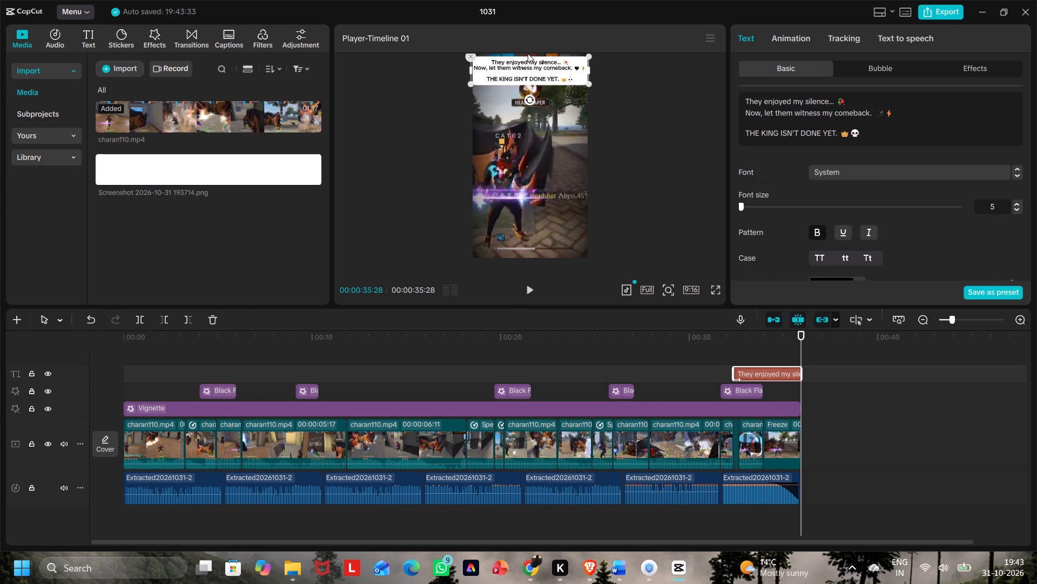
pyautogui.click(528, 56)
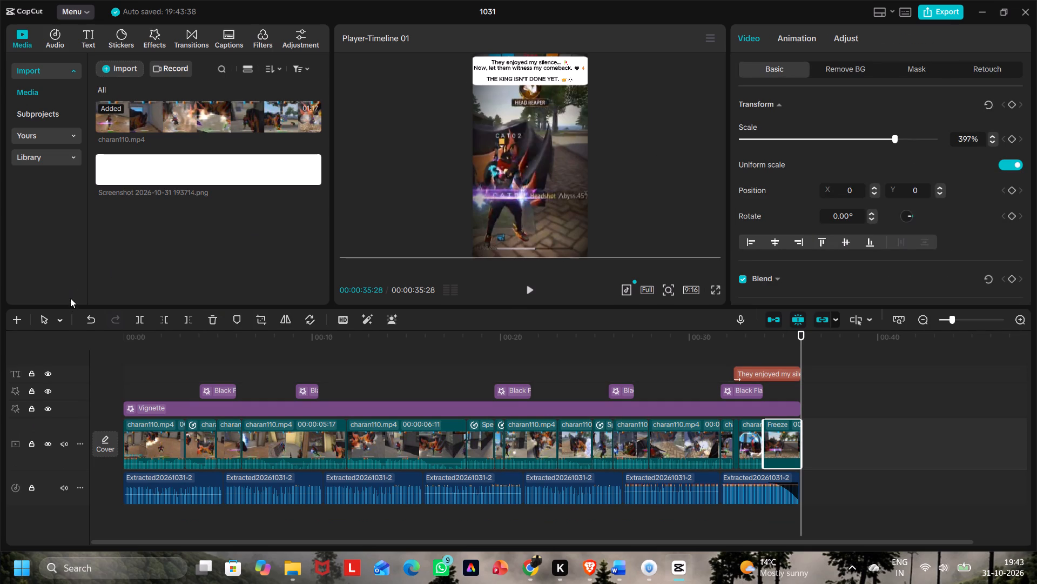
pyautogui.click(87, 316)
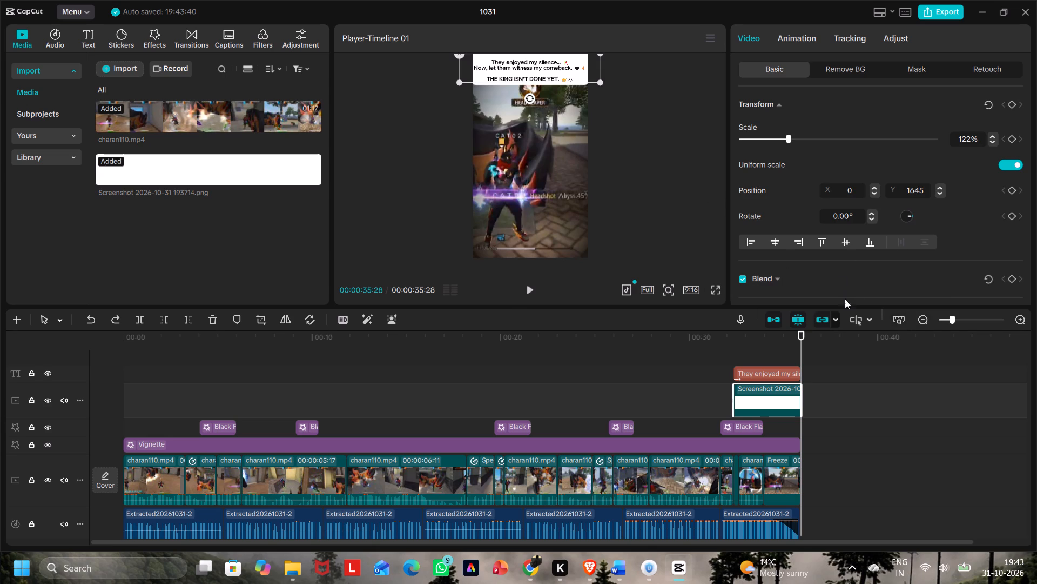
# Apply the preset style with black letters and a white outline to the title.
pyautogui.click(787, 374)
pyautogui.scroll(-3, 897, 228)
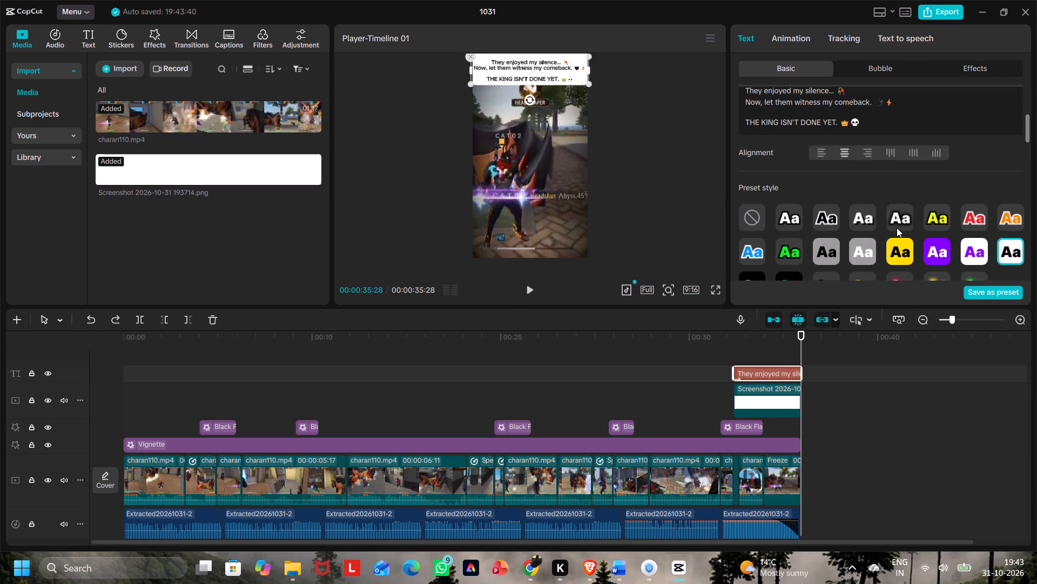
pyautogui.click(830, 219)
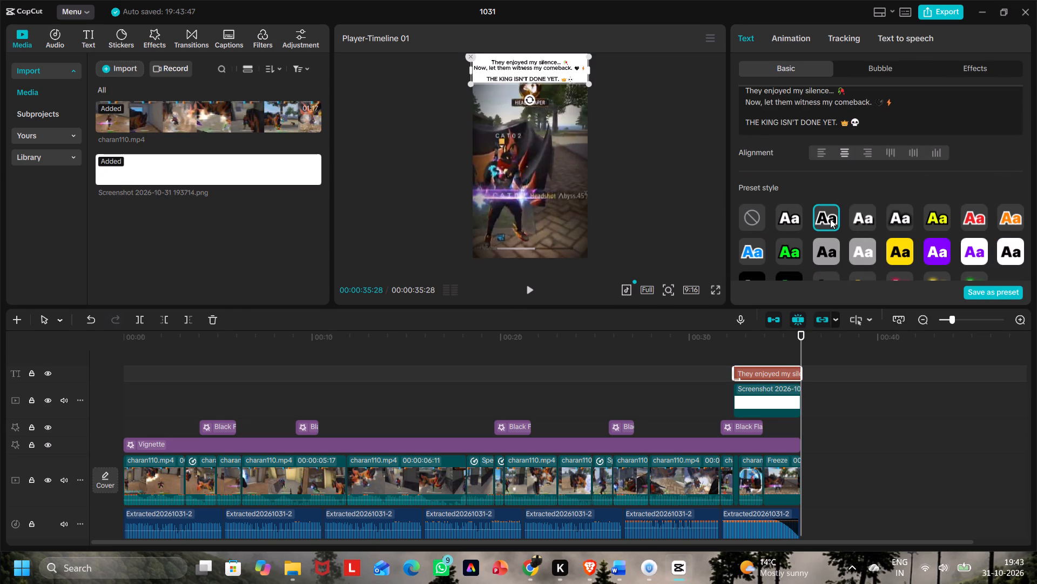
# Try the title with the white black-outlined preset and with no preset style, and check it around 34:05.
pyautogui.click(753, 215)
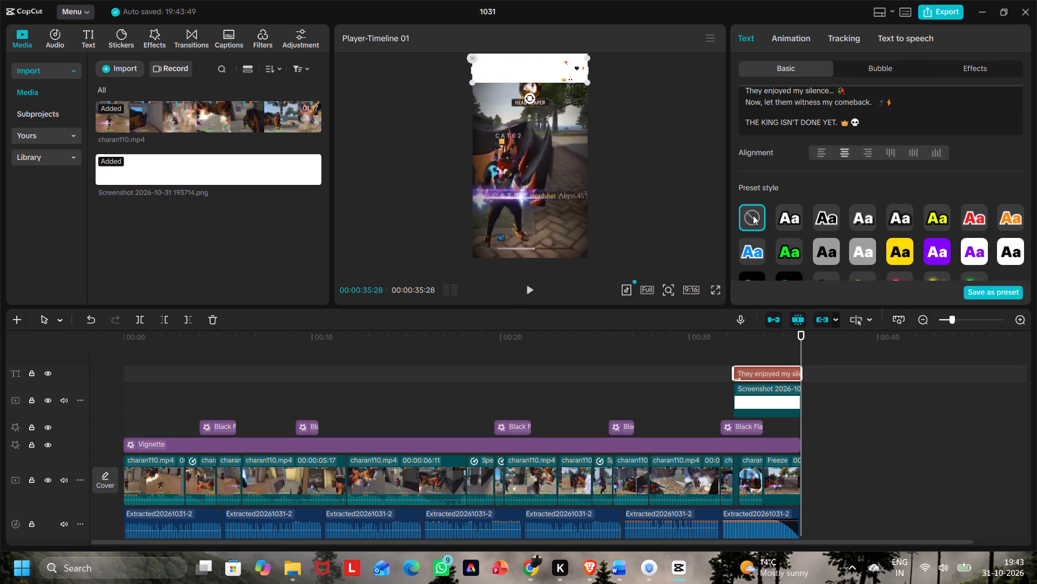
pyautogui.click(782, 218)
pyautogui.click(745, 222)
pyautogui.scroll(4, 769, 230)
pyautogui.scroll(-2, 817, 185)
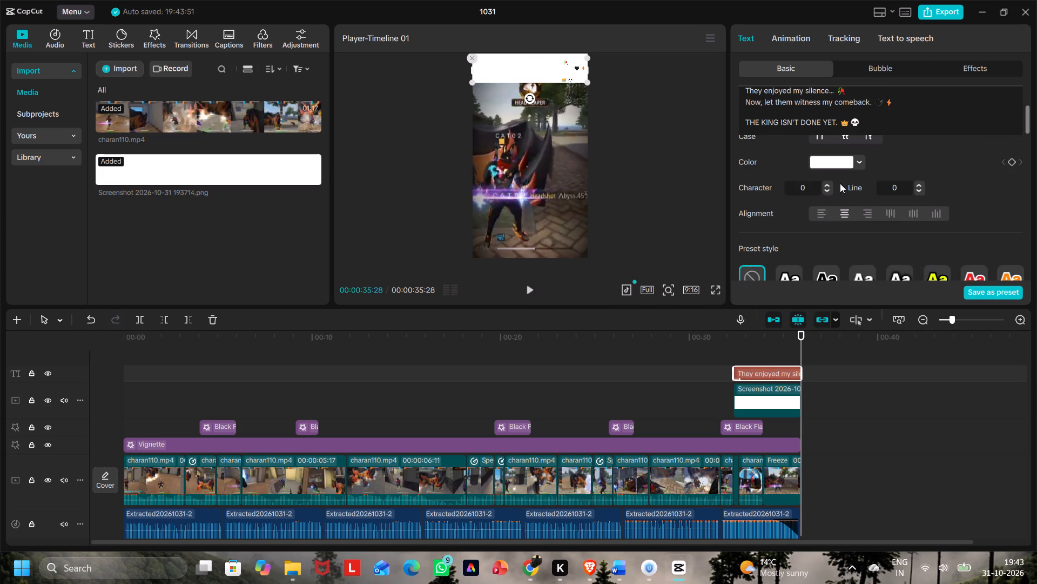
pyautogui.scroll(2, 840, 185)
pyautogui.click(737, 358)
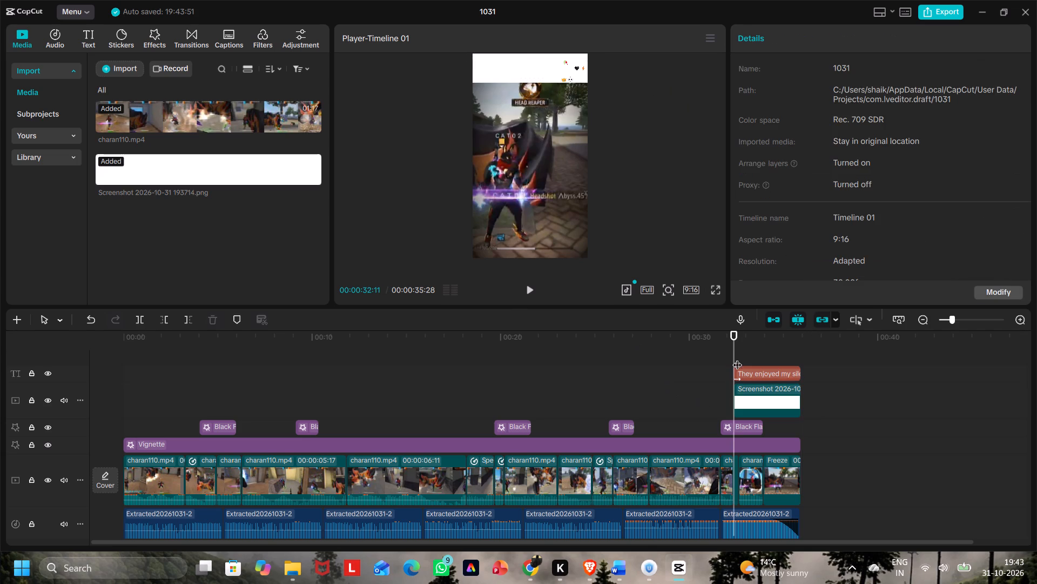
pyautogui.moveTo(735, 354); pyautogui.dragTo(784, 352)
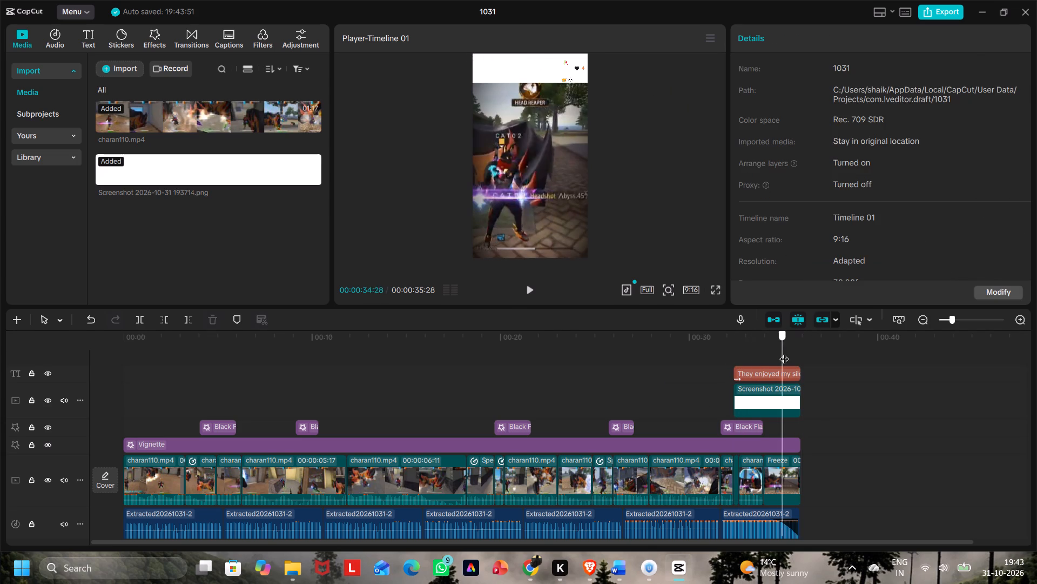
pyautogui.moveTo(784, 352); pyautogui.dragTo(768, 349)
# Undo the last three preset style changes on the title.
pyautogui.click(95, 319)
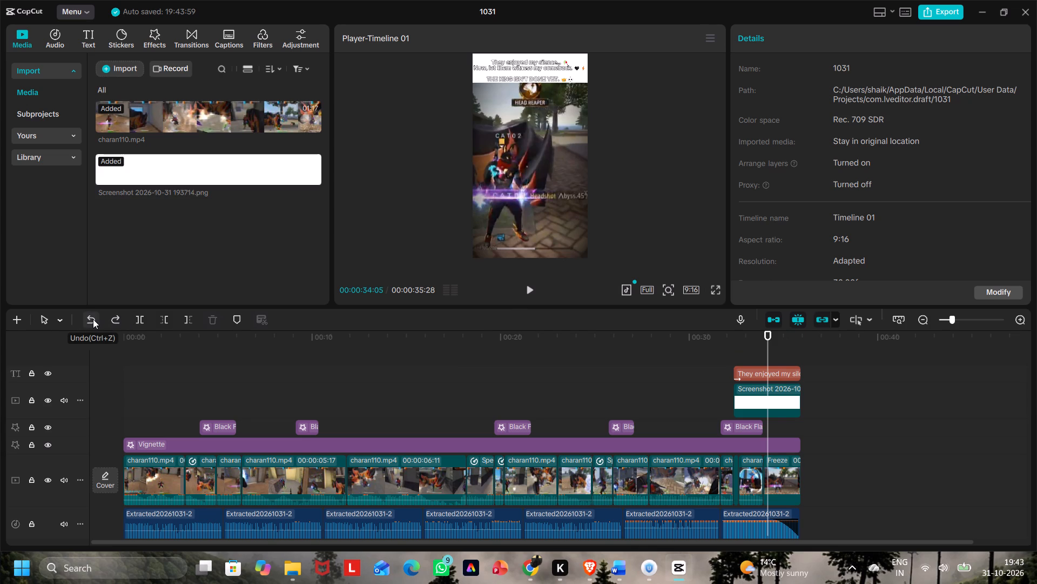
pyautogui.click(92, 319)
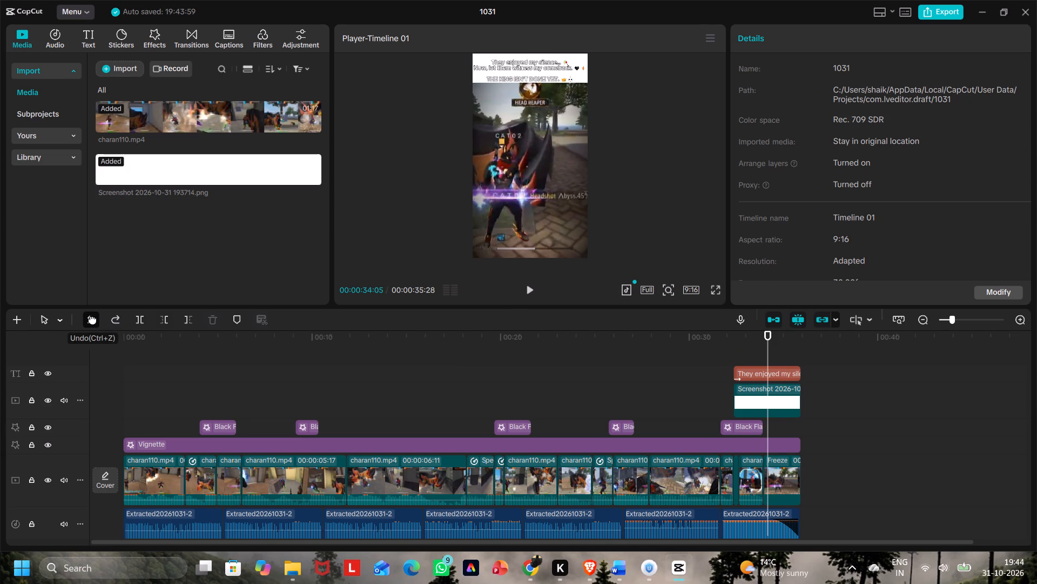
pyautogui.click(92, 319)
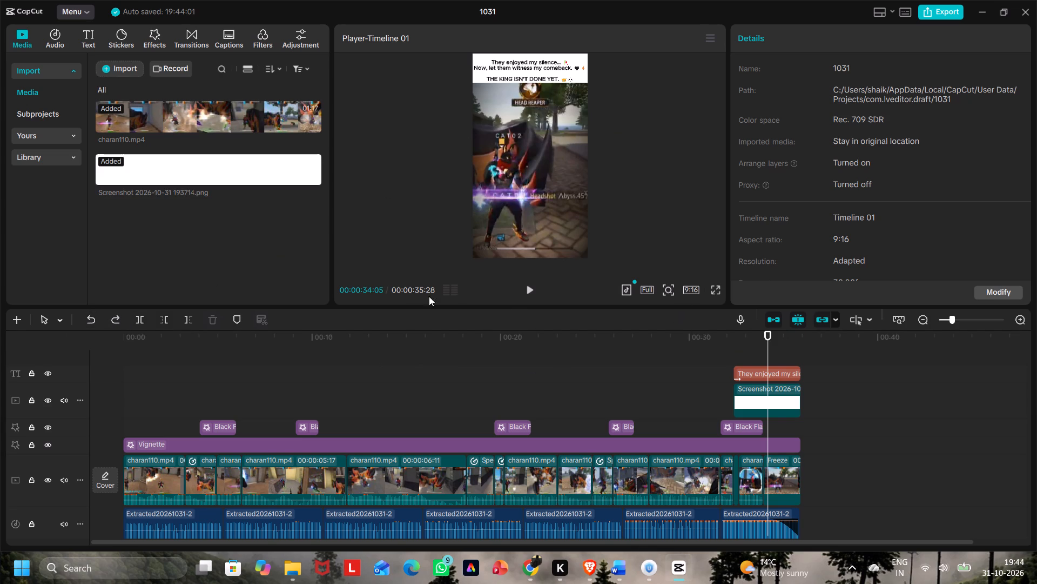
# Play back the last part of the video to check the closing title.
pyautogui.click(645, 369)
pyautogui.click(527, 293)
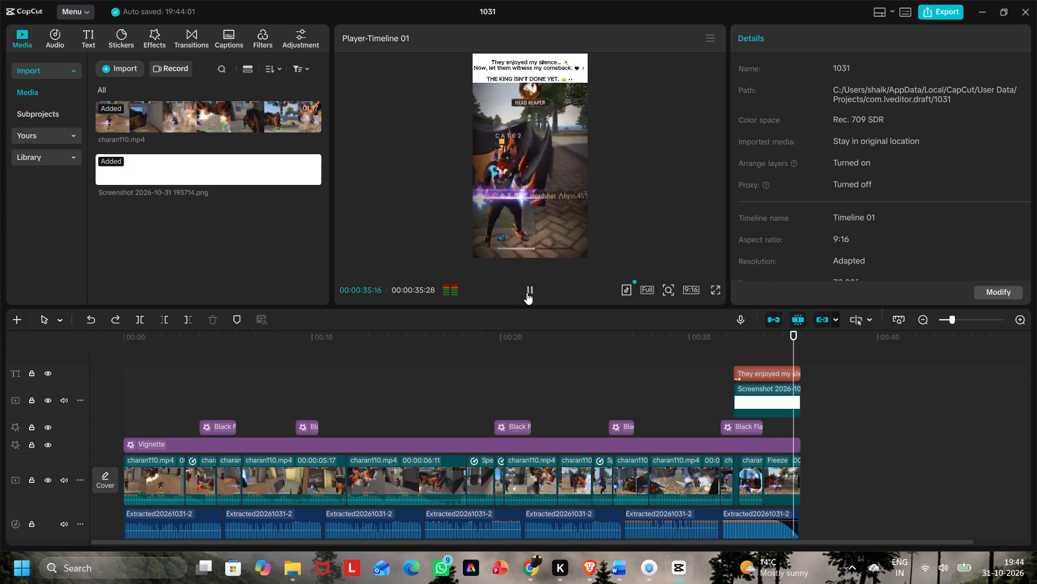
# Play the whole video from the beginning in full screen.
pyautogui.click(506, 348)
pyautogui.moveTo(506, 348); pyautogui.dragTo(285, 402)
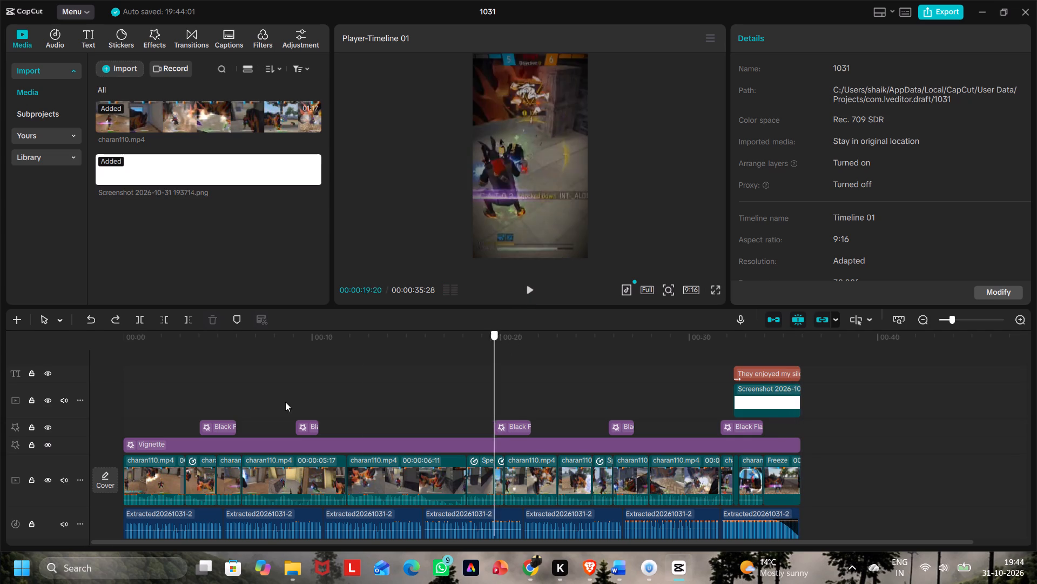
pyautogui.moveTo(285, 402); pyautogui.dragTo(43, 463)
pyautogui.click(718, 289)
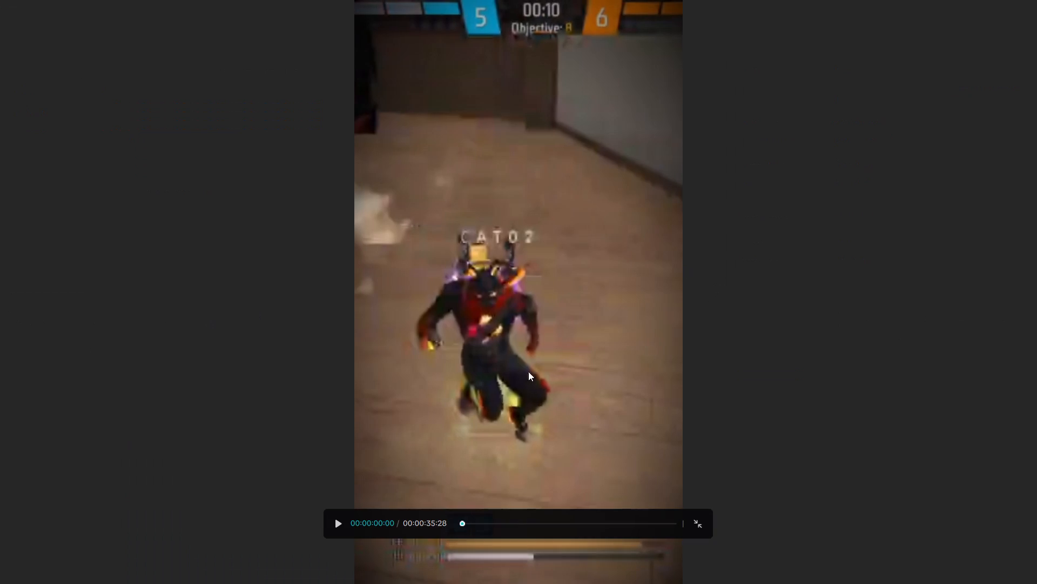
pyautogui.click(515, 424)
pyautogui.press('space')
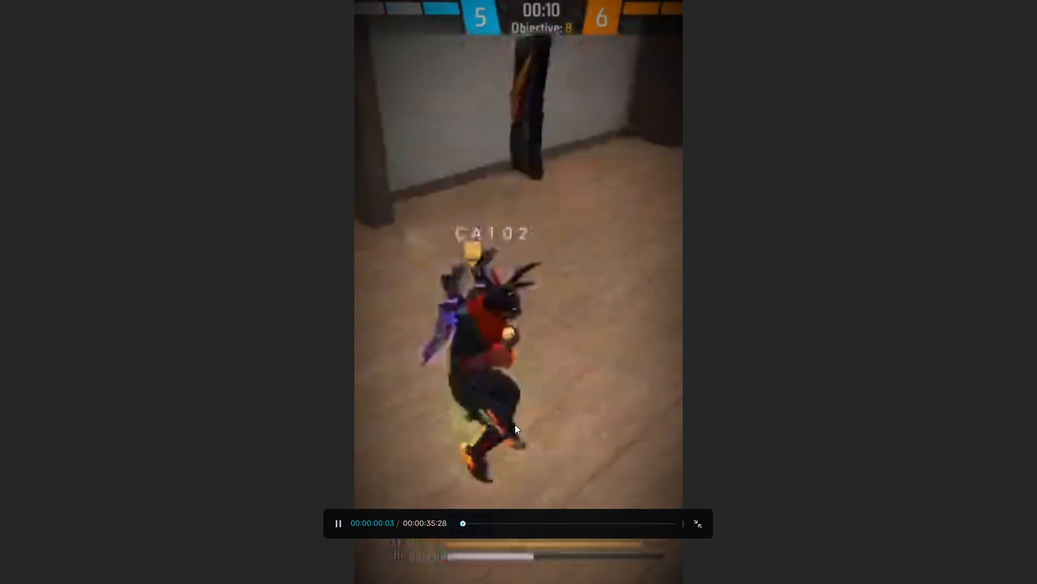
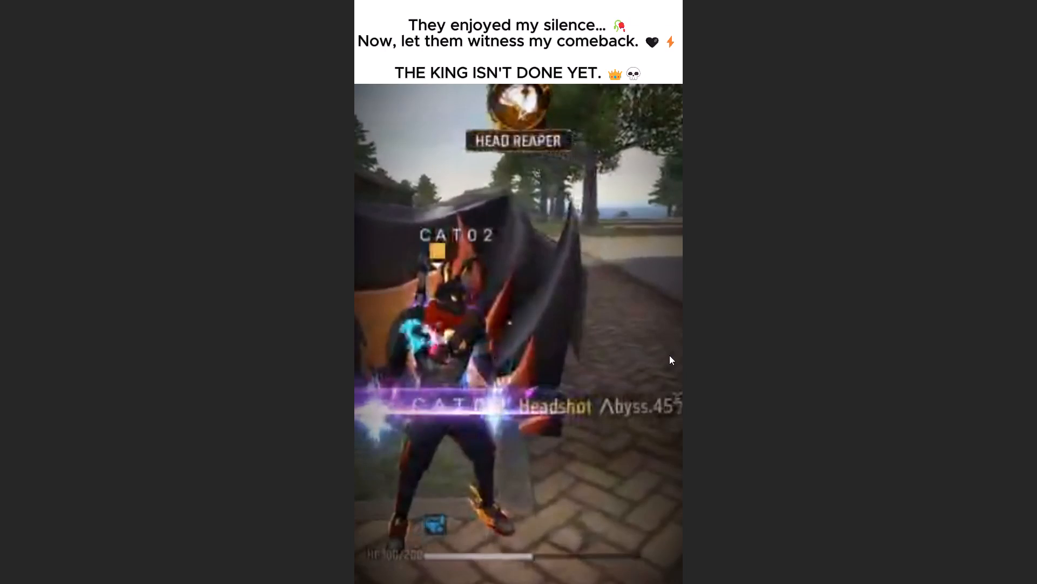
# Leave the full-screen playback and look through the entrance animations available for the closing title.
pyautogui.press('Escape')
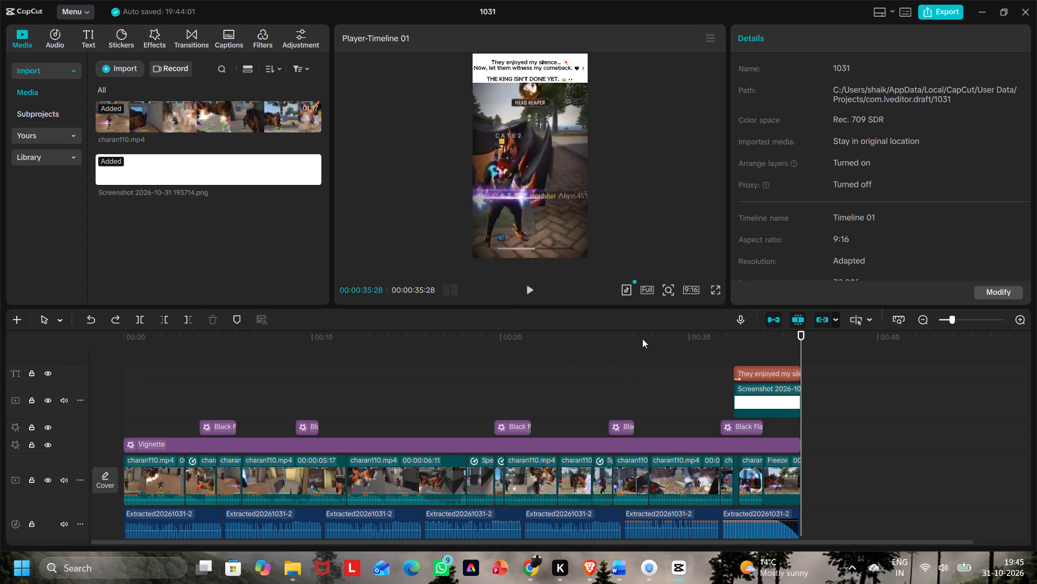
pyautogui.click(778, 374)
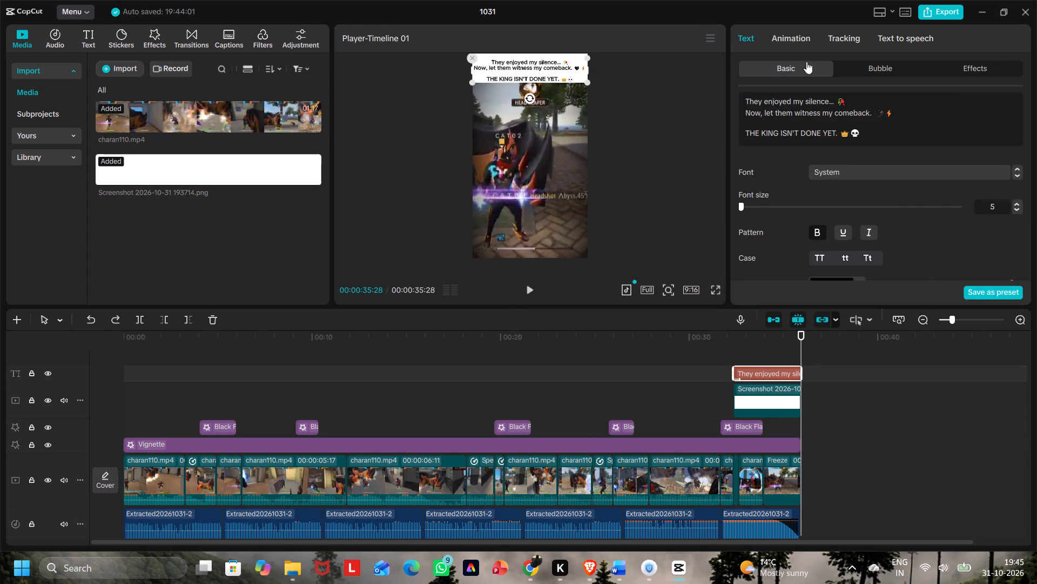
pyautogui.click(778, 38)
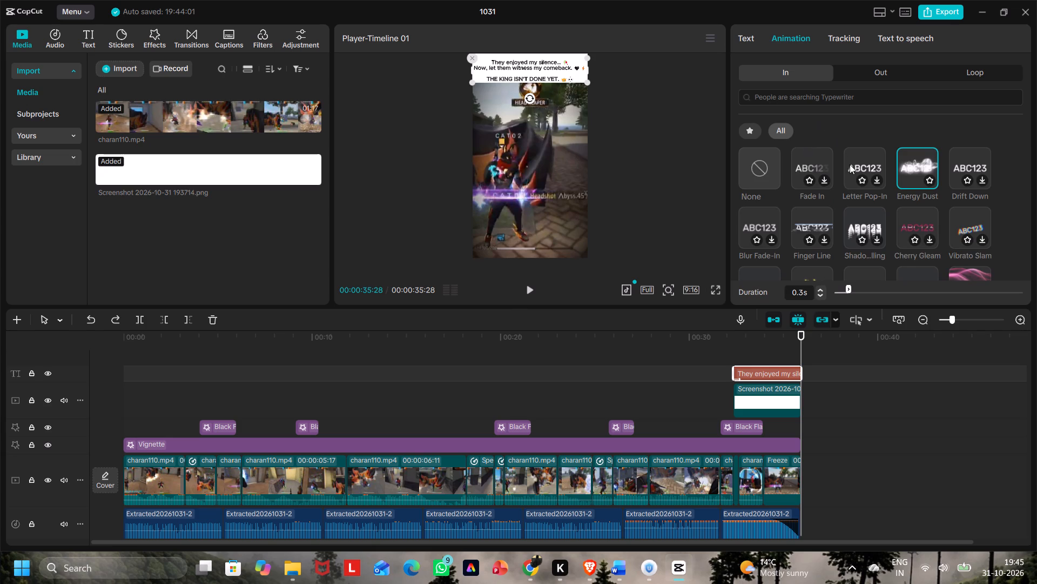
pyautogui.scroll(-2, 851, 169)
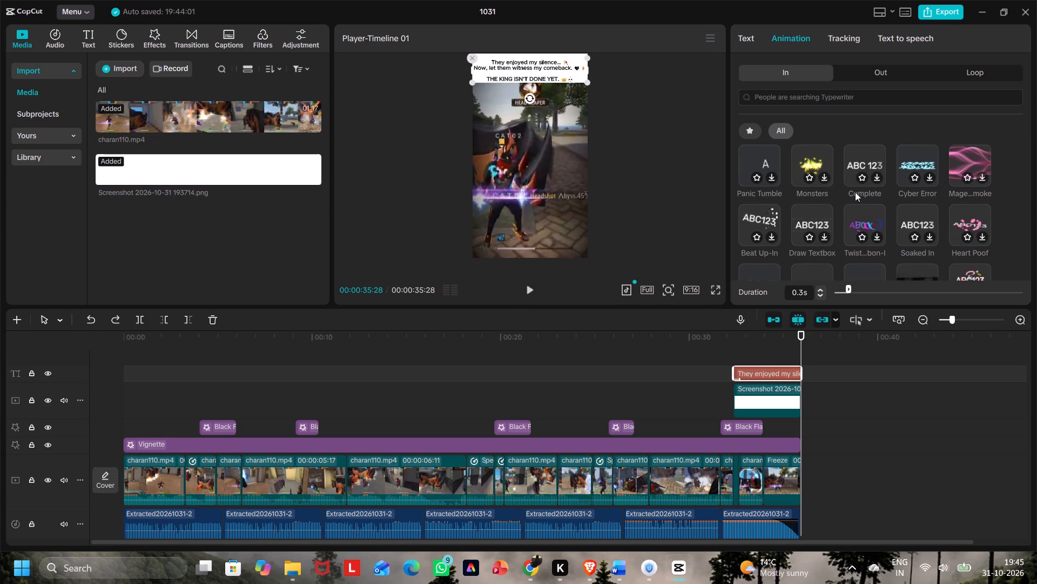
pyautogui.click(158, 35)
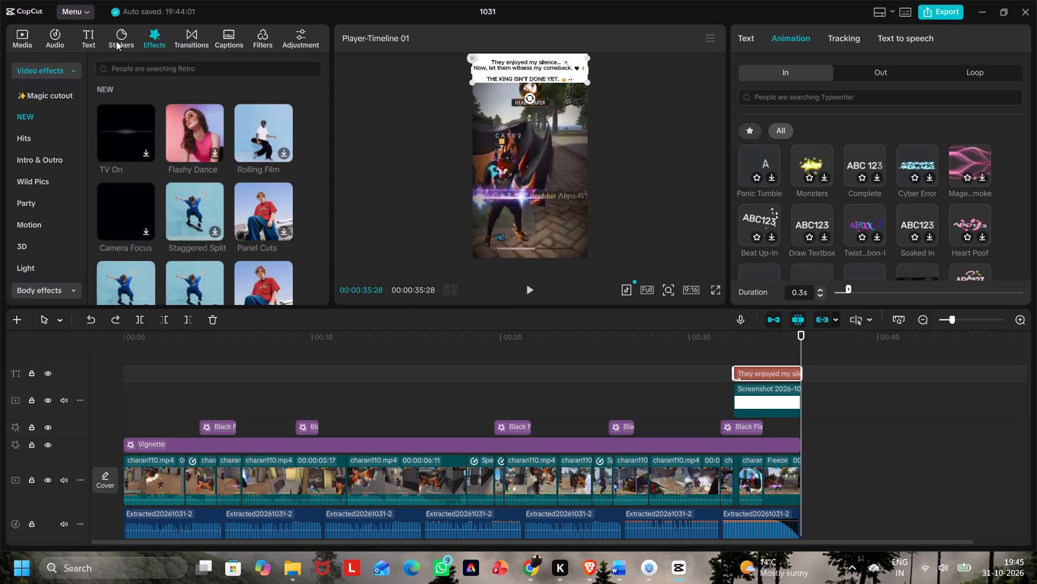
pyautogui.click(90, 39)
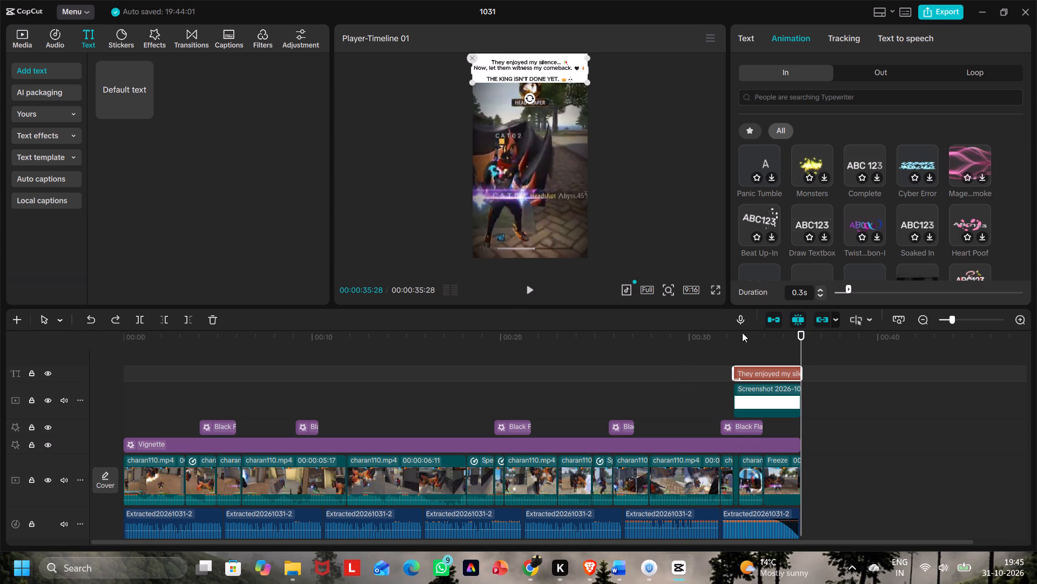
pyautogui.click(749, 375)
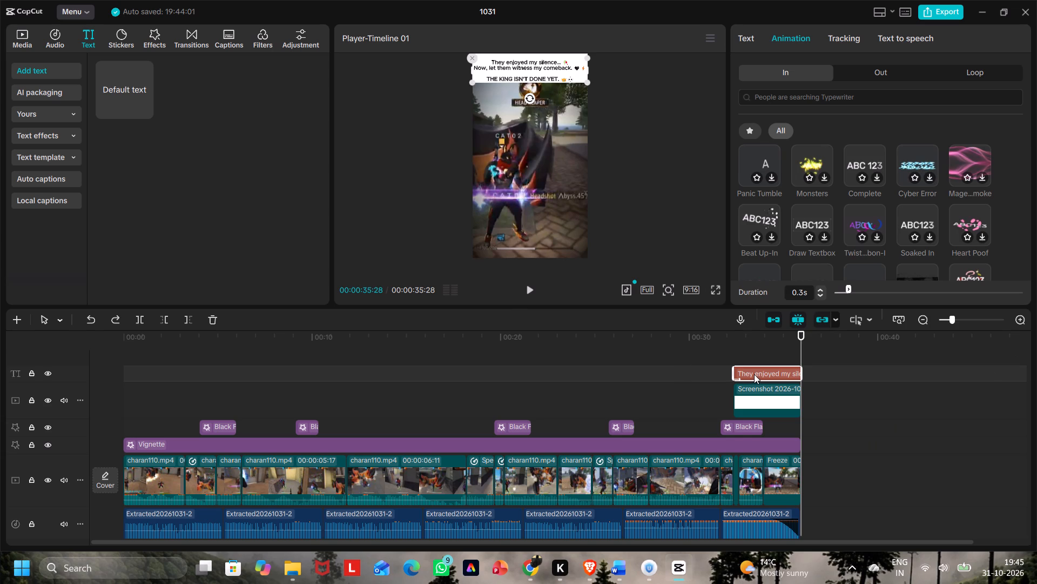
pyautogui.rightClick(755, 373)
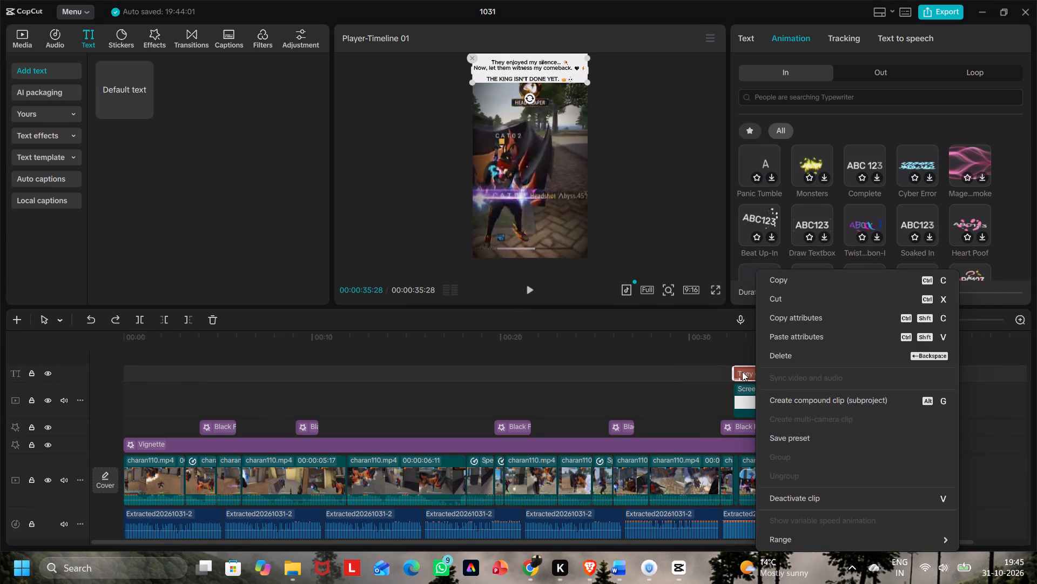
pyautogui.click(742, 370)
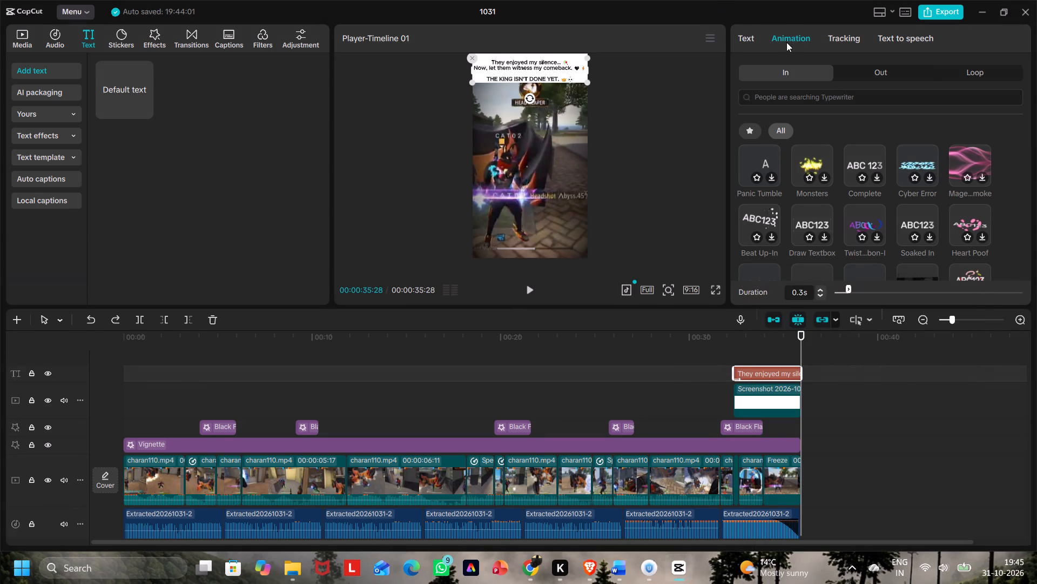
pyautogui.click(779, 72)
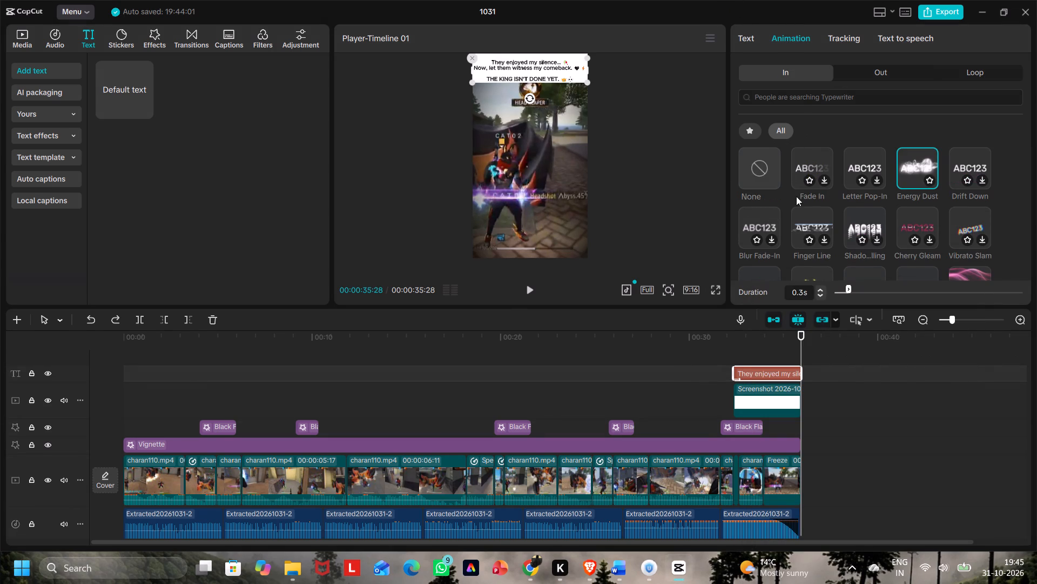
pyautogui.scroll(-1, 935, 180)
pyautogui.scroll(-2, 867, 195)
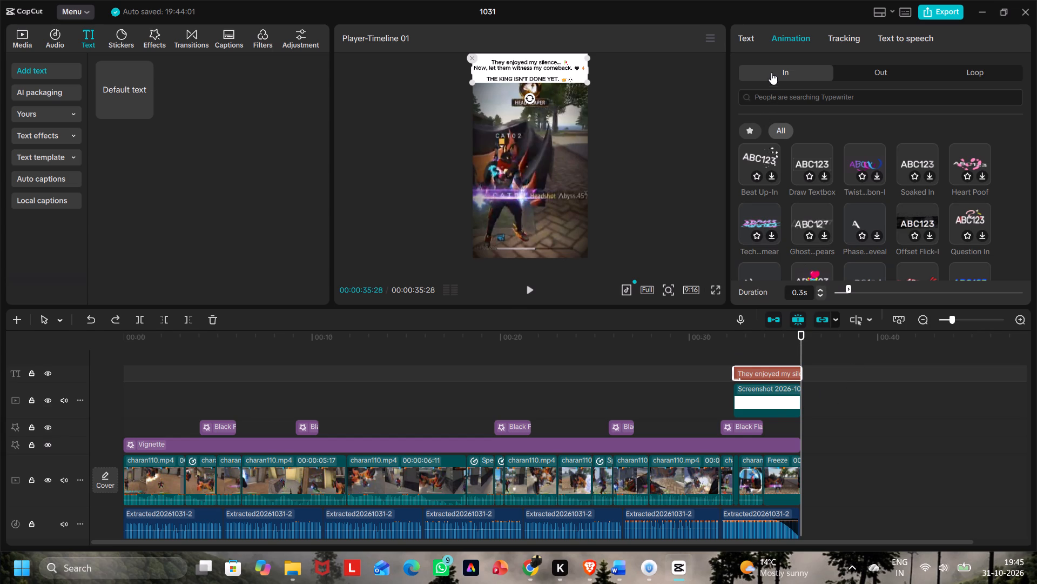
# Change the closing title's entrance animation to Fade In with a duration of 0.5 s.
pyautogui.click(751, 35)
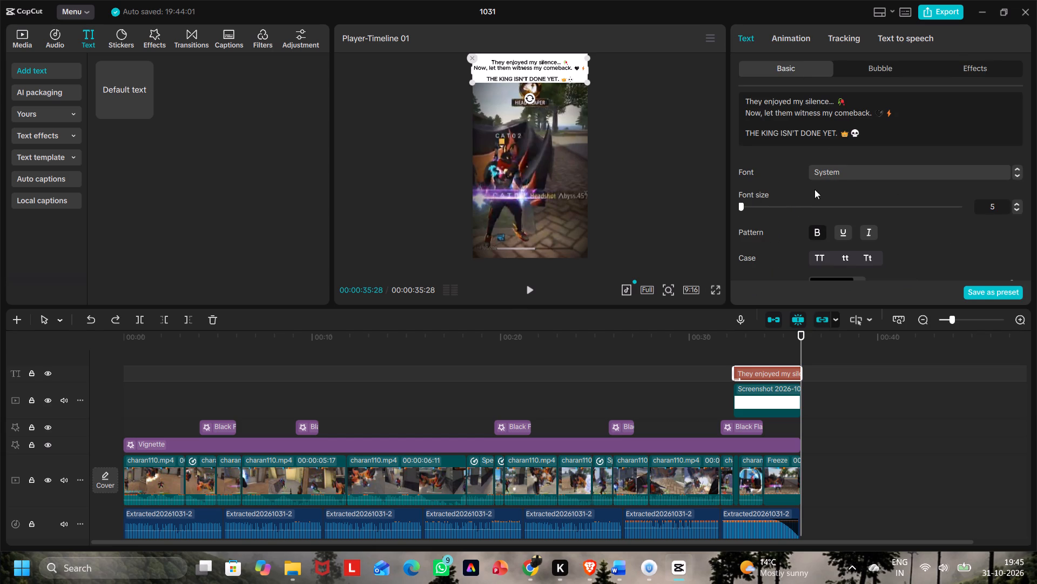
pyautogui.click(792, 35)
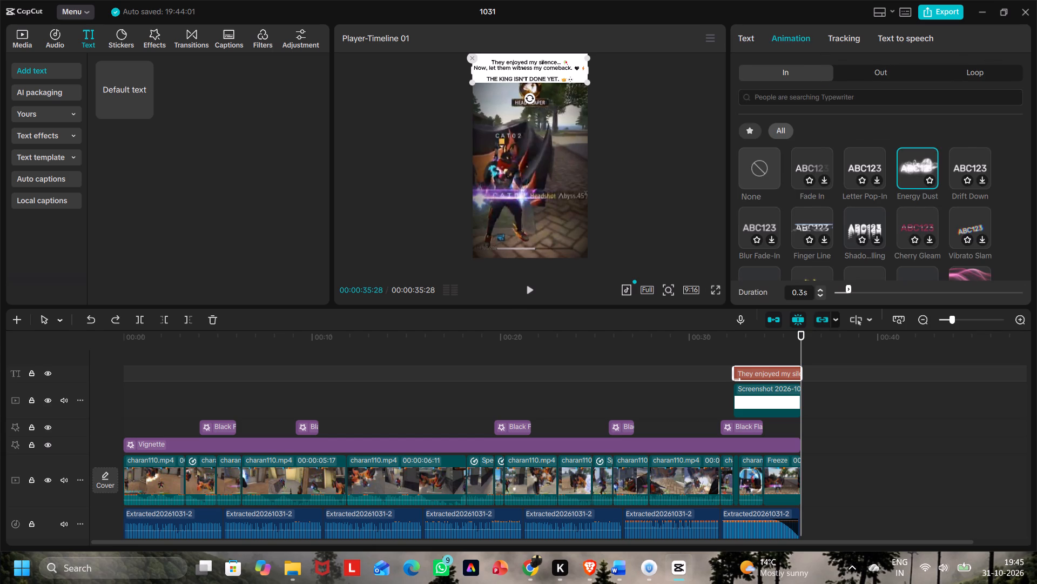
pyautogui.scroll(-1, 900, 171)
pyautogui.scroll(-1, 859, 225)
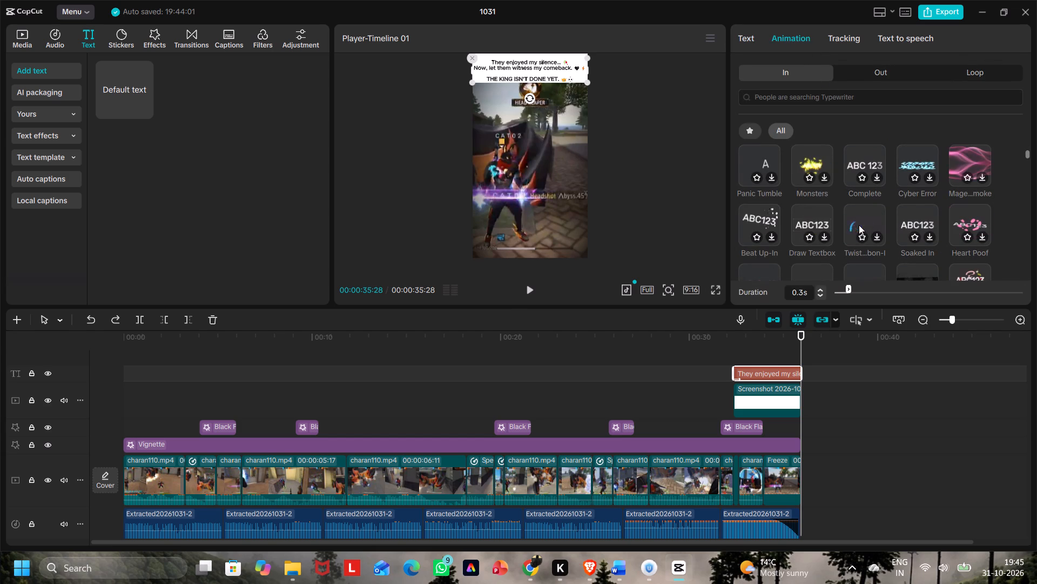
pyautogui.scroll(4, 832, 193)
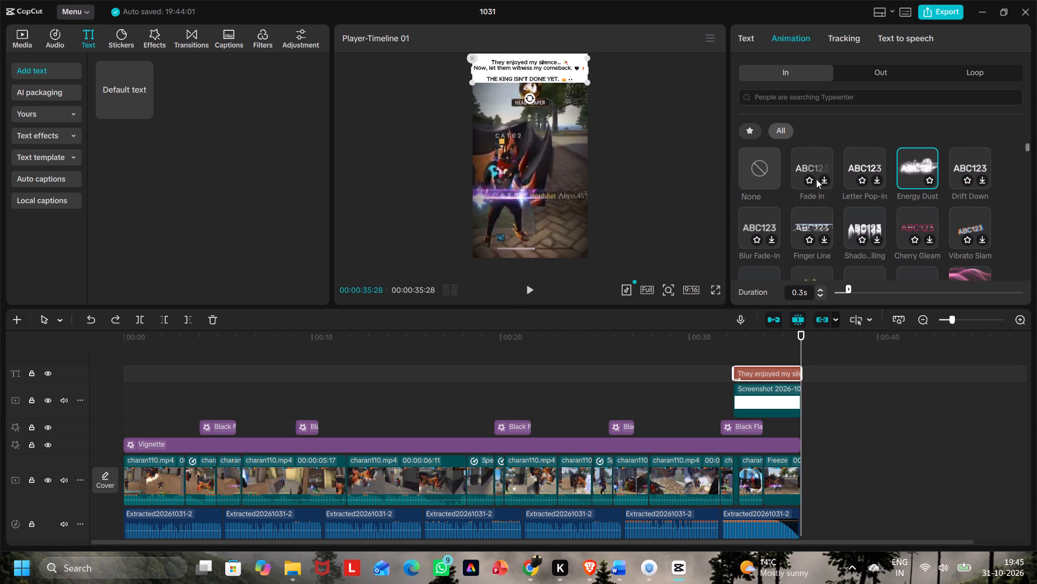
pyautogui.click(814, 165)
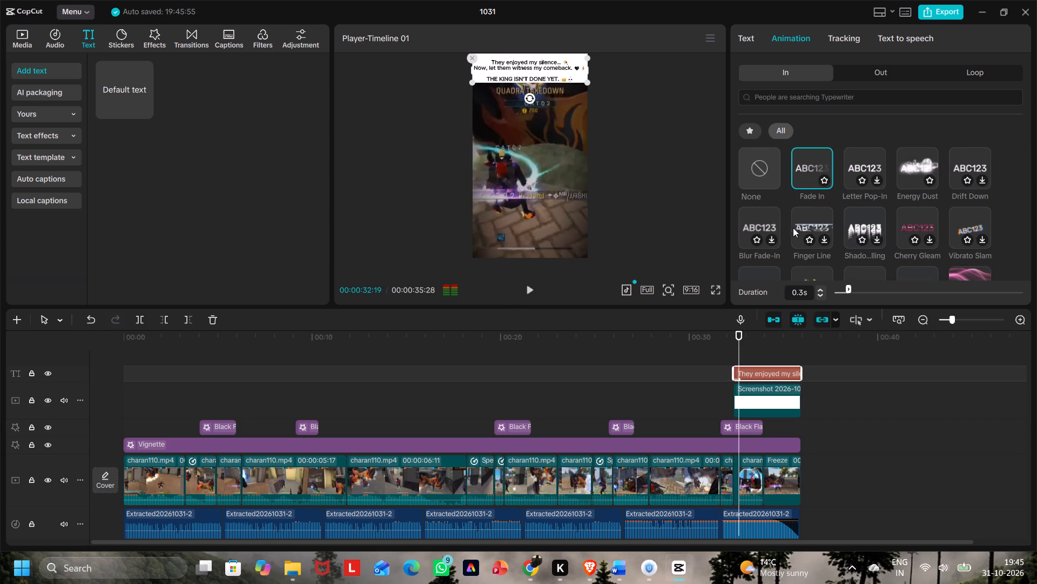
pyautogui.moveTo(849, 289); pyautogui.dragTo(874, 291)
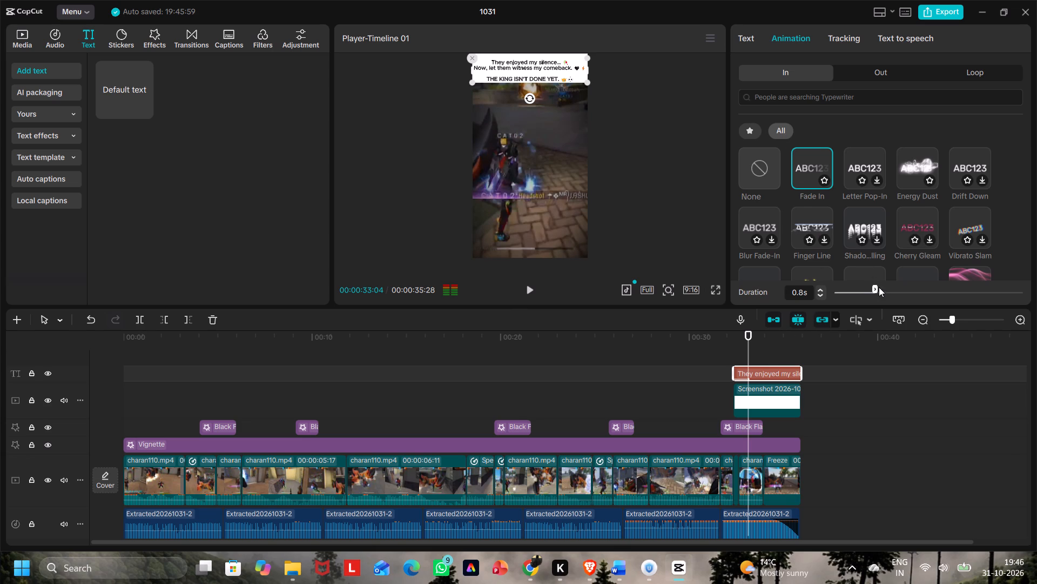
pyautogui.moveTo(876, 289); pyautogui.dragTo(861, 294)
# Delete the white strip image clip beneath the closing title.
pyautogui.click(747, 29)
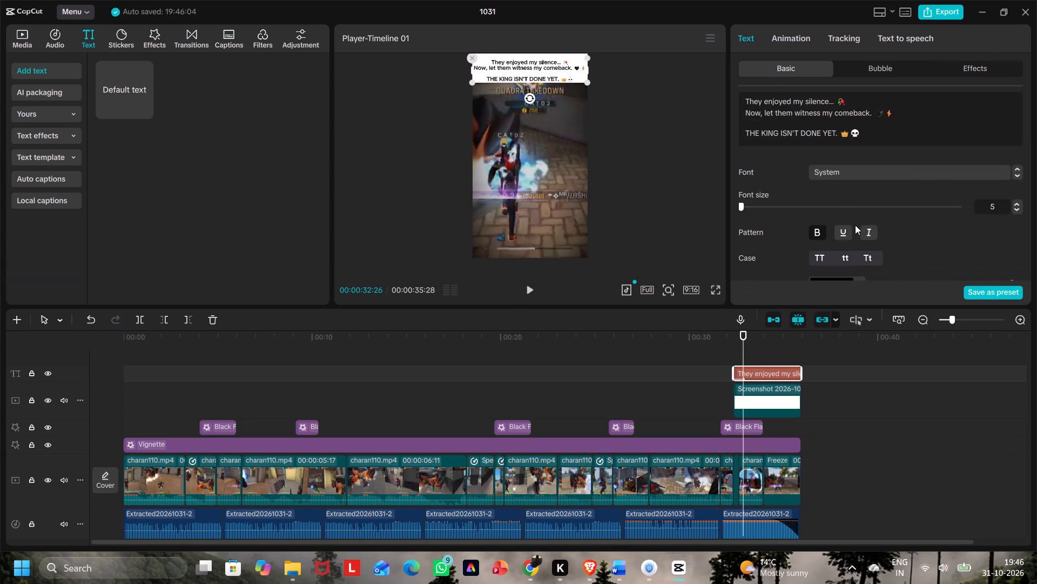
pyautogui.scroll(-1, 855, 225)
pyautogui.click(789, 397)
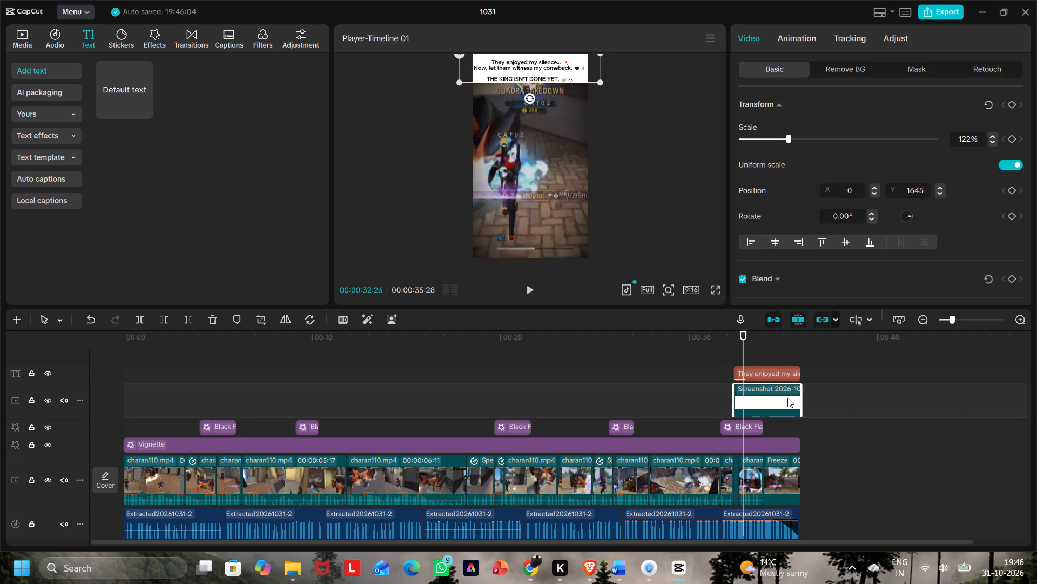
pyautogui.press('BackSpace')
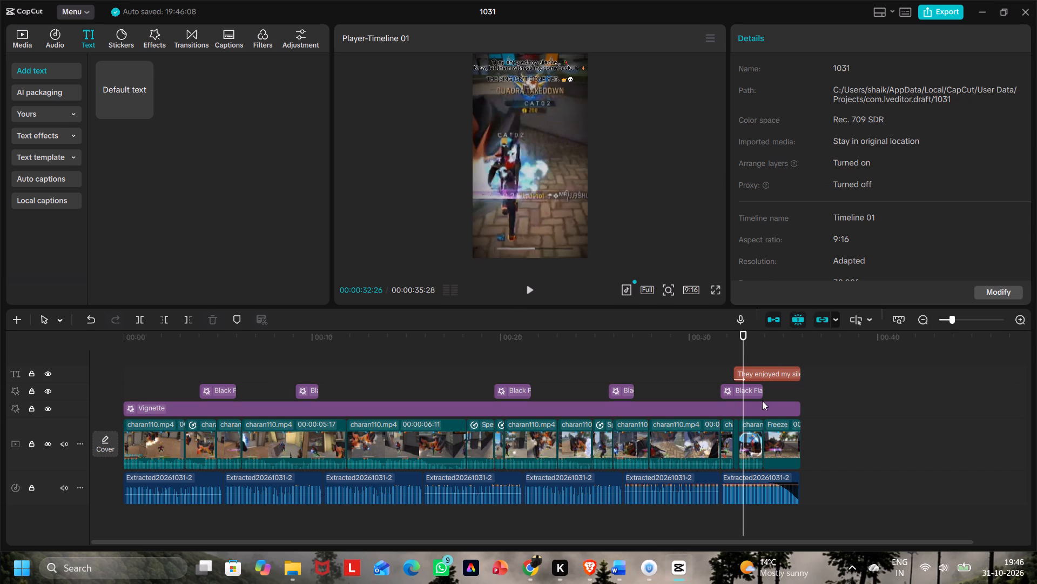
# Apply the preset style with black text on a white background to the closing title.
pyautogui.click(786, 368)
pyautogui.scroll(-2, 804, 216)
pyautogui.scroll(-2, 904, 237)
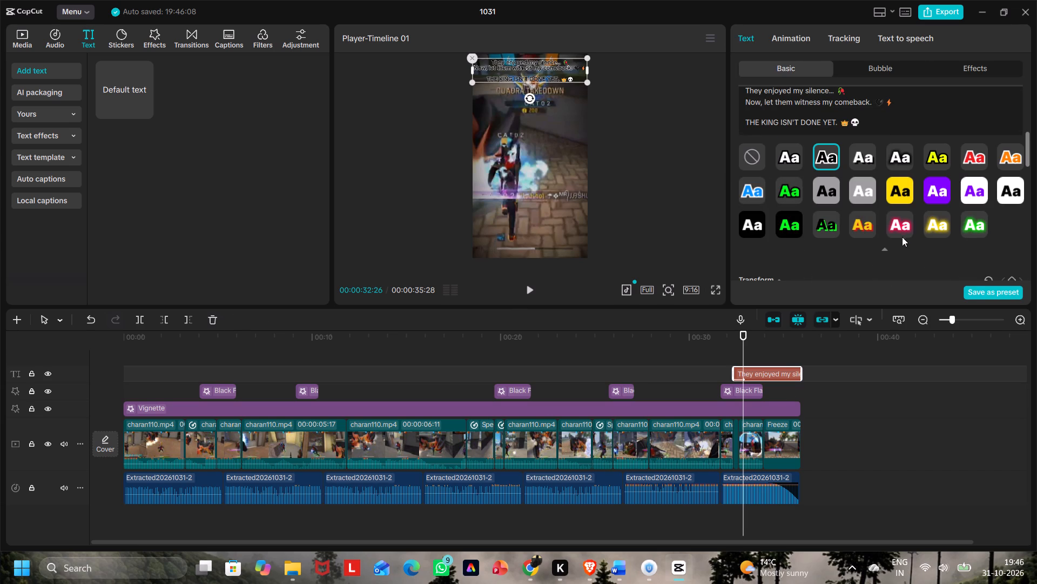
pyautogui.click(1006, 189)
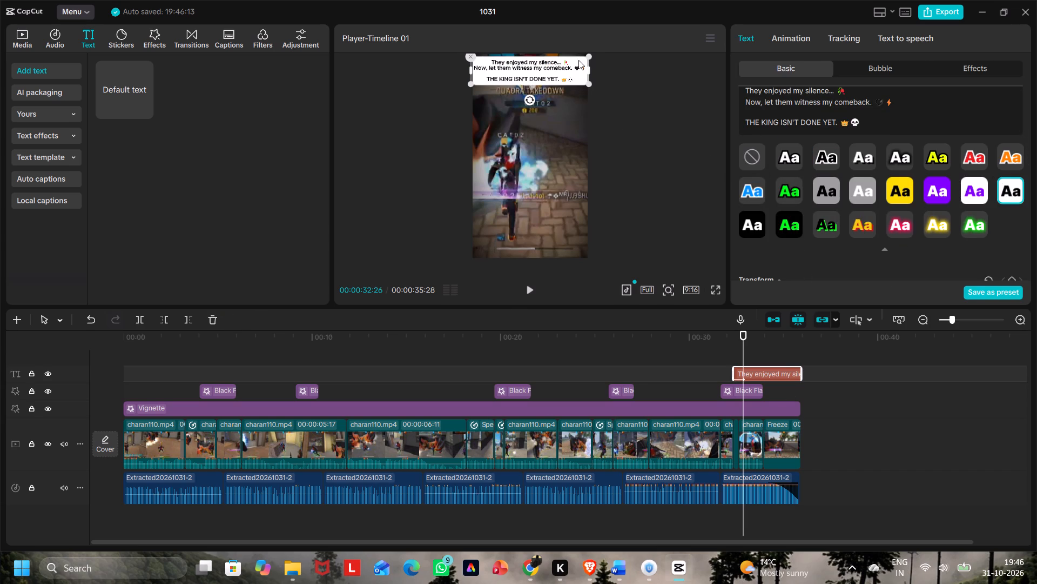
# Resize the closing title to span the frame's width and move it up against the frame's top edge.
pyautogui.moveTo(589, 54); pyautogui.dragTo(599, 64)
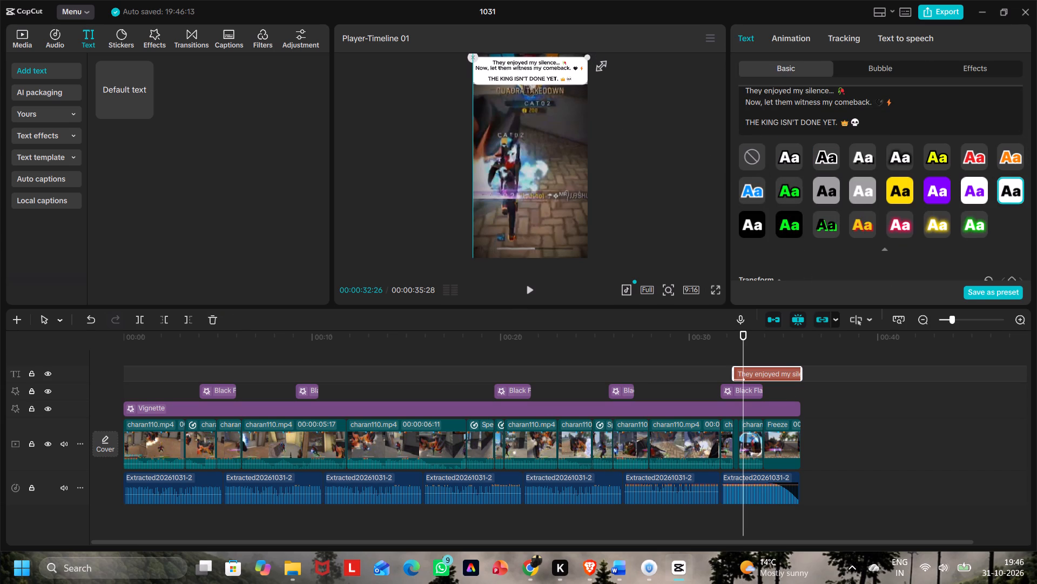
pyautogui.moveTo(599, 64); pyautogui.dragTo(601, 69)
pyautogui.click(583, 84)
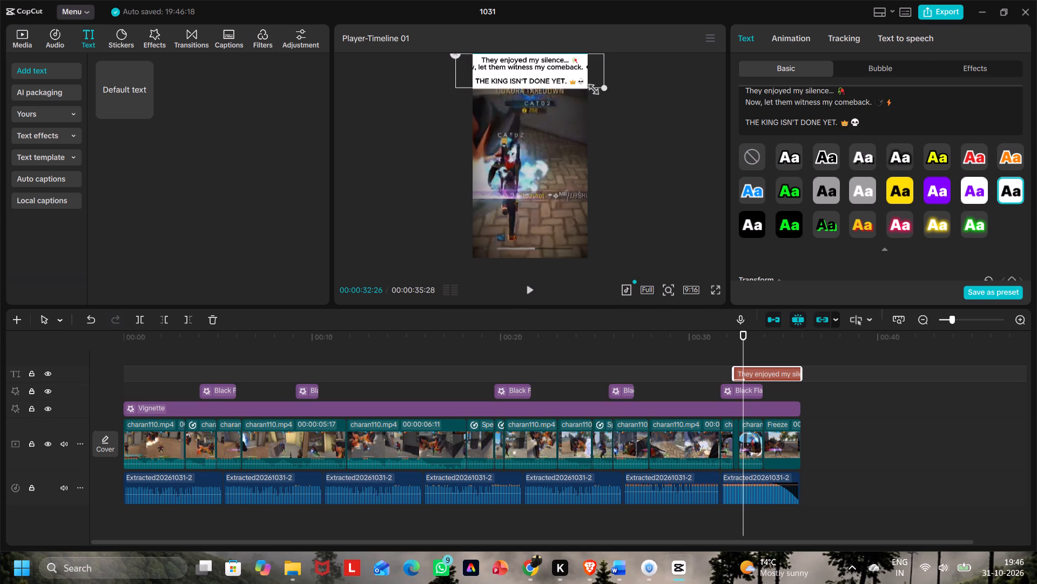
pyautogui.click(527, 74)
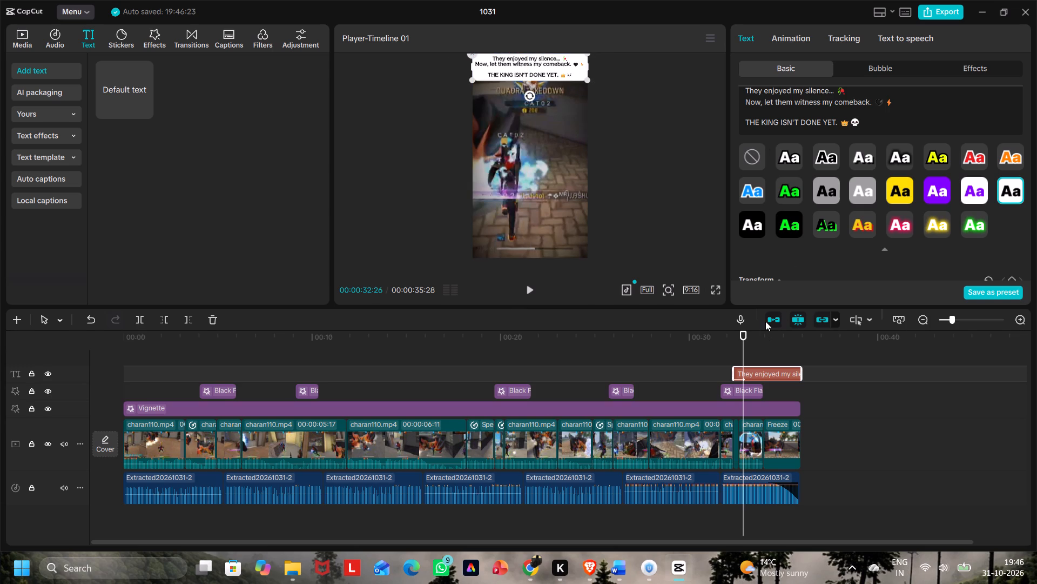
# Play back the ending from about 31:13 to check the closing title's Fade In animation.
pyautogui.click(793, 42)
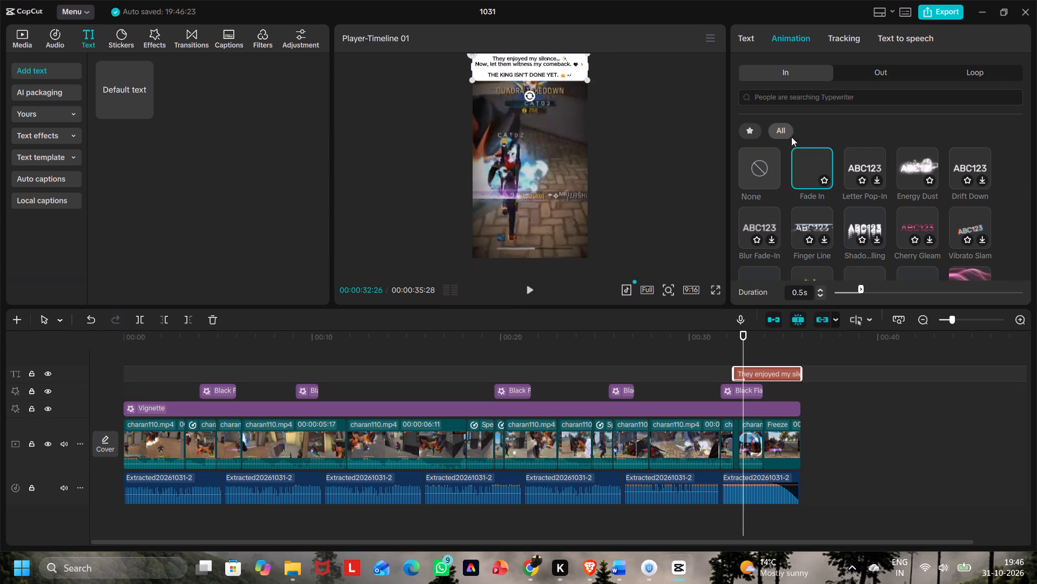
pyautogui.click(738, 347)
pyautogui.moveTo(737, 346); pyautogui.dragTo(736, 346)
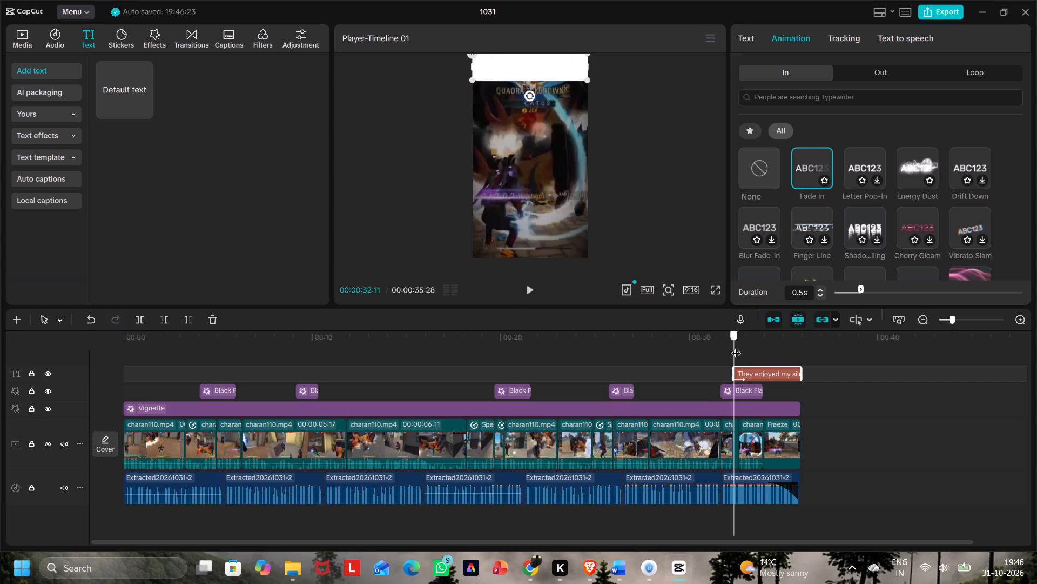
pyautogui.moveTo(736, 346); pyautogui.dragTo(716, 342)
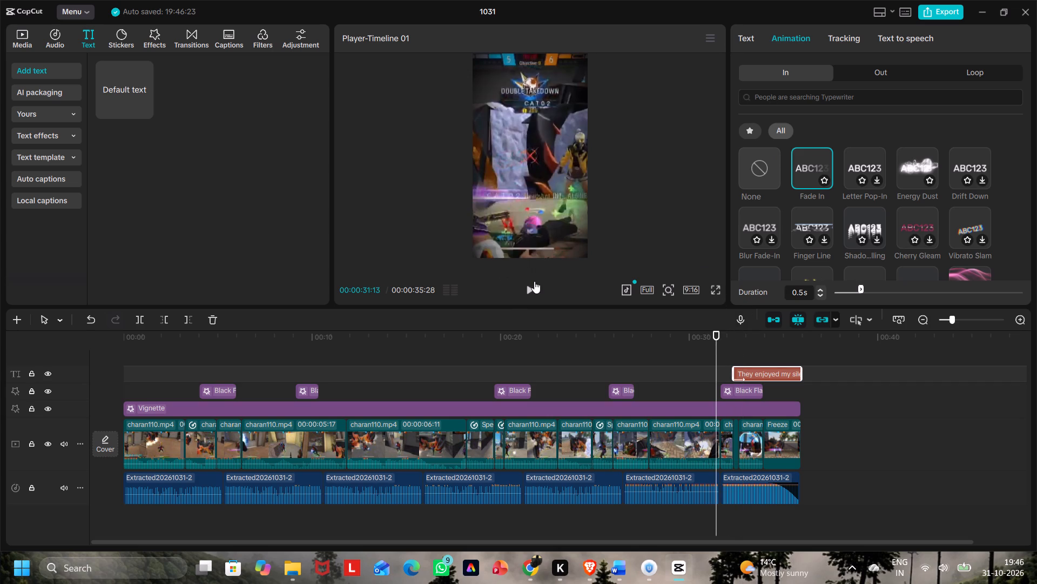
pyautogui.click(536, 283)
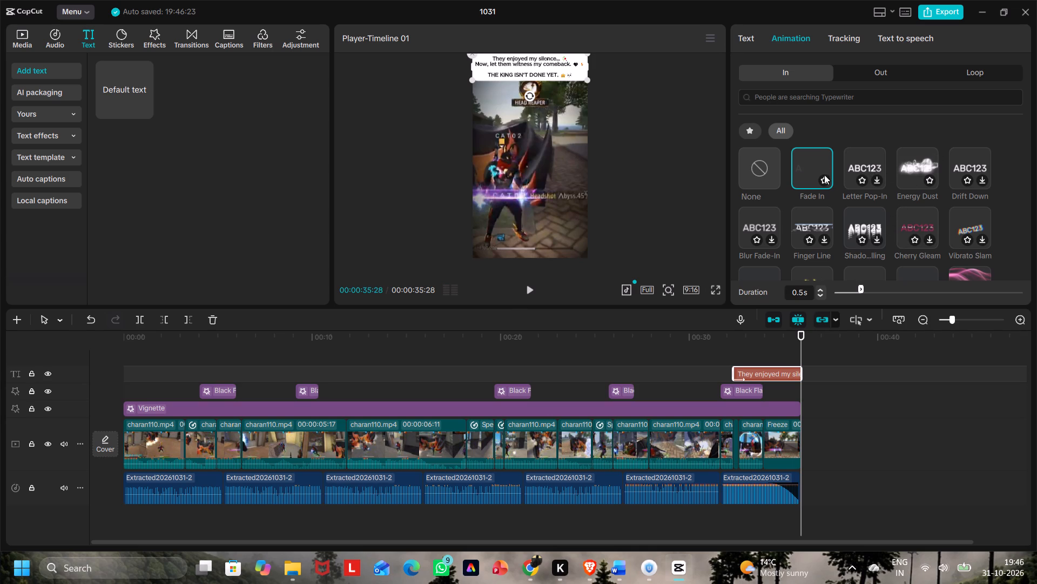
# Review the ending in full screen from just before the 30-second mark.
pyautogui.click(681, 347)
pyautogui.click(712, 288)
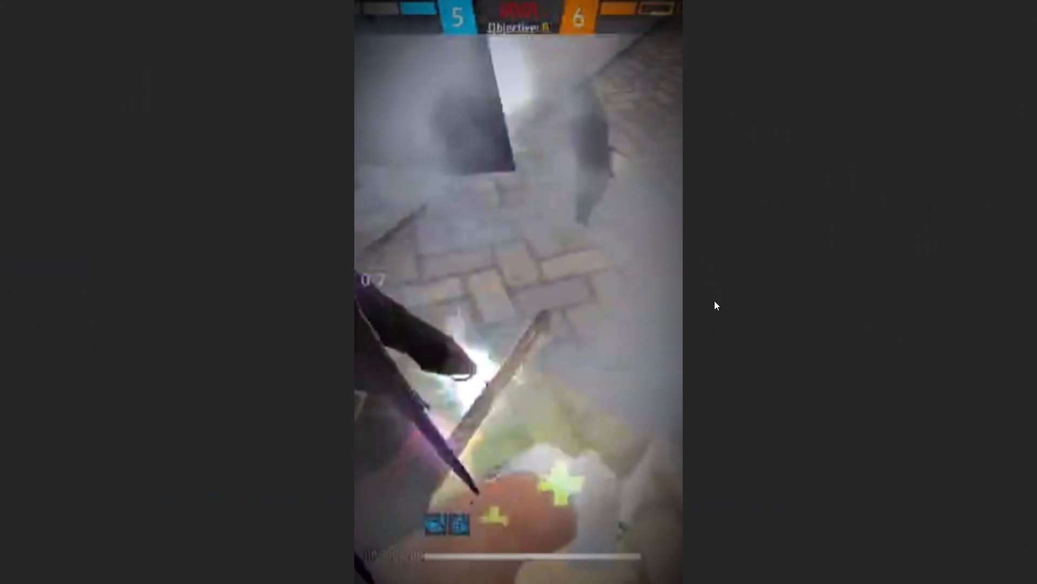
pyautogui.click(339, 522)
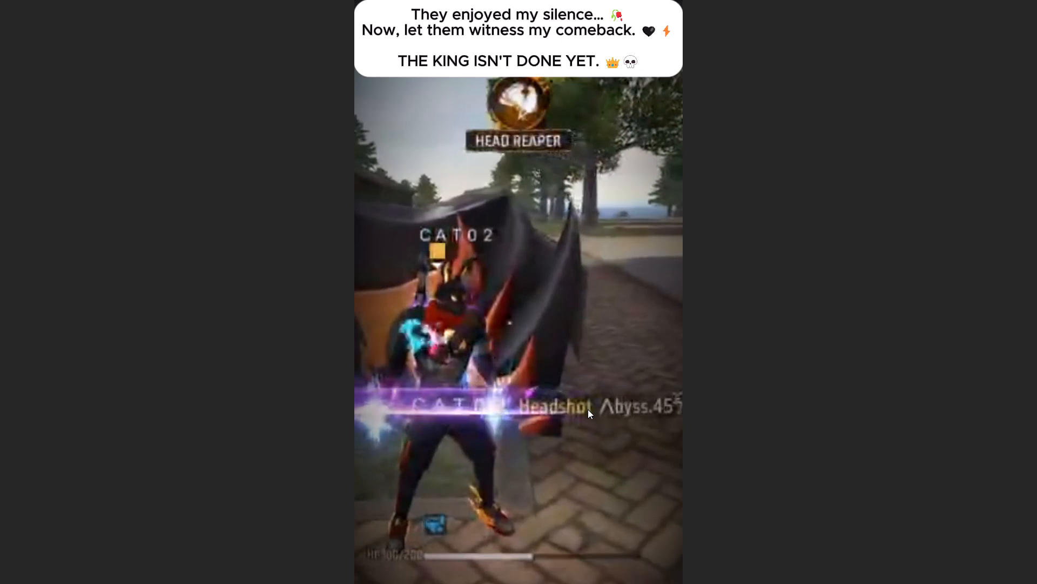
pyautogui.press('Escape')
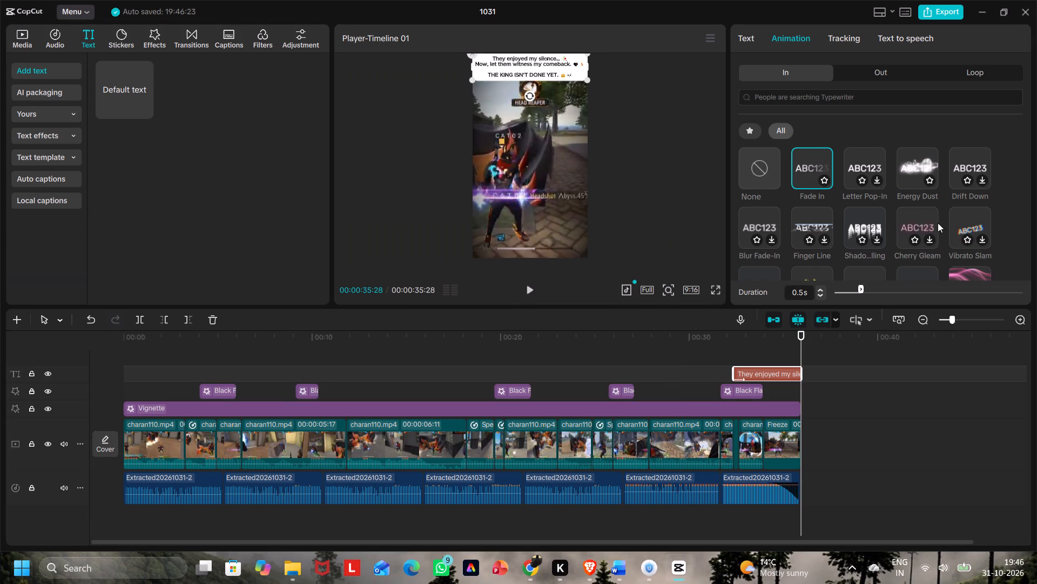
# Browse the entrance animation presets for an alternative to the closing title's Fade In.
pyautogui.scroll(-9, 918, 193)
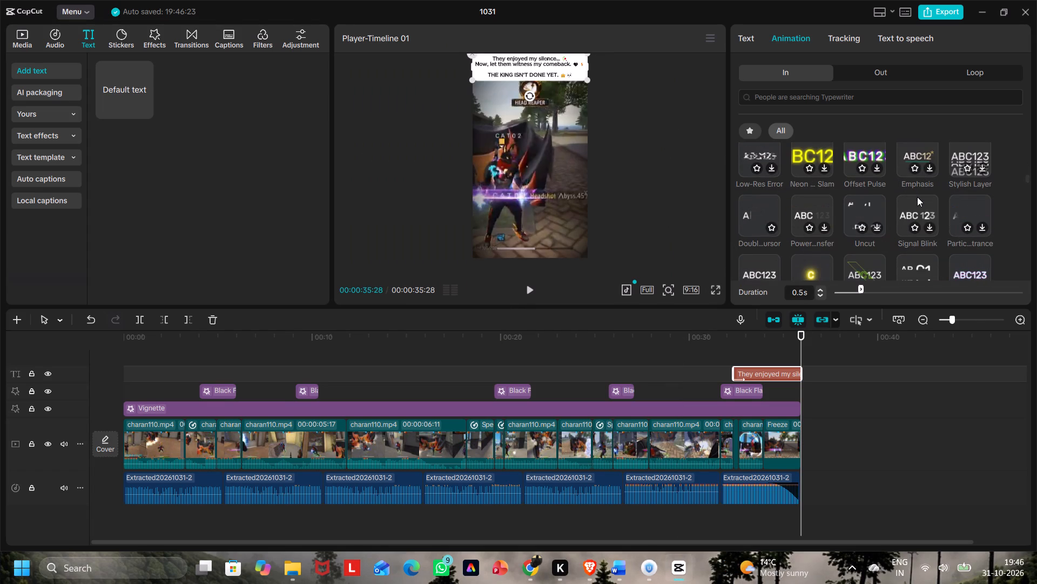
pyautogui.scroll(-5, 864, 208)
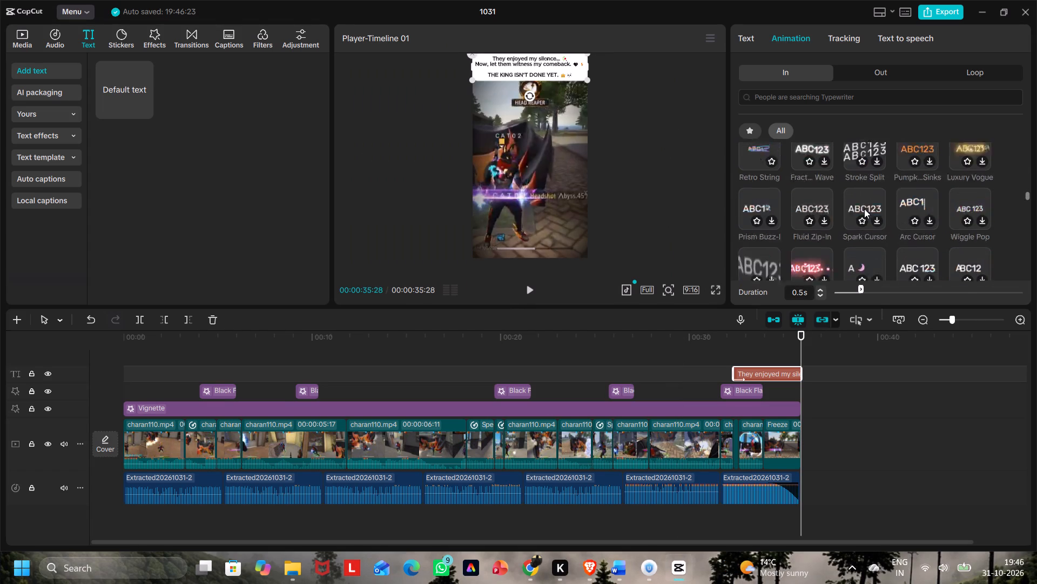
pyautogui.scroll(-11, 864, 209)
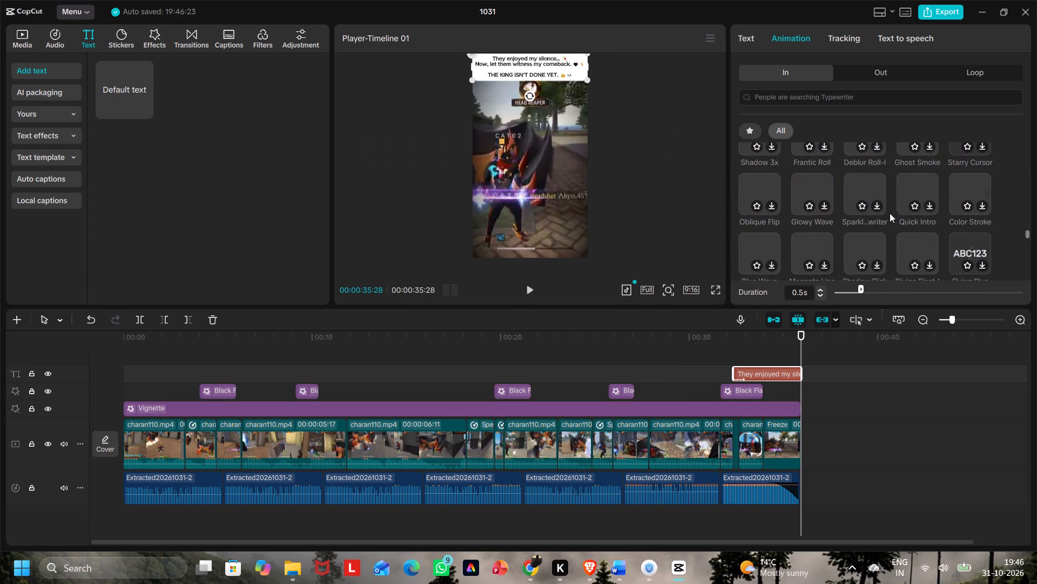
pyautogui.scroll(4, 891, 212)
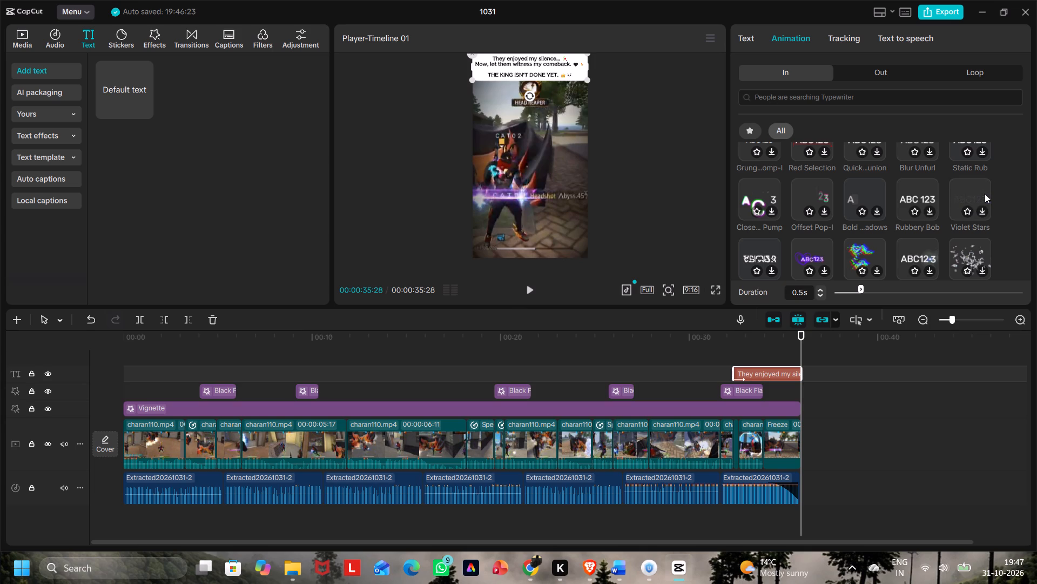
pyautogui.scroll(-6, 918, 197)
pyautogui.scroll(-1, 834, 224)
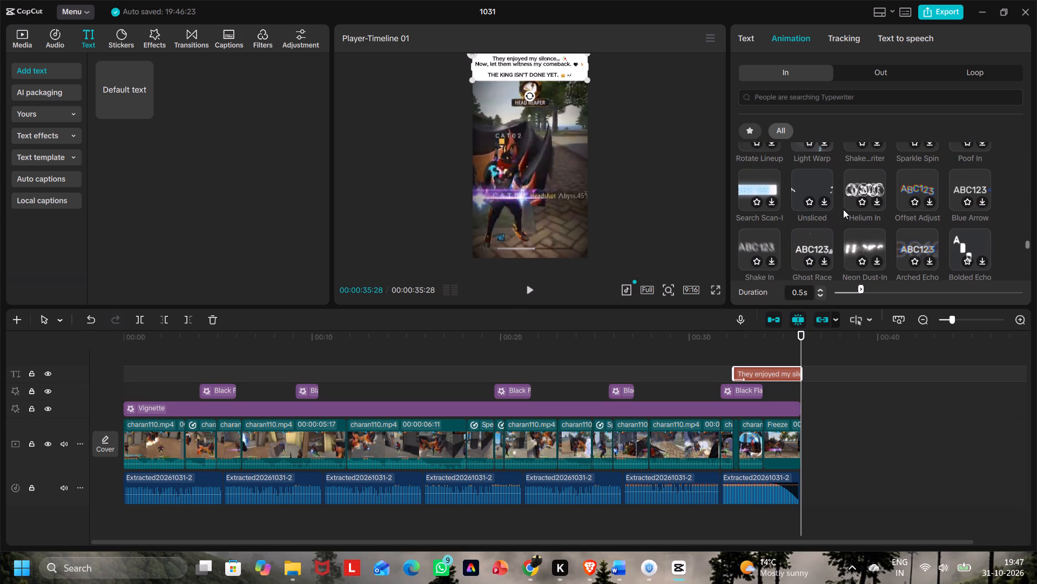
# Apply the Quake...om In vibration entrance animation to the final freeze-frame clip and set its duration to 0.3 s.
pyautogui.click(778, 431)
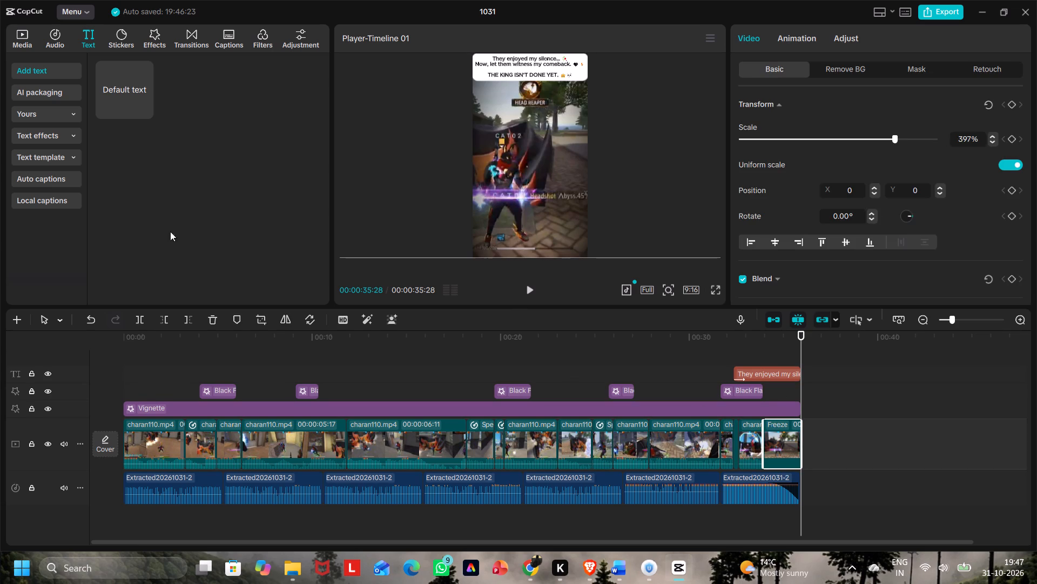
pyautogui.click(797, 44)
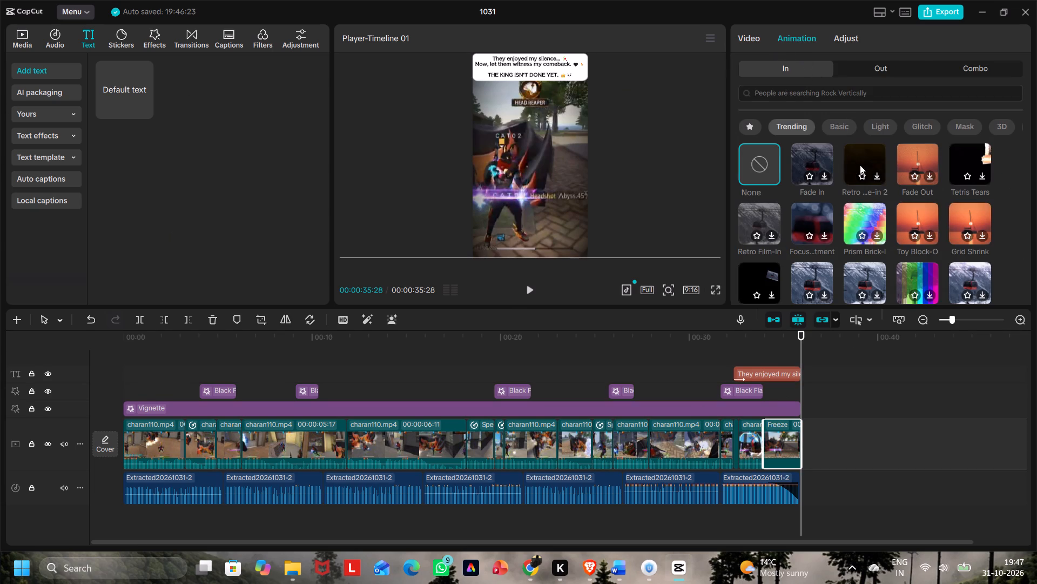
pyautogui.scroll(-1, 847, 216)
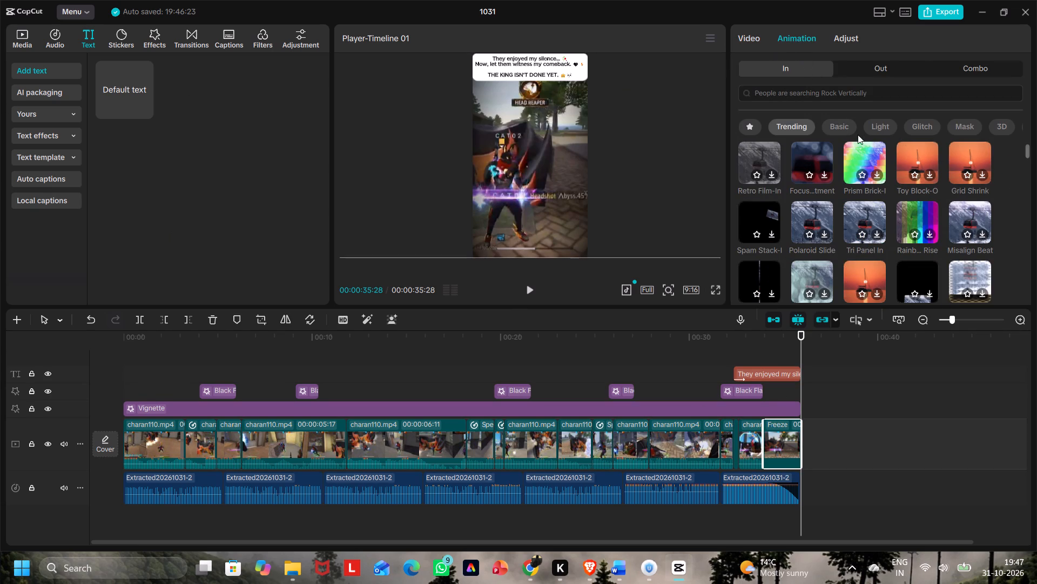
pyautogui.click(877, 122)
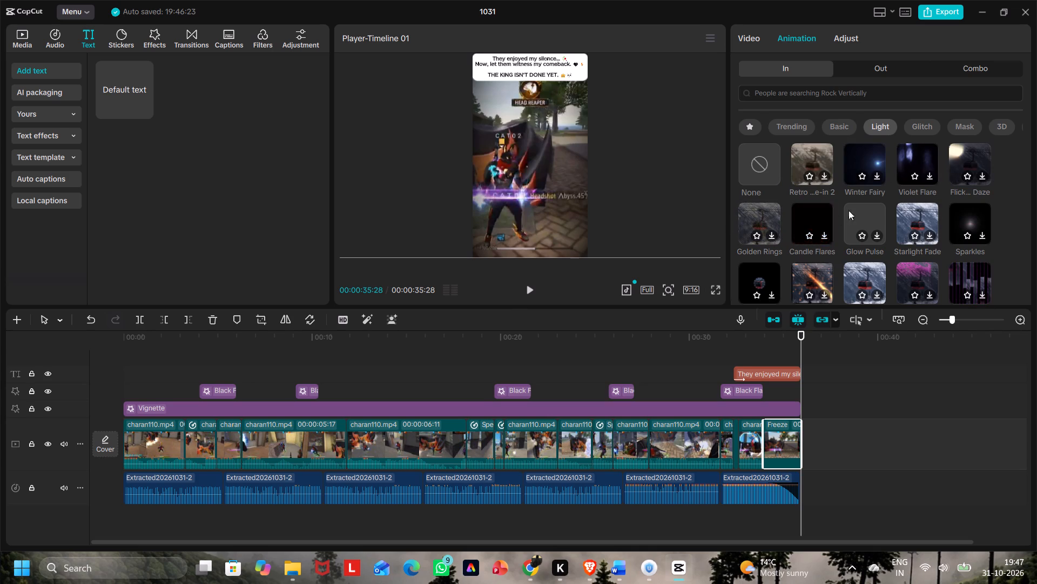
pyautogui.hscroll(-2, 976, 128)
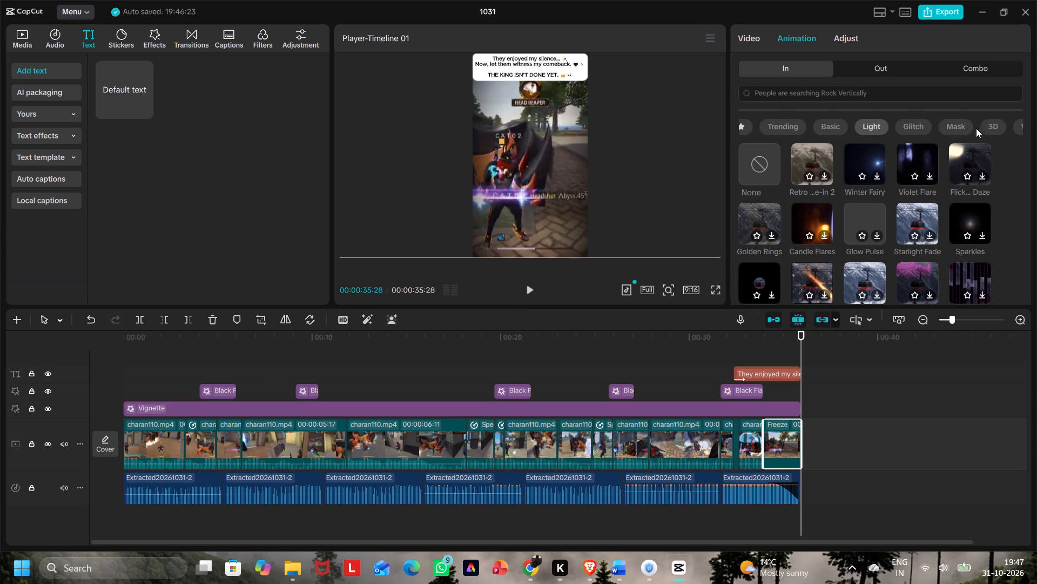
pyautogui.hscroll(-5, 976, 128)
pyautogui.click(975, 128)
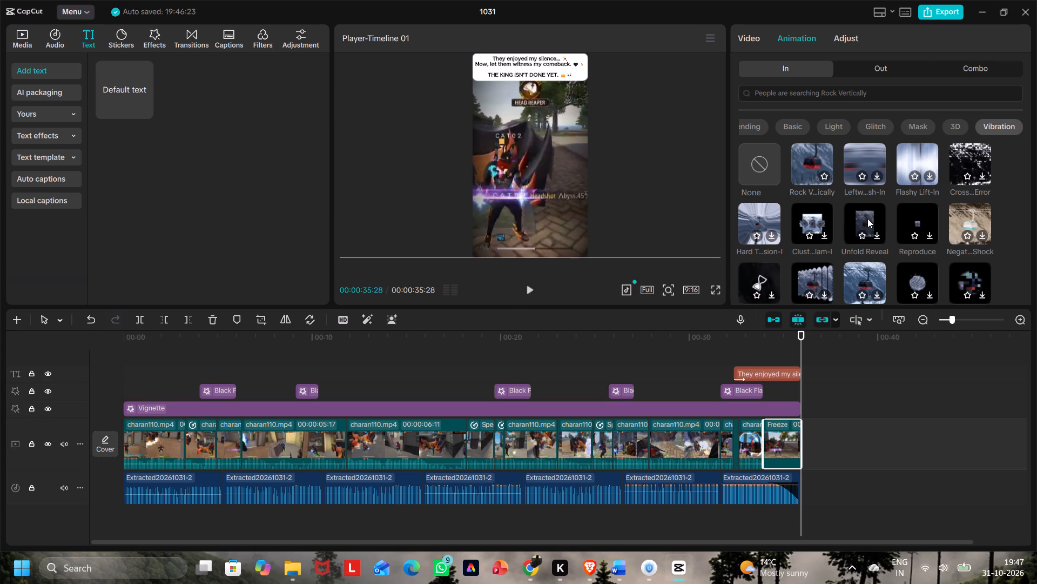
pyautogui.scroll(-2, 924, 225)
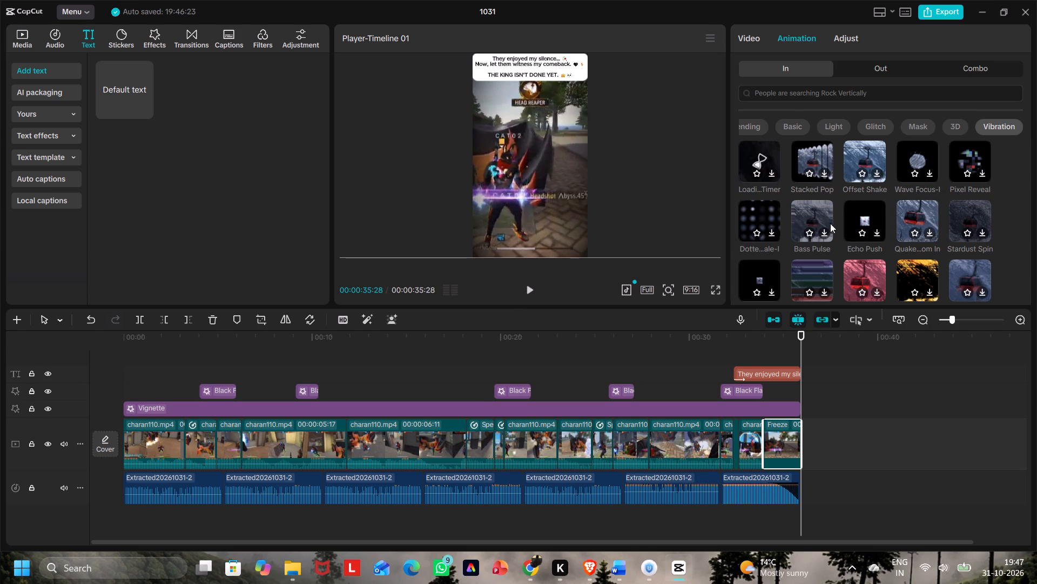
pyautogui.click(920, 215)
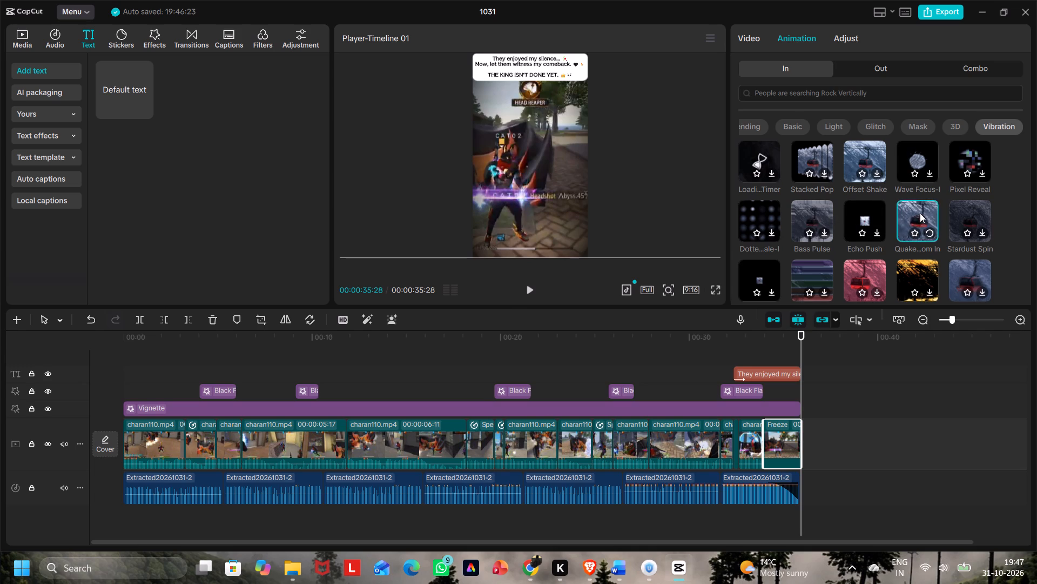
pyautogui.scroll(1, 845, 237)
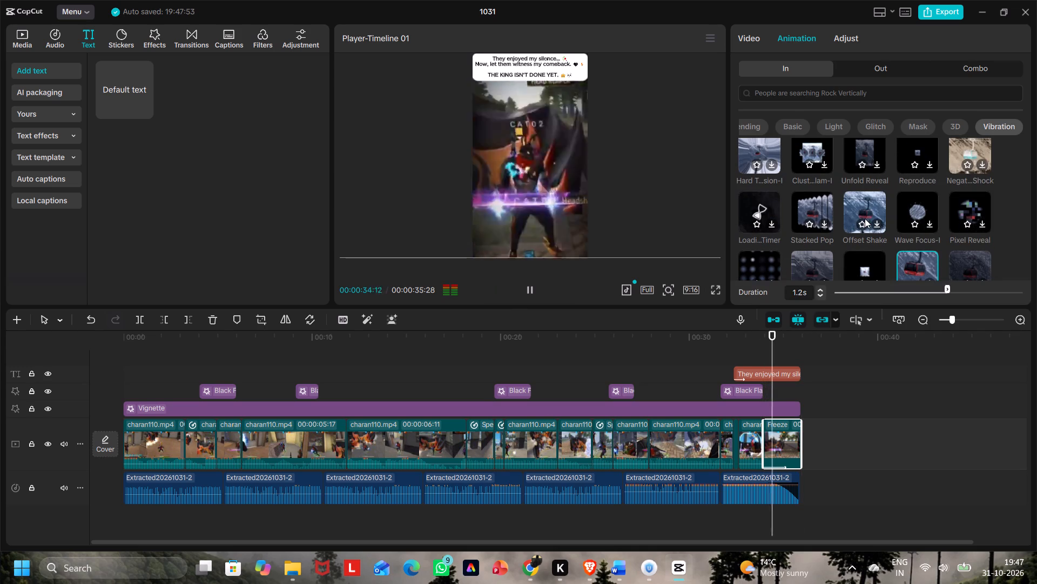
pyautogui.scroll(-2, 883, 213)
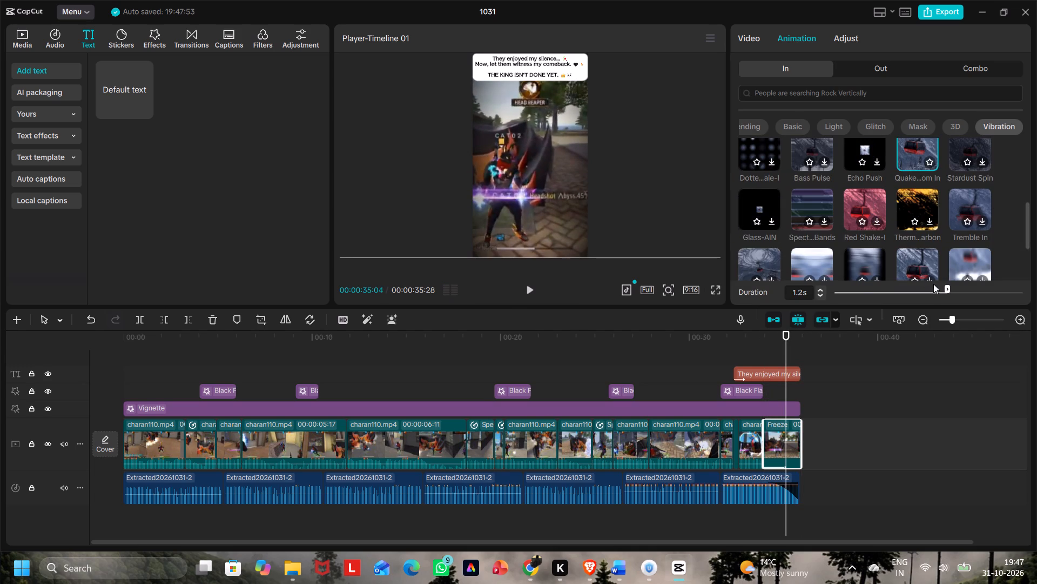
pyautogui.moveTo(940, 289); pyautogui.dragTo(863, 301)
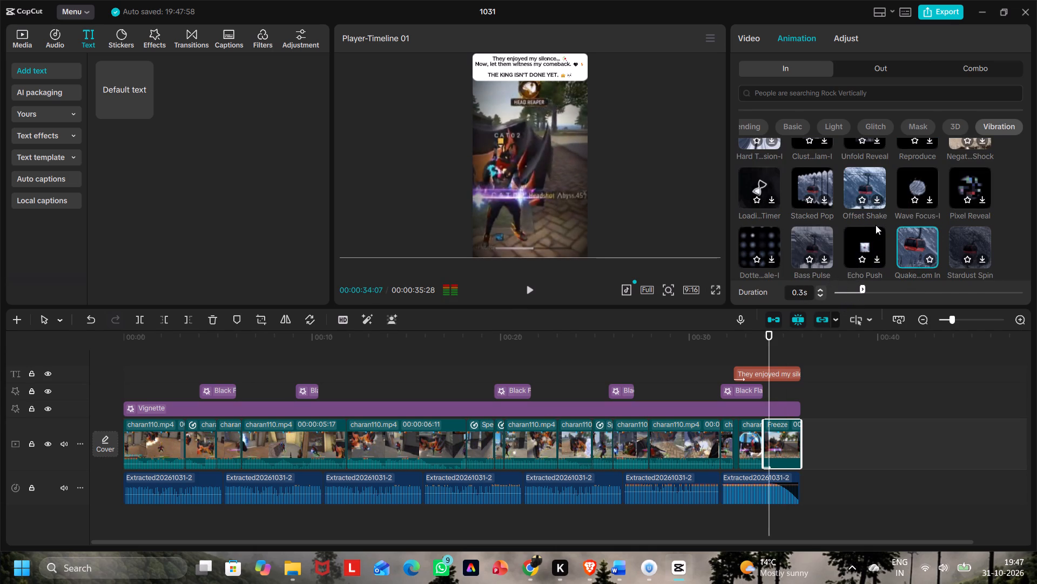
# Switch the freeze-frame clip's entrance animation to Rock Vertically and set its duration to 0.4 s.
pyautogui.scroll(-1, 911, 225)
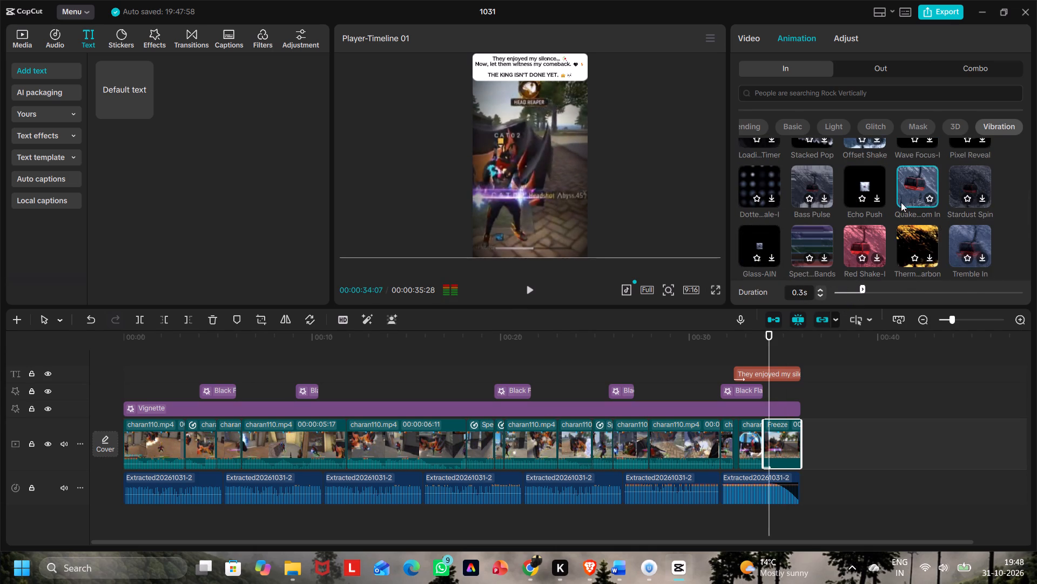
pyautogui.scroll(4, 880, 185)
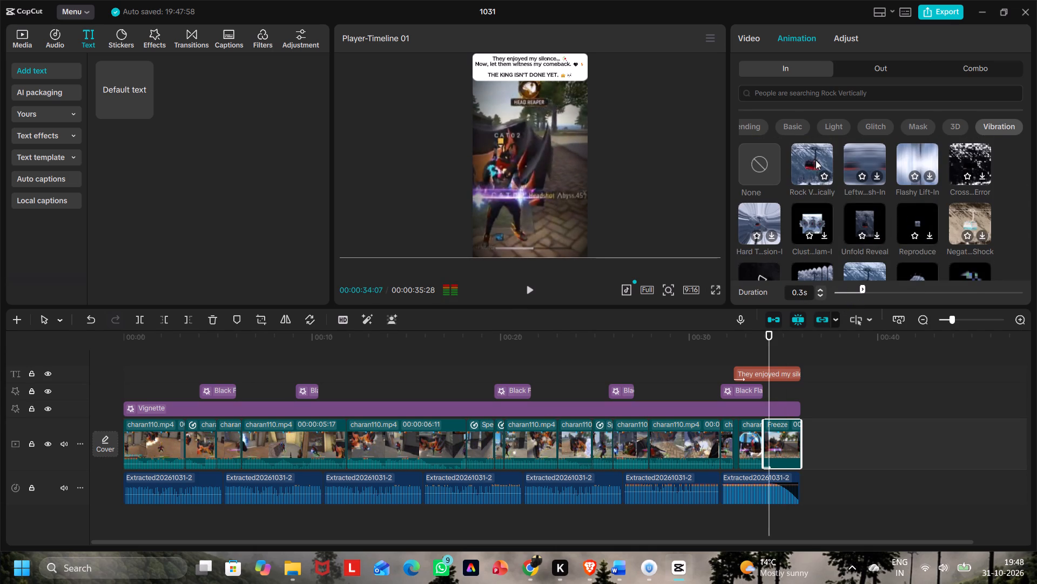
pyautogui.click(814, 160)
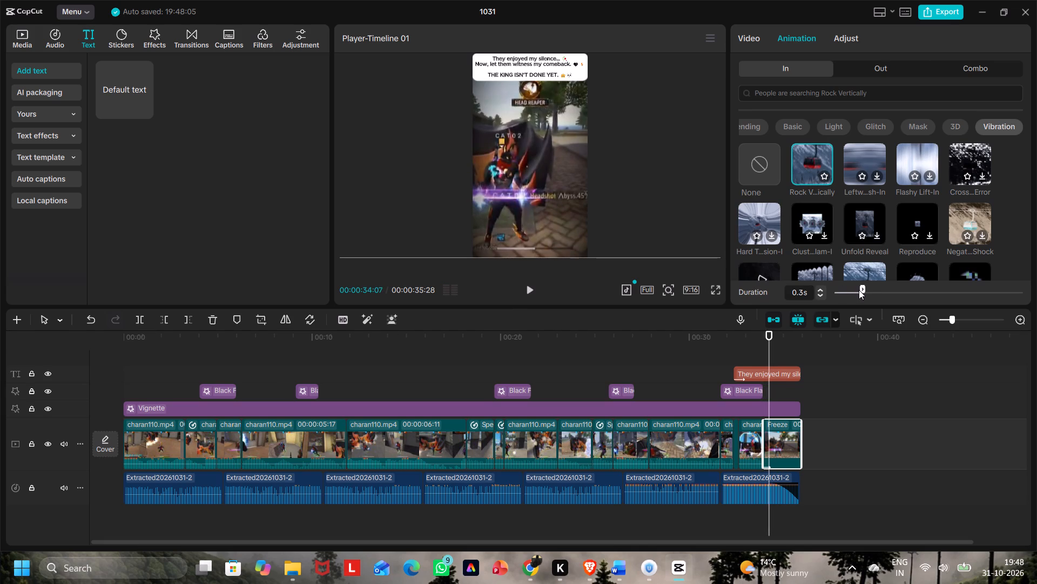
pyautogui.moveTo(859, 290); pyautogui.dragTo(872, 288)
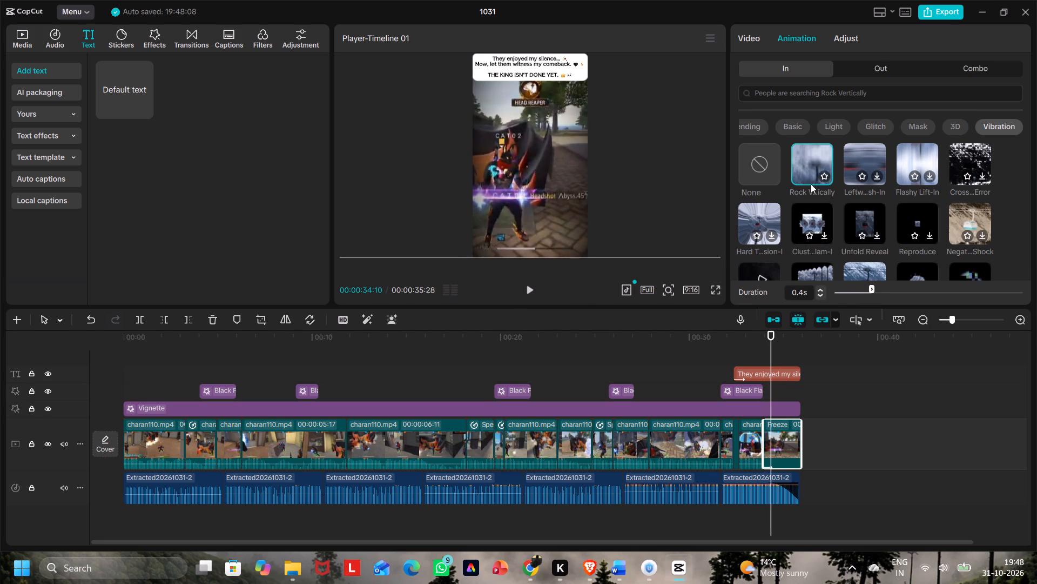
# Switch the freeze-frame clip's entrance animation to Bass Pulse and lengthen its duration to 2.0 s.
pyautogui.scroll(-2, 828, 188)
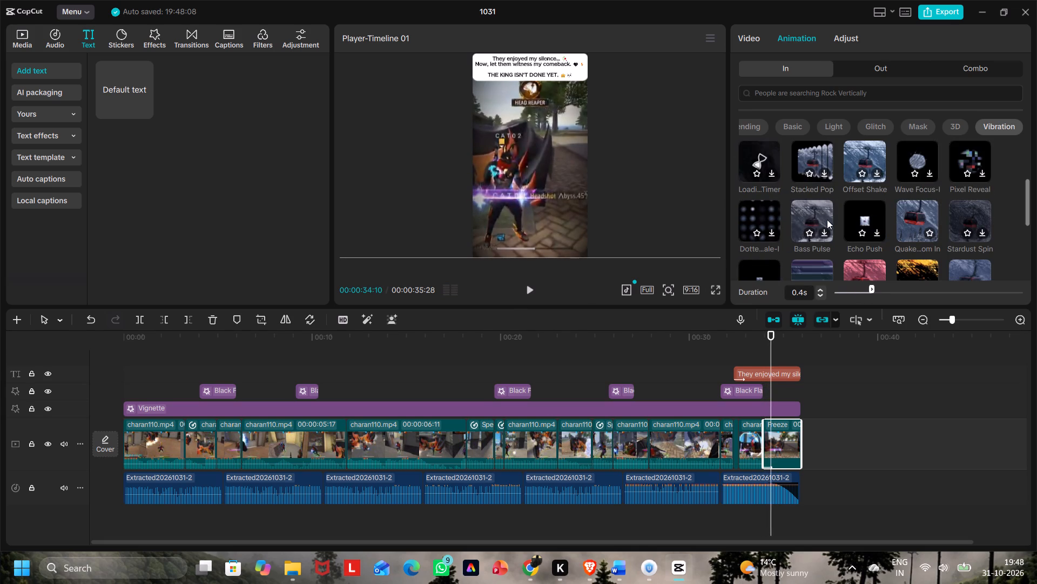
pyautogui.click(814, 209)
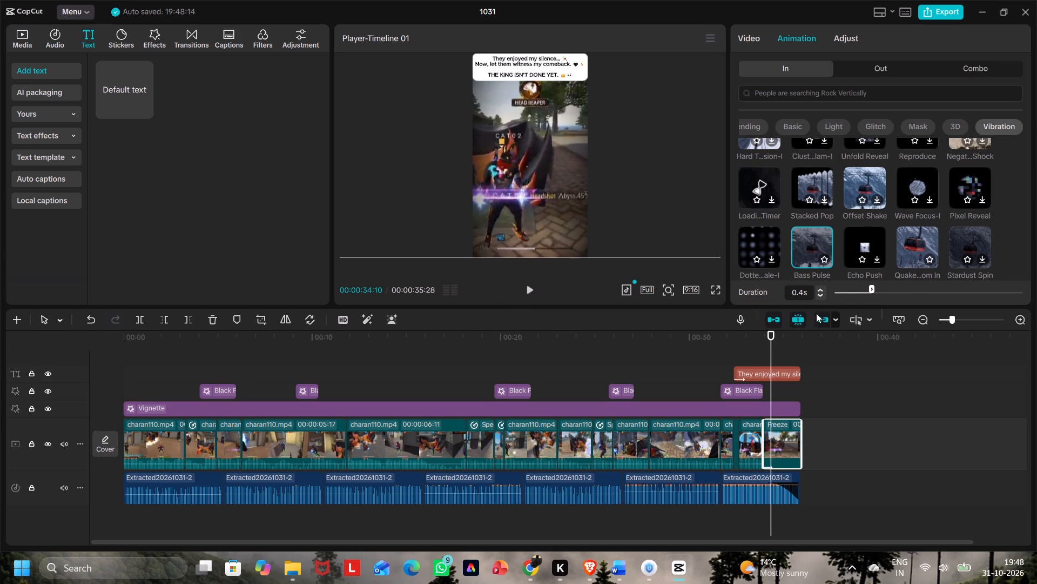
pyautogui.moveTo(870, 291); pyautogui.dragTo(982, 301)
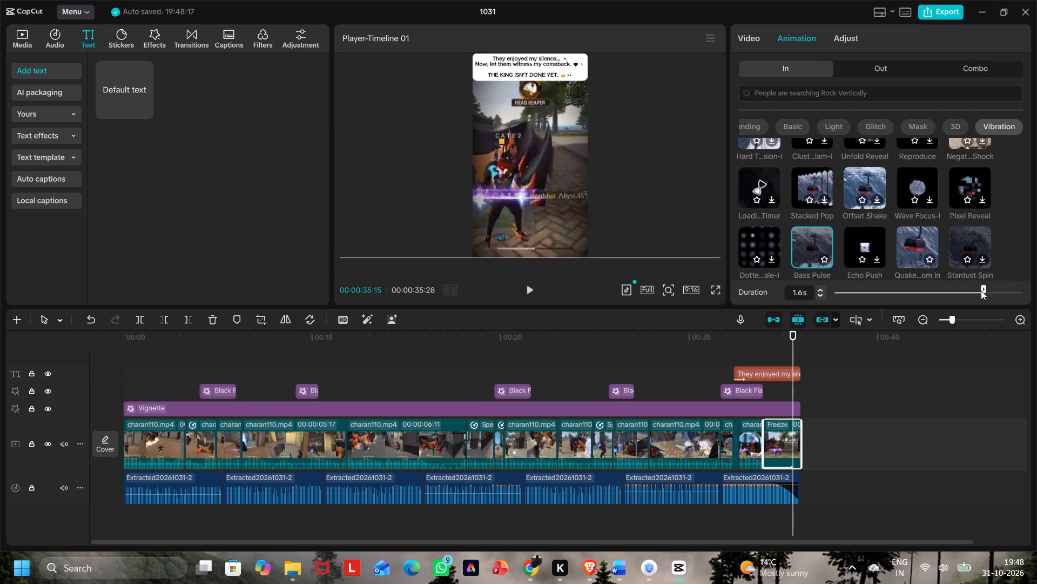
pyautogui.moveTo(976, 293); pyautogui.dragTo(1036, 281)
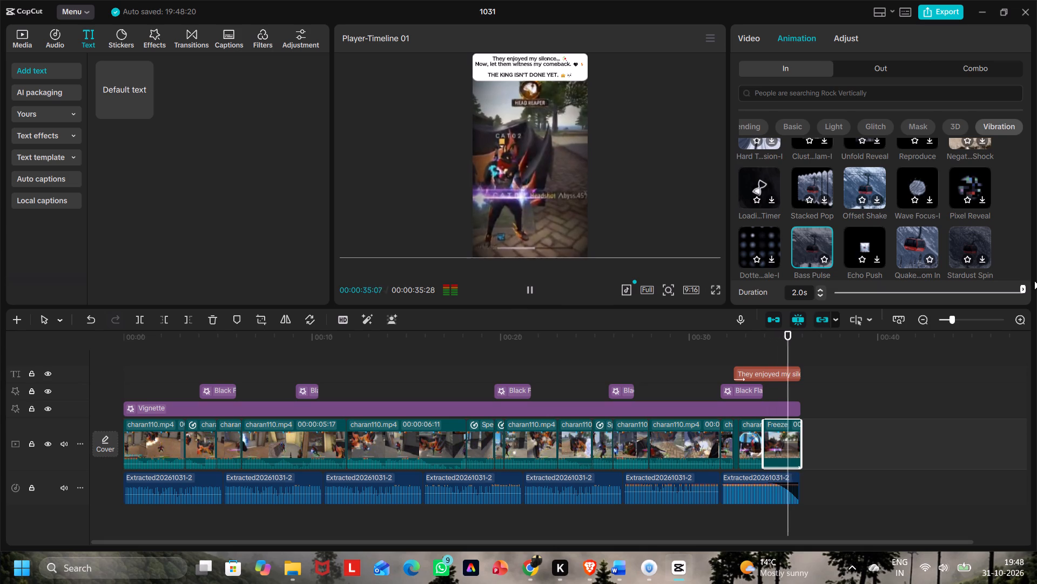
# Play back the ending from about 31:20 to check the freeze-frame clip's Bass Pulse animation.
pyautogui.click(717, 357)
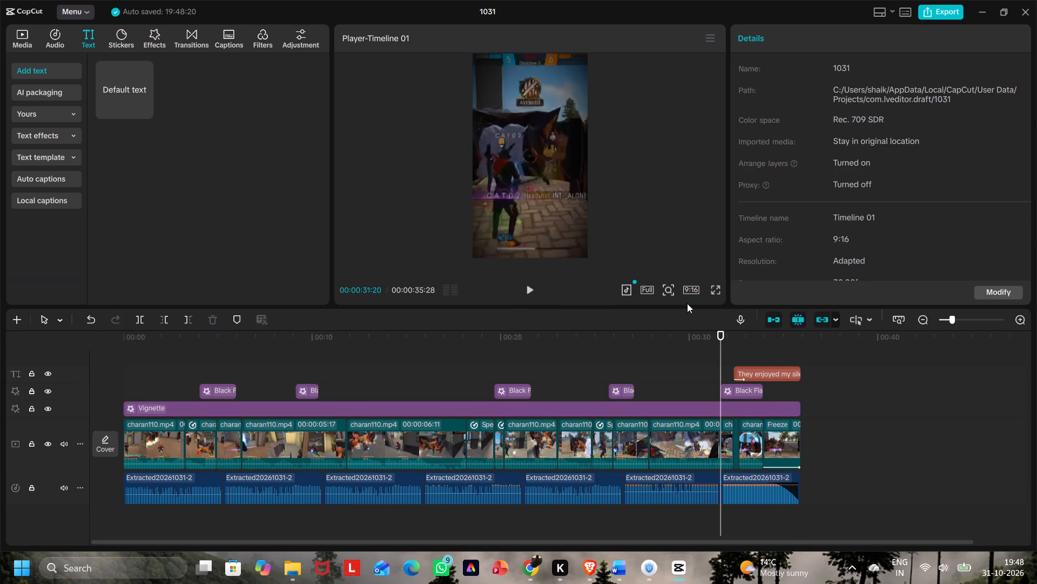
pyautogui.click(530, 288)
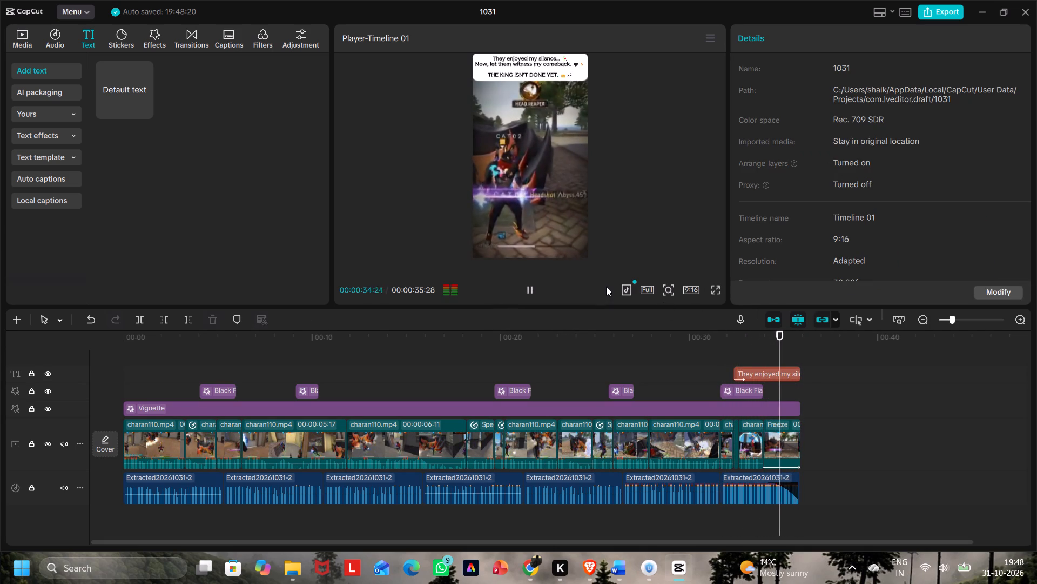
# Apply the Flashy Lift-In vibration entrance animation to the final freeze-frame clip and set its duration to 0.8 s.
pyautogui.click(785, 435)
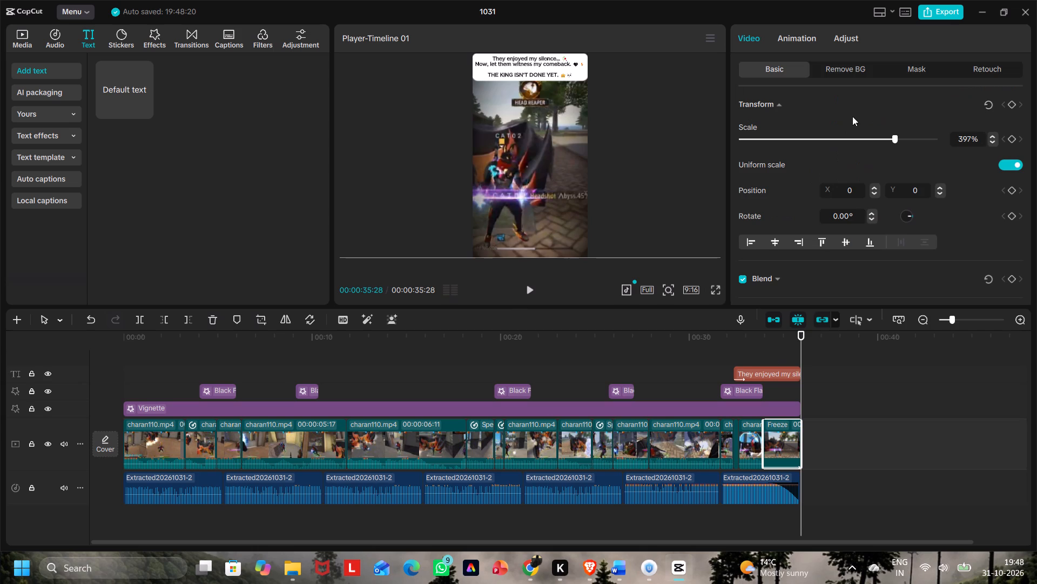
pyautogui.click(806, 36)
pyautogui.scroll(-3, 904, 228)
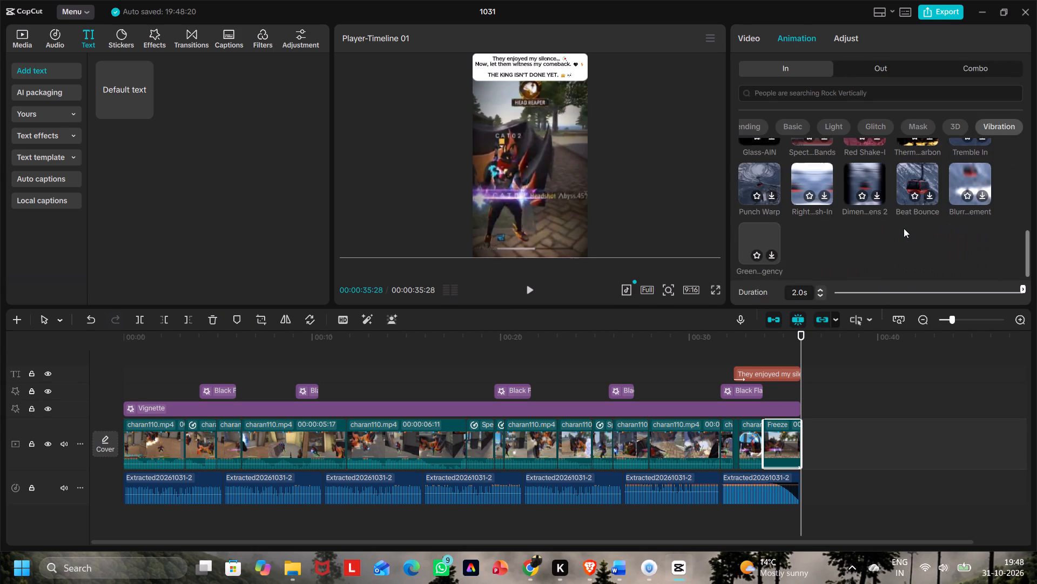
pyautogui.scroll(-1, 904, 228)
pyautogui.scroll(3, 904, 228)
pyautogui.scroll(-4, 904, 228)
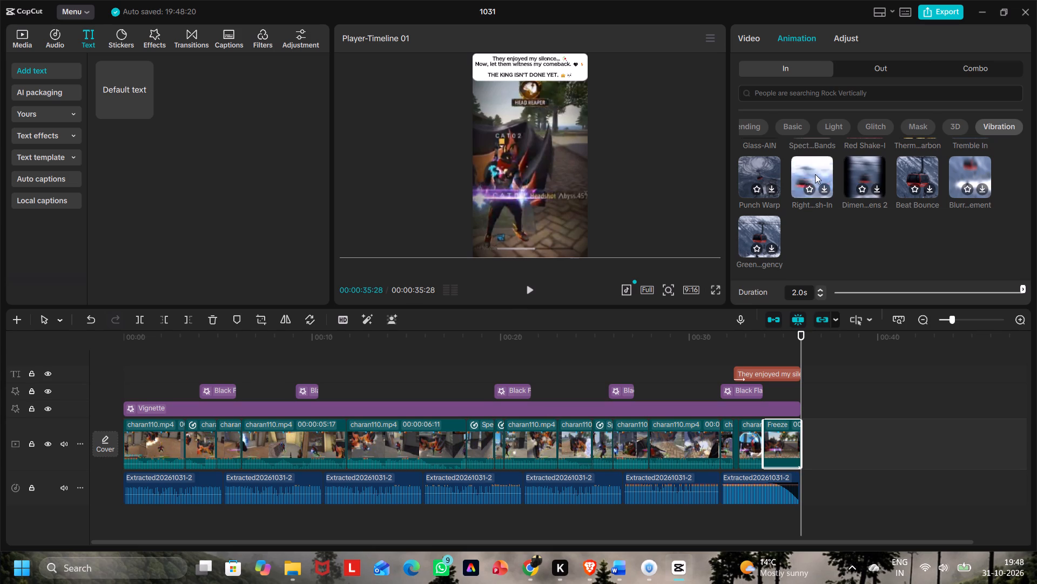
pyautogui.scroll(1, 763, 188)
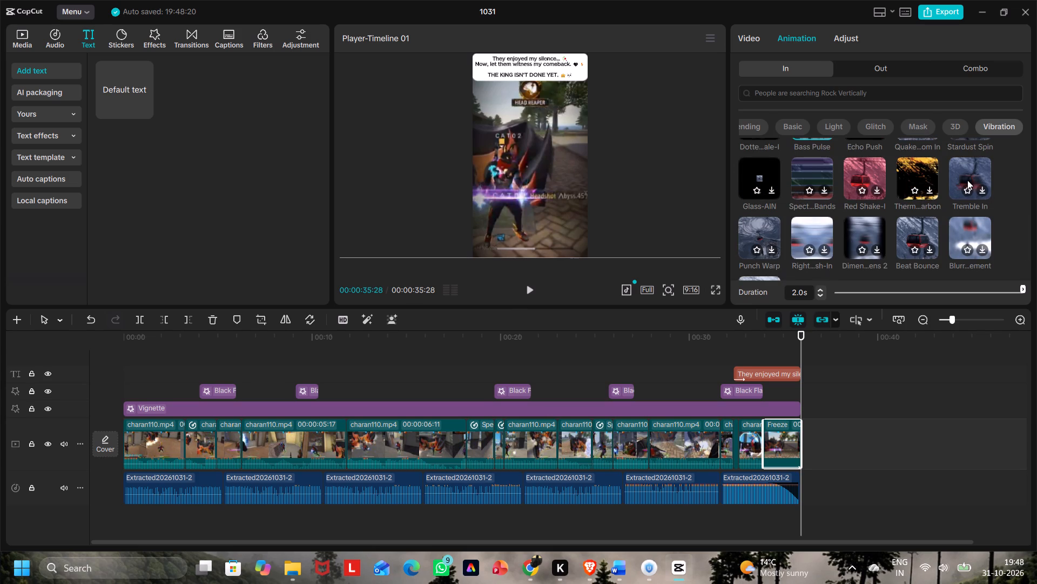
pyautogui.scroll(5, 910, 220)
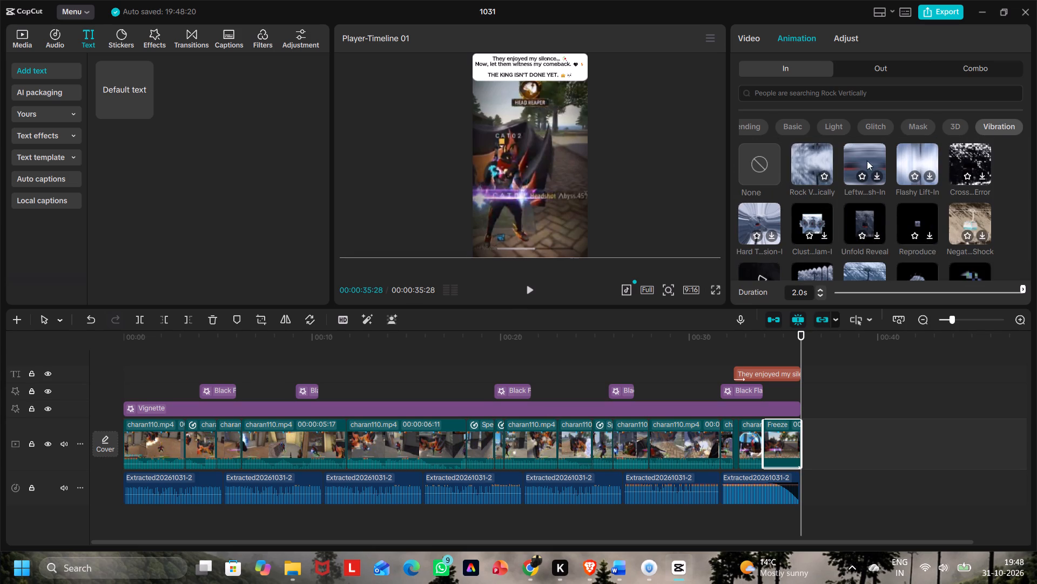
pyautogui.click(912, 155)
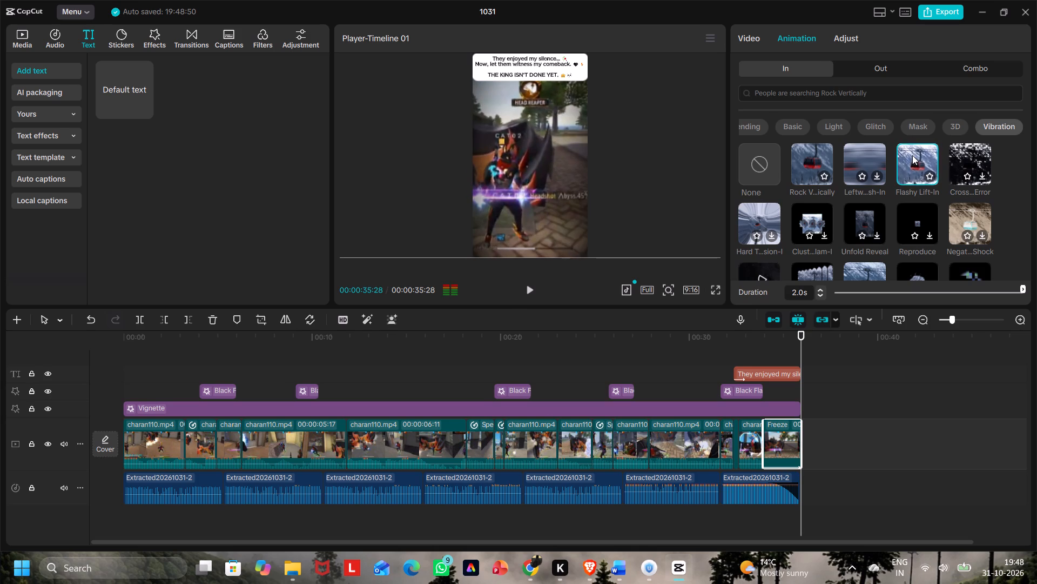
pyautogui.click(910, 290)
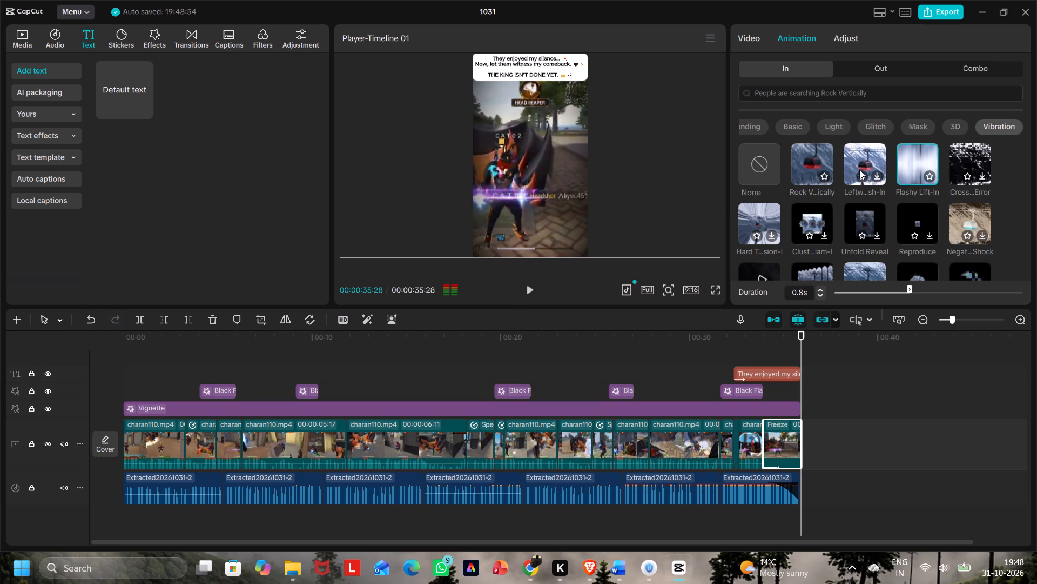
# Switch the freeze-frame clip's entrance animation to Leftw...sh-In and preview it.
pyautogui.click(860, 162)
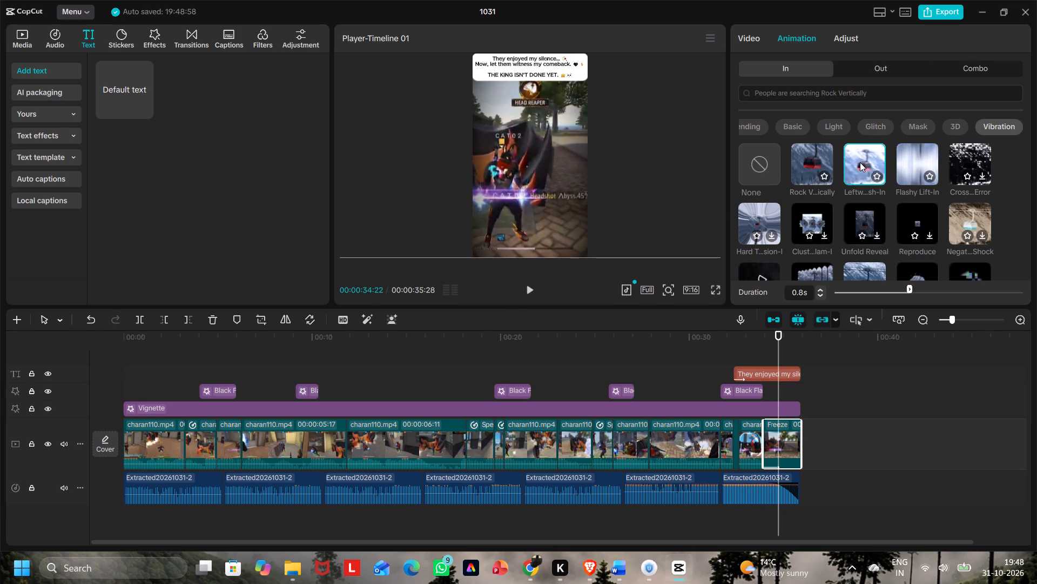
pyautogui.click(860, 162)
pyautogui.click(860, 162)
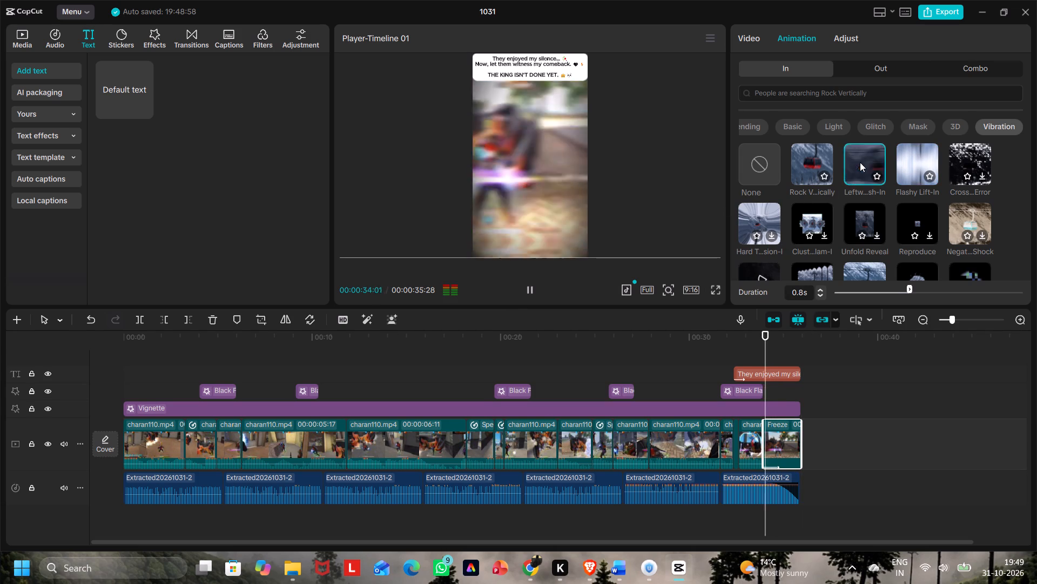
# Set the duration of the freeze-frame clip's Leftw...sh-In entrance animation to 0.6 s.
pyautogui.moveTo(906, 293); pyautogui.dragTo(1036, 291)
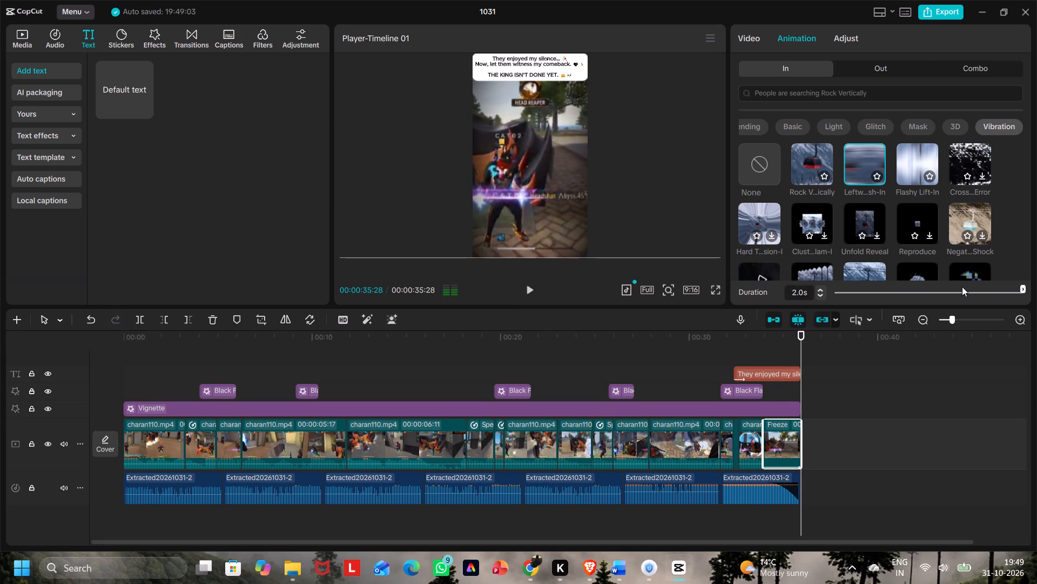
pyautogui.click(923, 295)
pyautogui.click(895, 296)
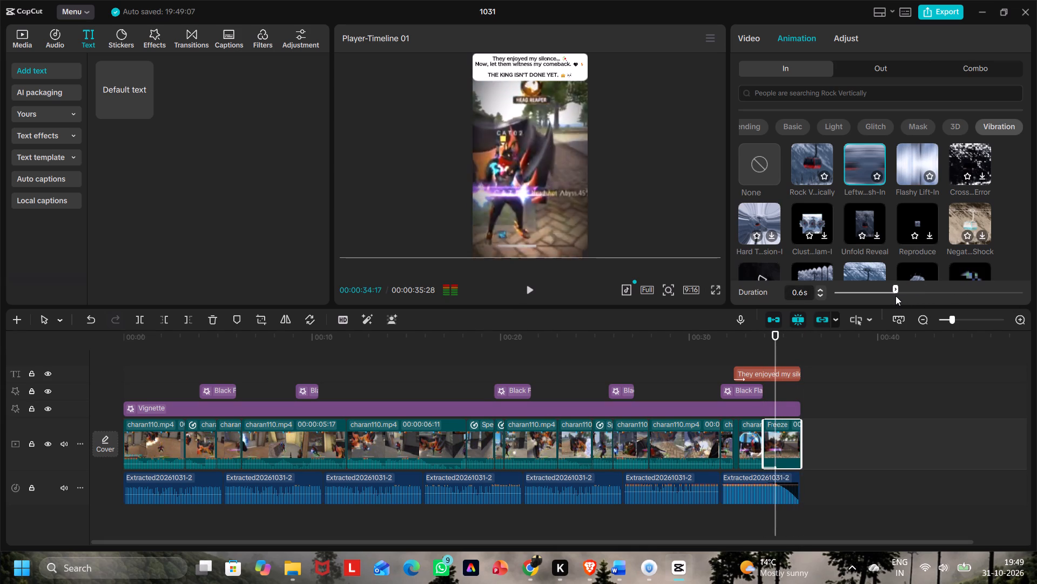
# Play back the video from about 28:17 to the end to check the closing section.
pyautogui.click(662, 366)
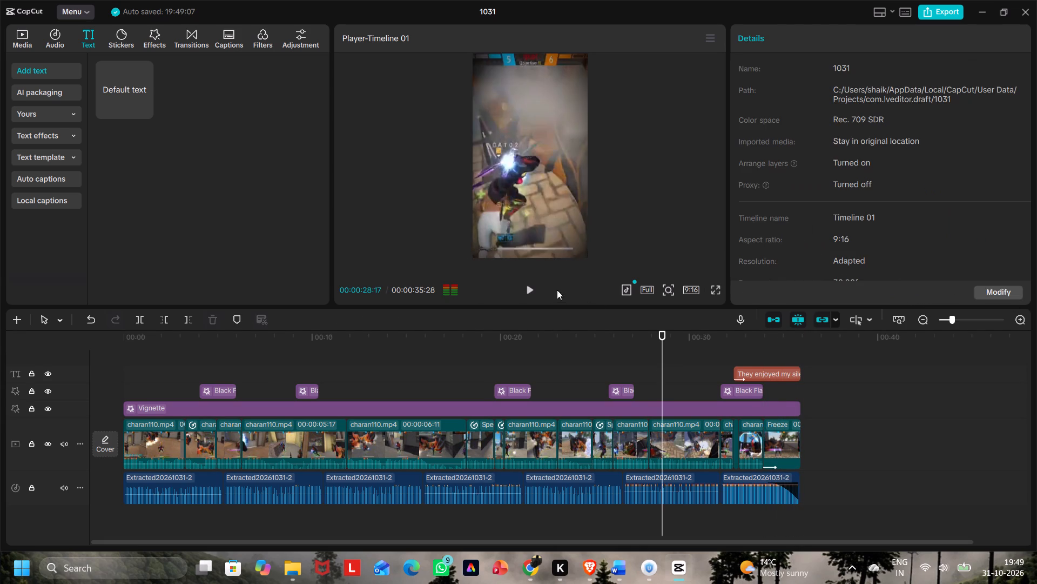
pyautogui.click(526, 285)
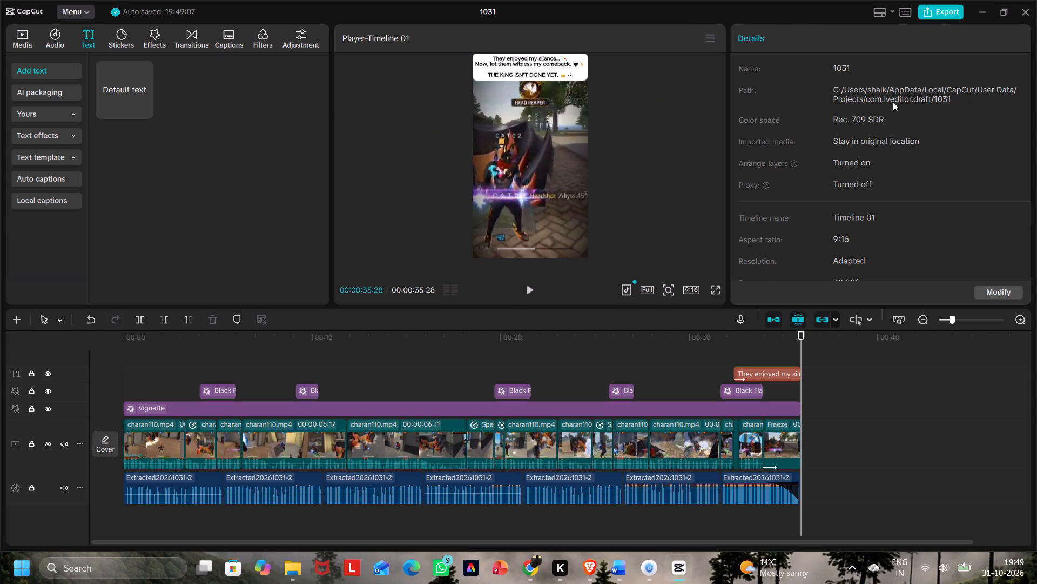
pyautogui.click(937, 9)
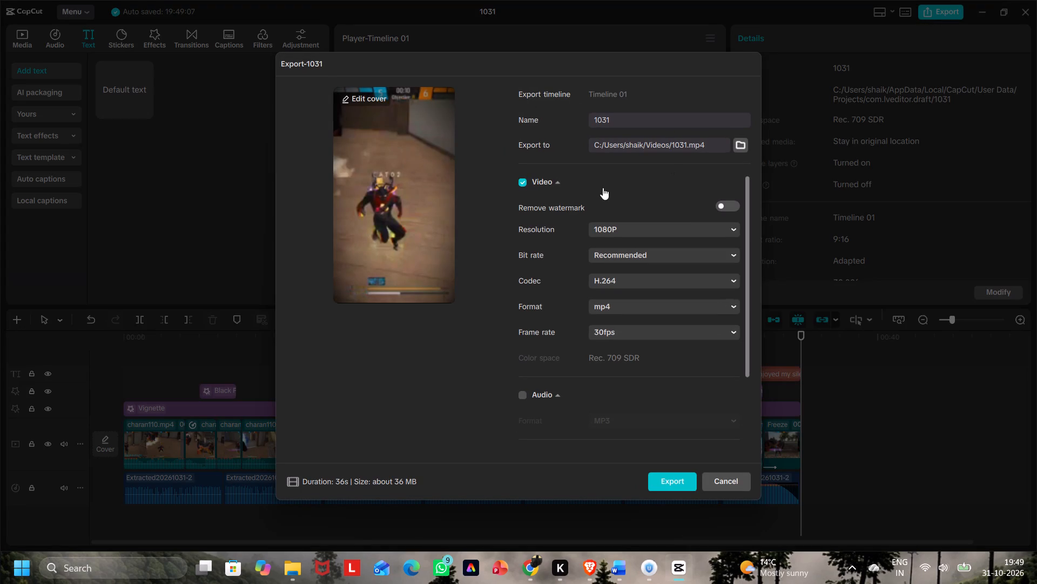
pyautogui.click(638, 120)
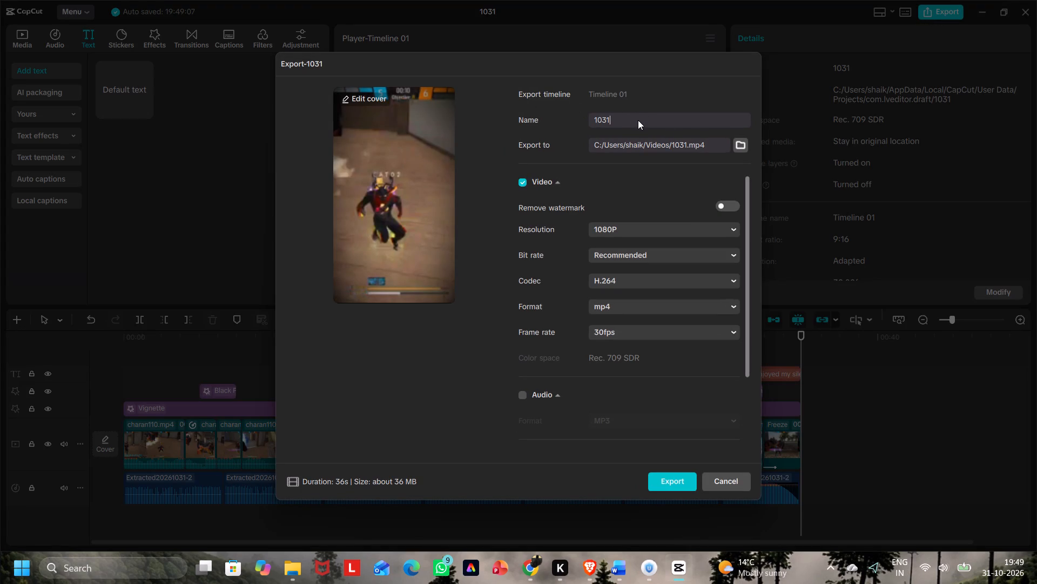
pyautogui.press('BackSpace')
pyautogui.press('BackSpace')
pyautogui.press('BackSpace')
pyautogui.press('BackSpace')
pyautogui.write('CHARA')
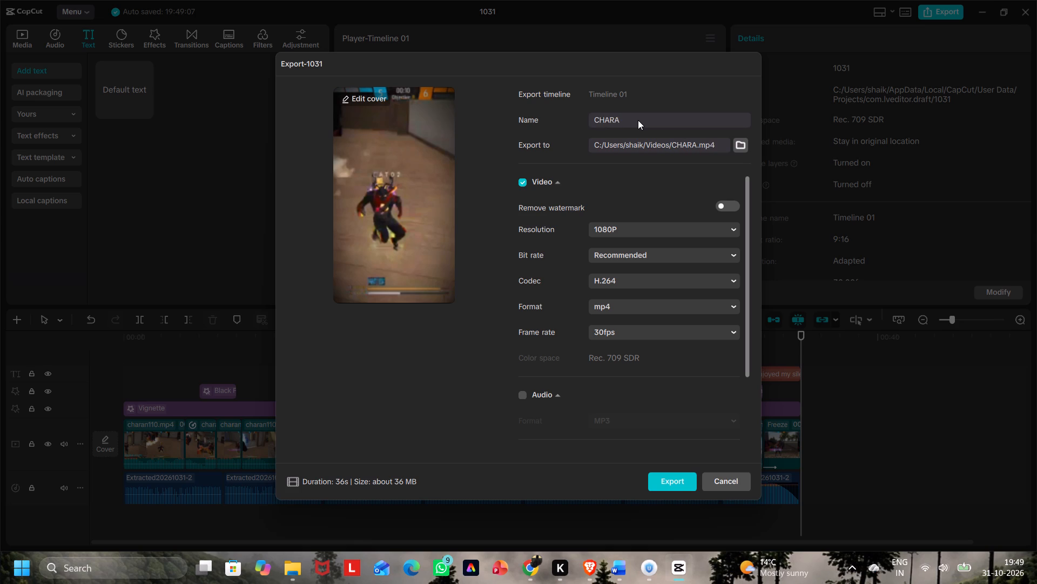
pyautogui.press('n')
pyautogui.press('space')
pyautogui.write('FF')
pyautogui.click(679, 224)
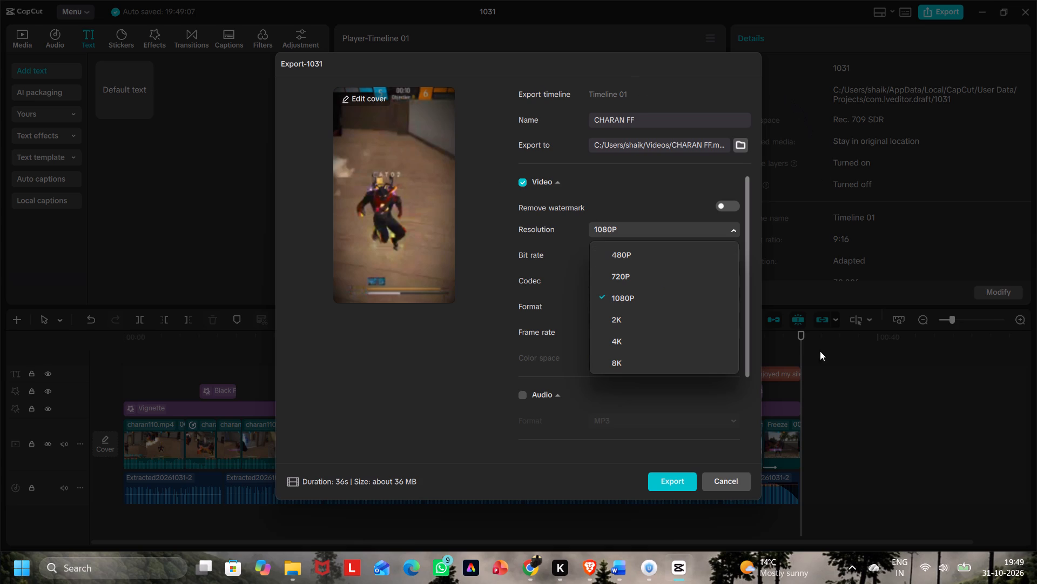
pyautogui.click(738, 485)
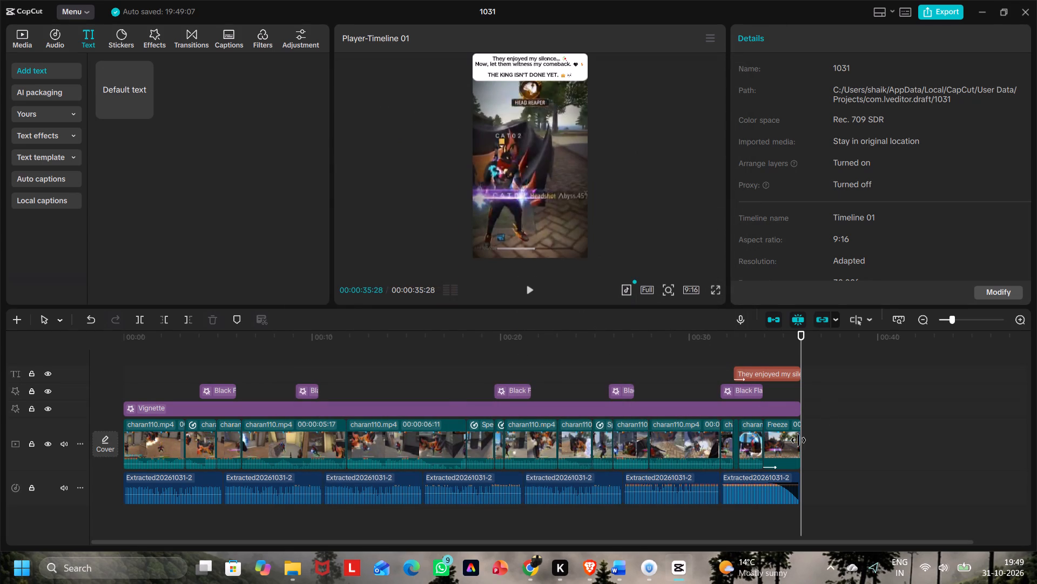
# Show the final freeze-frame with its title in full-screen preview and take a screenshot cropped to the whole vertical video frame.
pyautogui.click(795, 441)
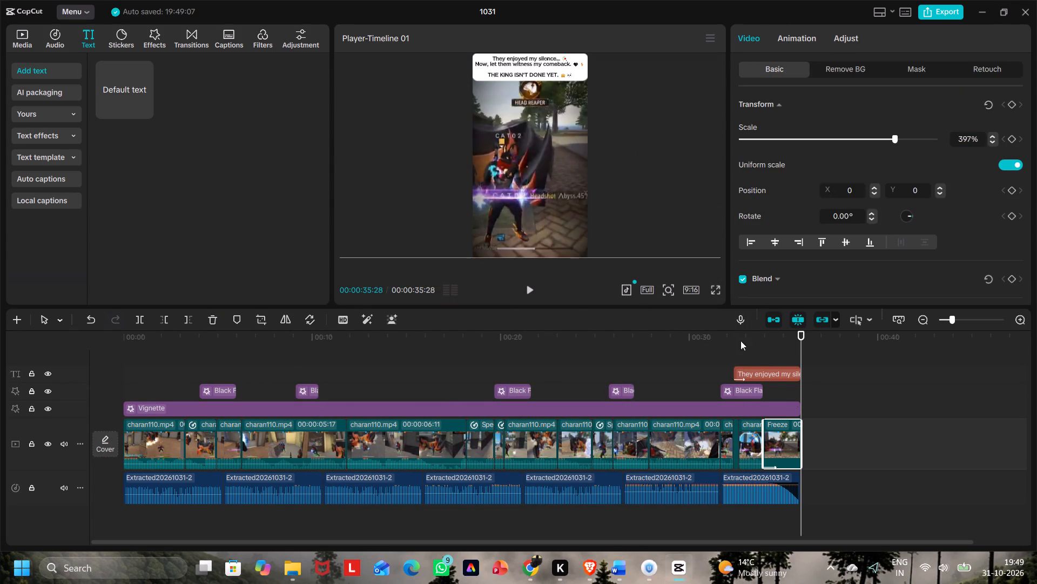
pyautogui.click(776, 441)
pyautogui.click(531, 166)
pyautogui.click(713, 291)
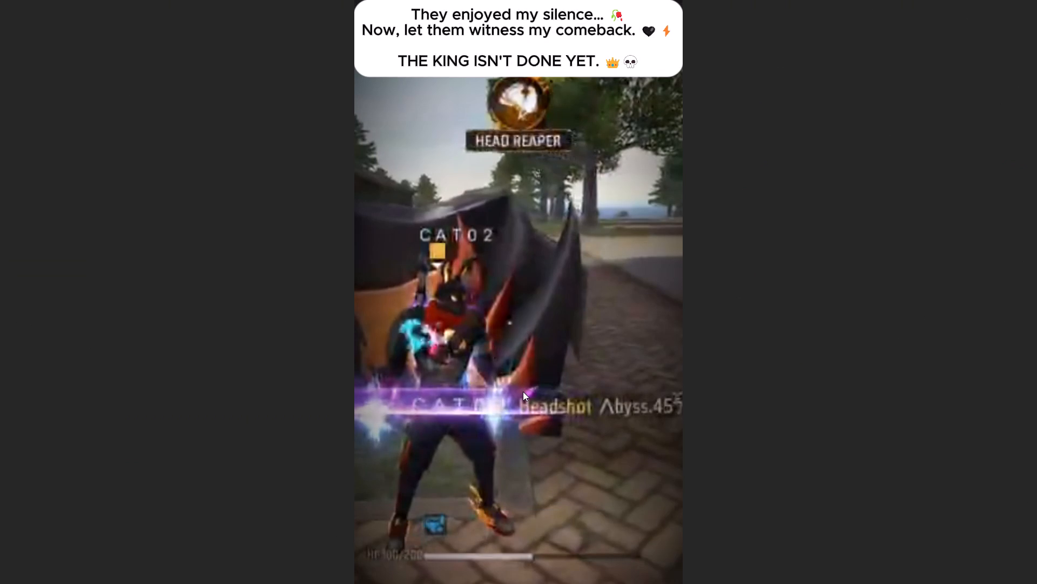
pyautogui.press('Escape')
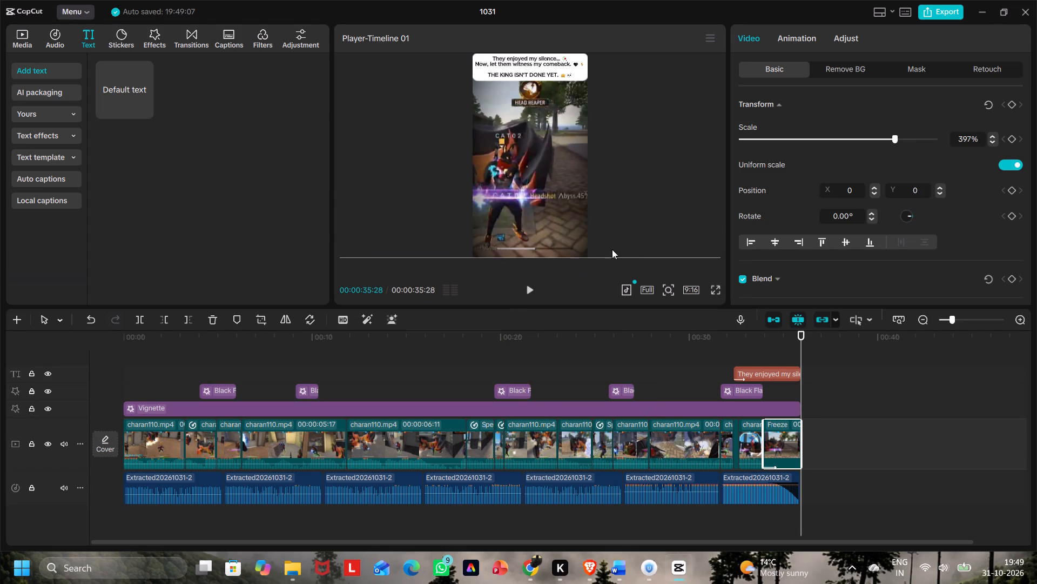
pyautogui.click(720, 290)
pyautogui.click(715, 291)
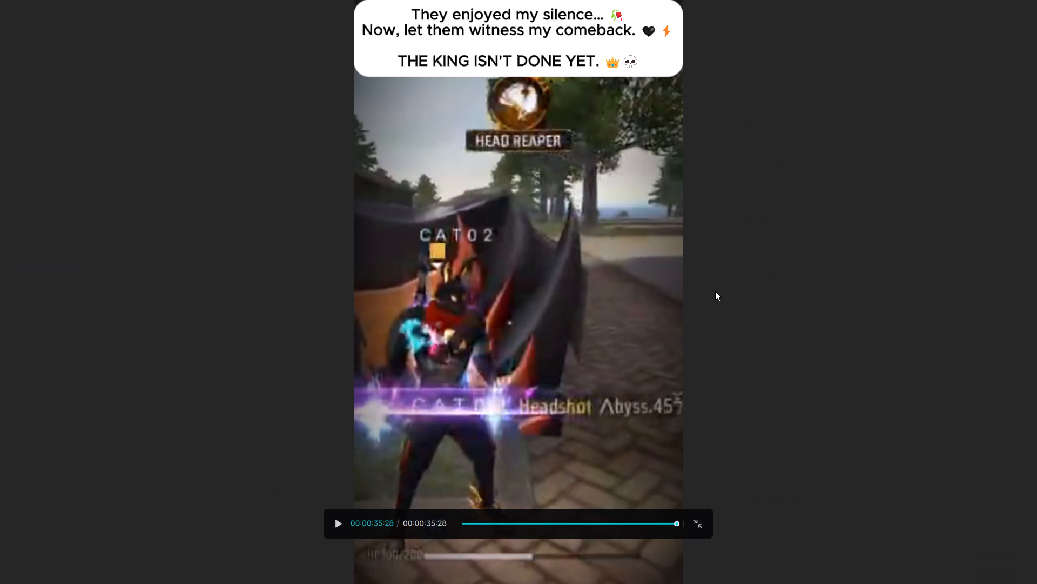
pyautogui.press('Print')
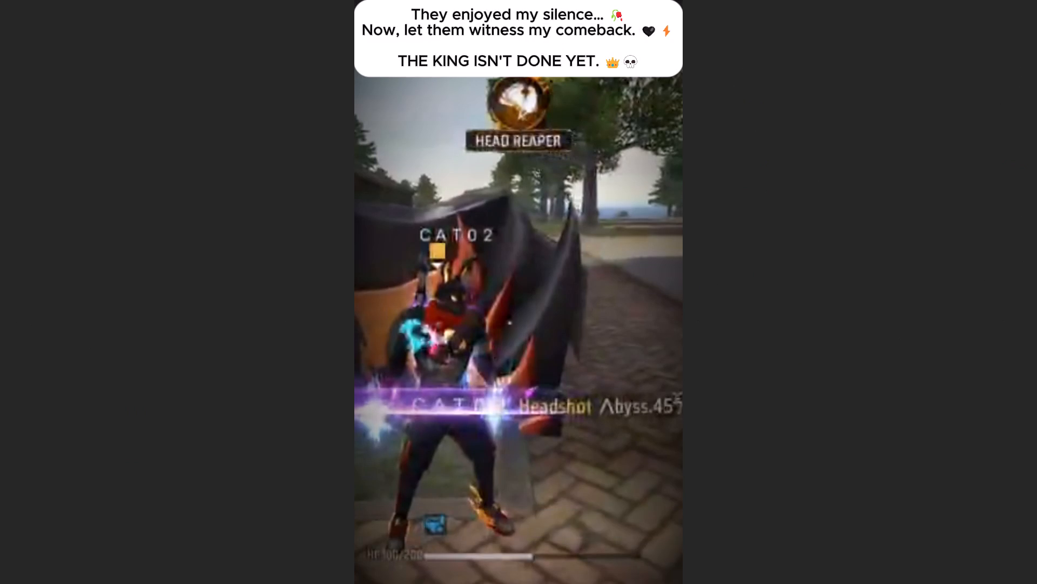
pyautogui.moveTo(354, 0); pyautogui.dragTo(454, 191)
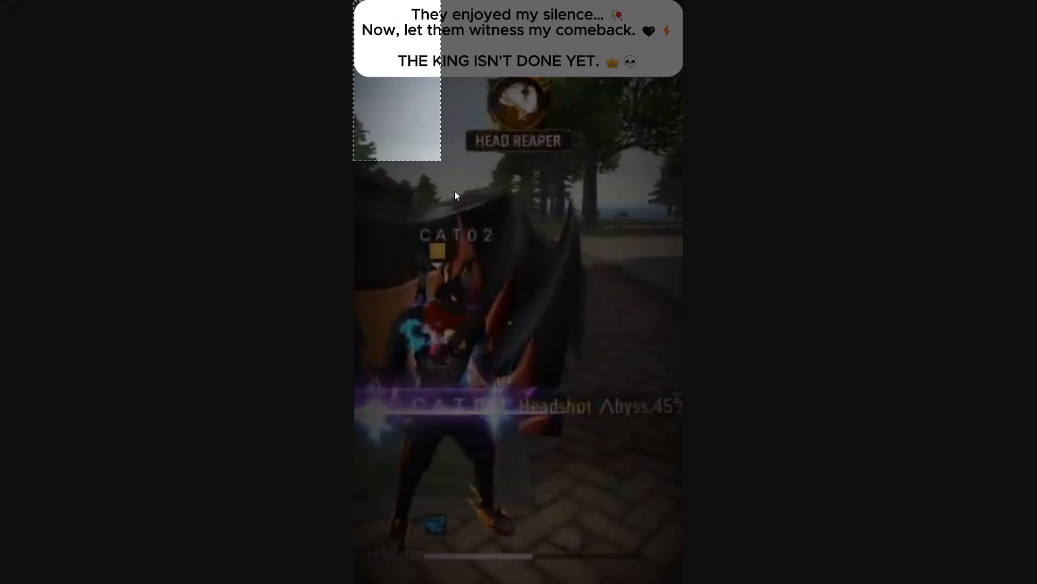
pyautogui.moveTo(454, 191); pyautogui.dragTo(685, 583)
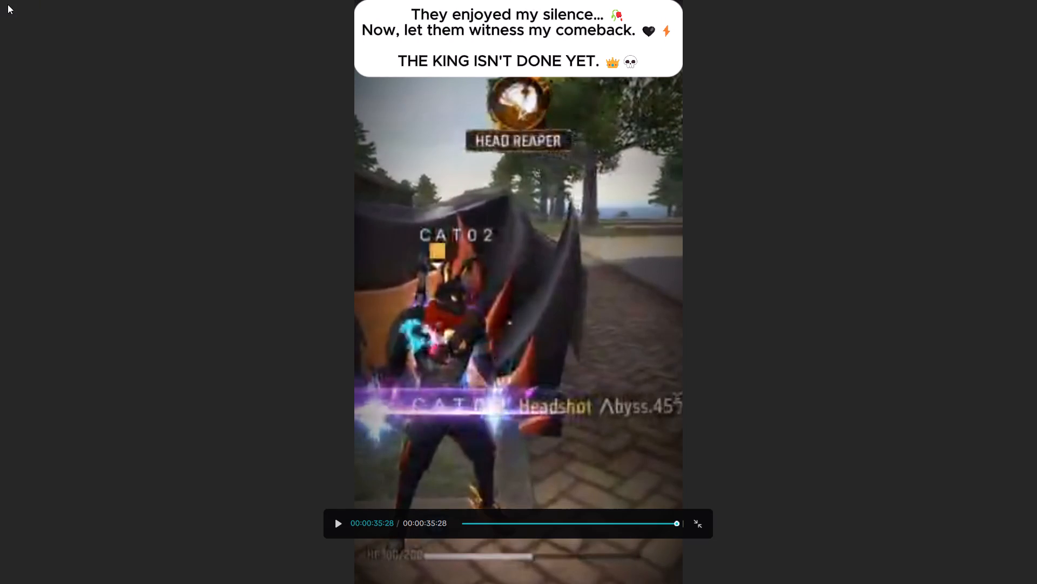
pyautogui.press('Escape')
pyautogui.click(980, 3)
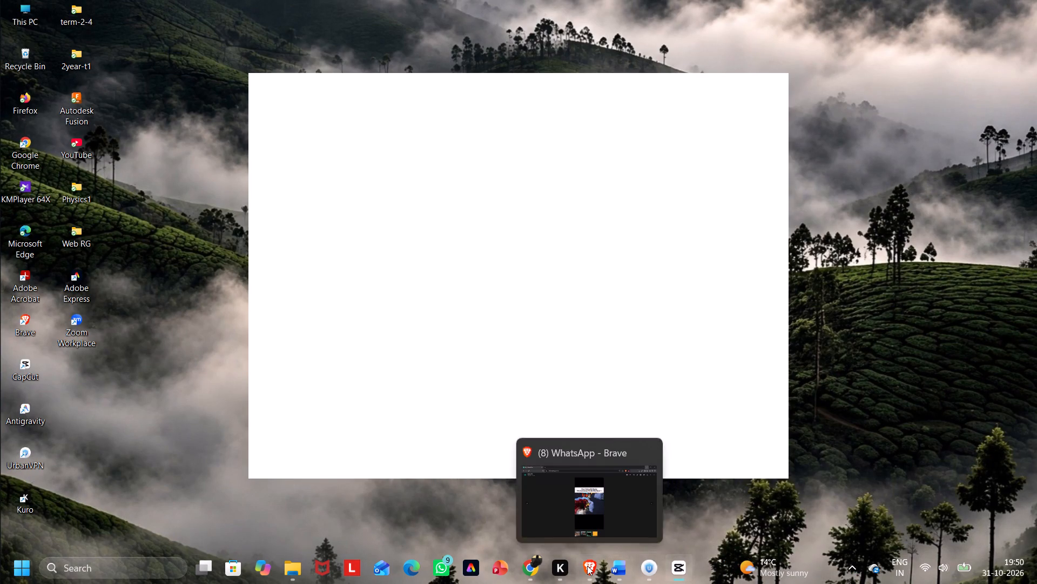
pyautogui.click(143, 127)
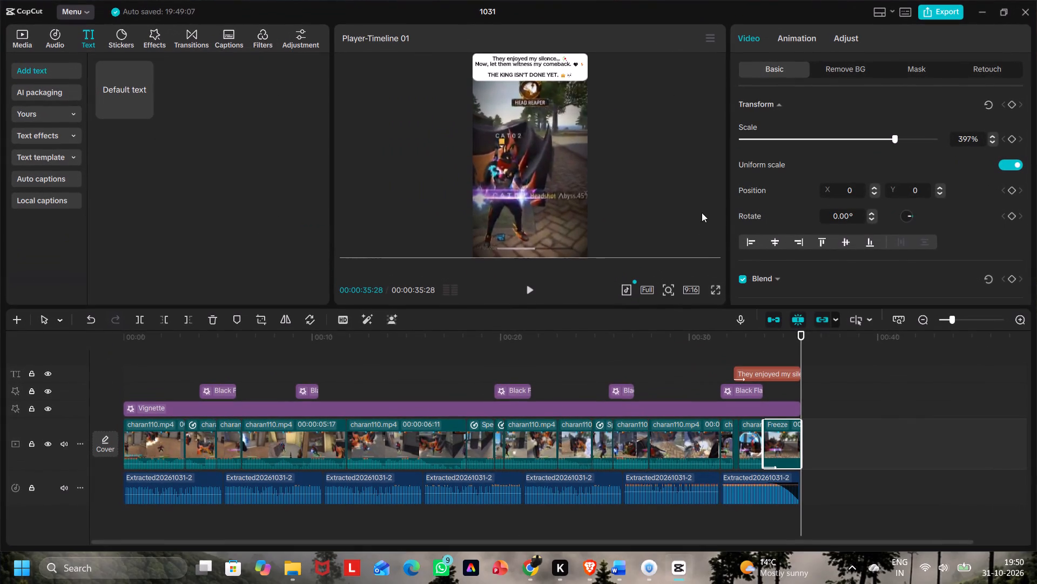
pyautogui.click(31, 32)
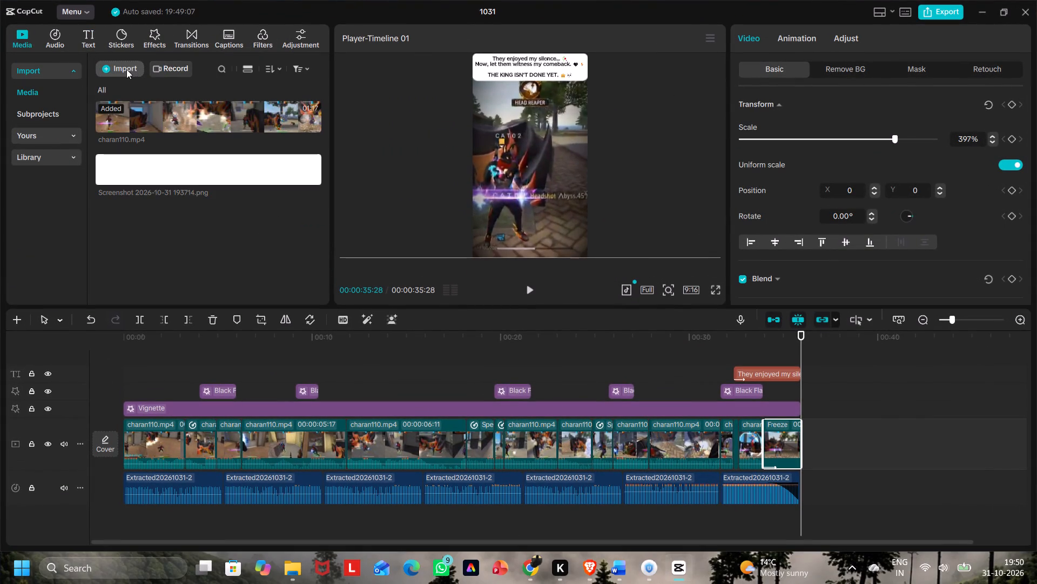
# Open the export settings for the finished 1031 video.
pyautogui.click(954, 11)
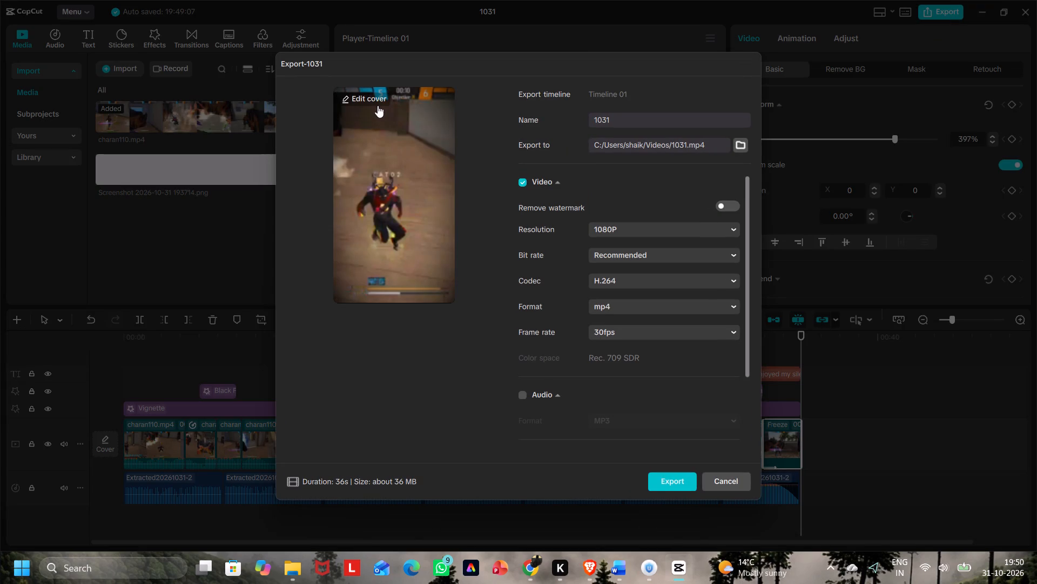
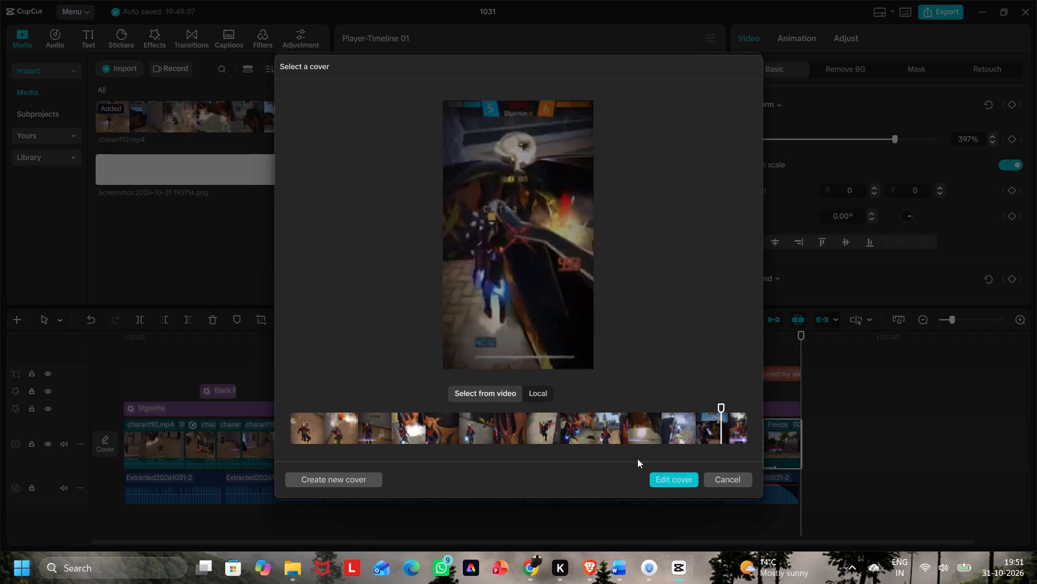
# Save the final freeze-frame with its closing title as the video's cover, accepting the updated terms in the cover designer.
pyautogui.click(668, 480)
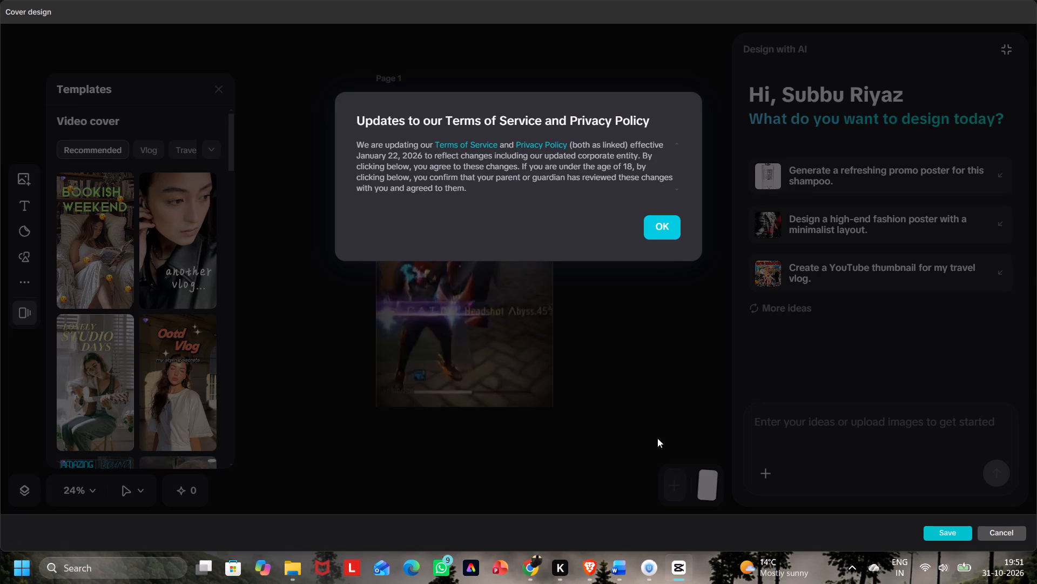
pyautogui.click(661, 221)
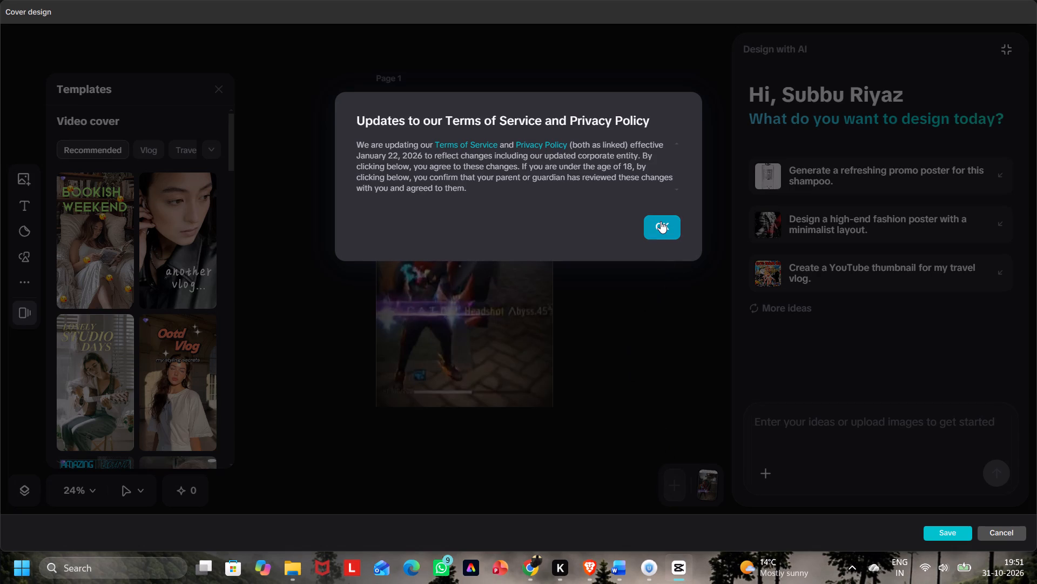
pyautogui.click(661, 221)
pyautogui.click(658, 225)
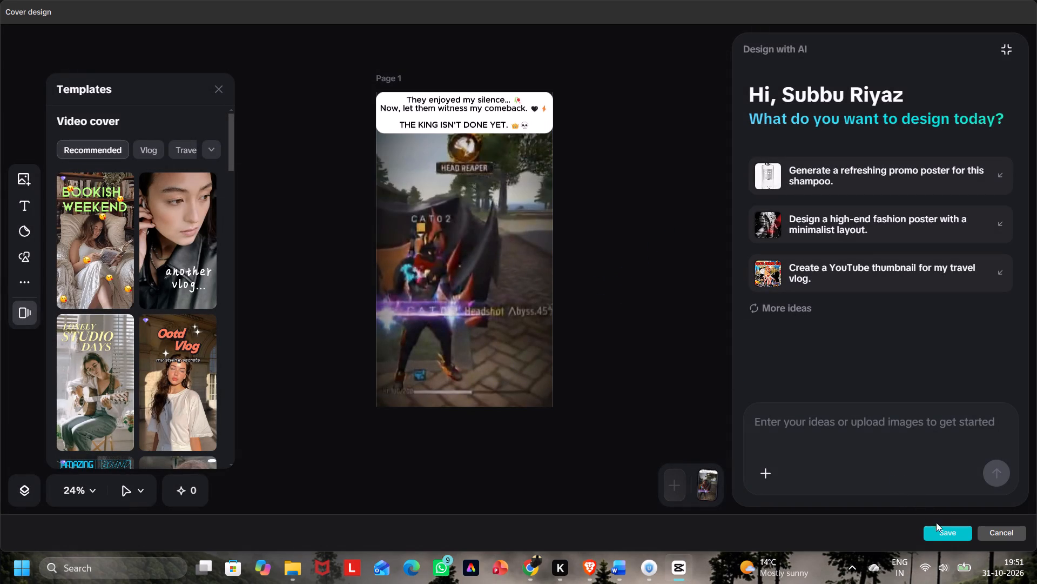
pyautogui.click(934, 537)
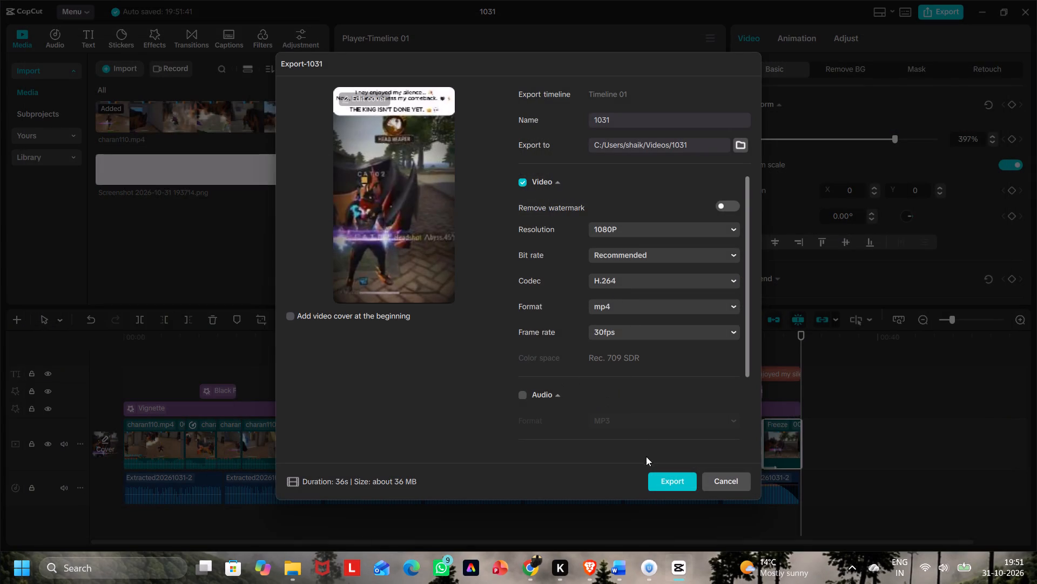
# Set the export resolution to 2K.
pyautogui.click(674, 233)
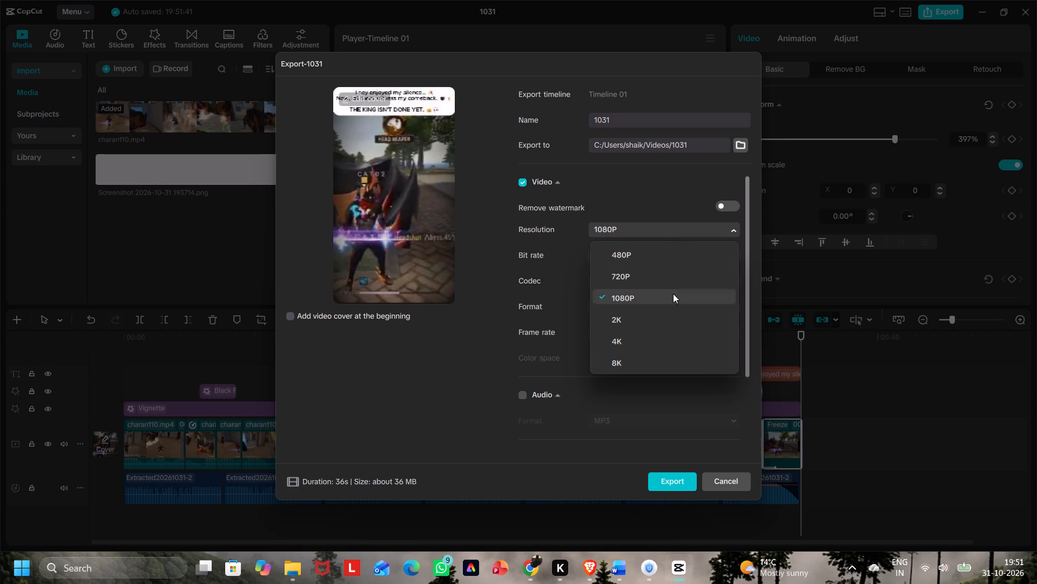
pyautogui.click(673, 325)
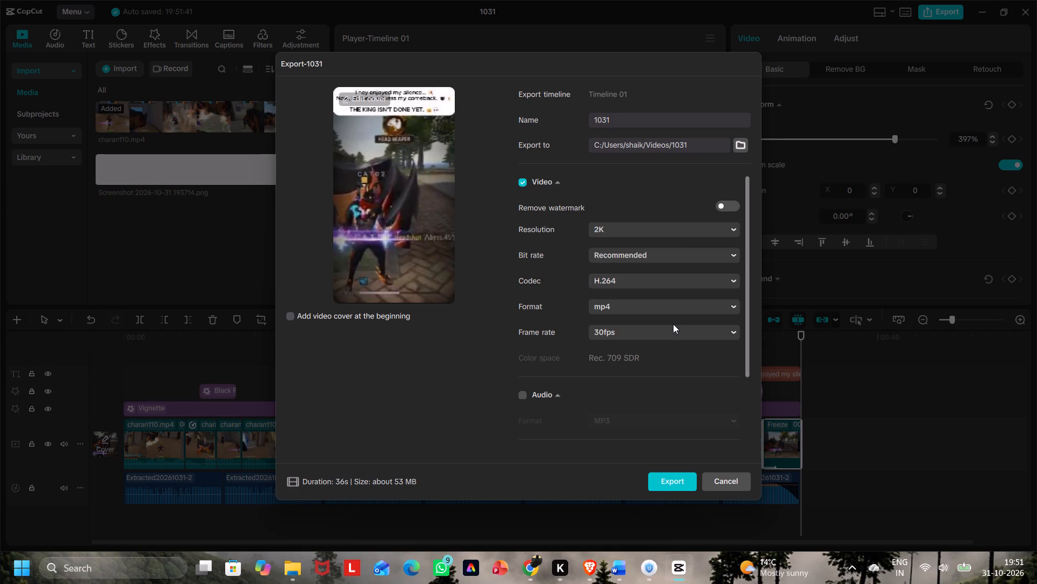
pyautogui.click(673, 230)
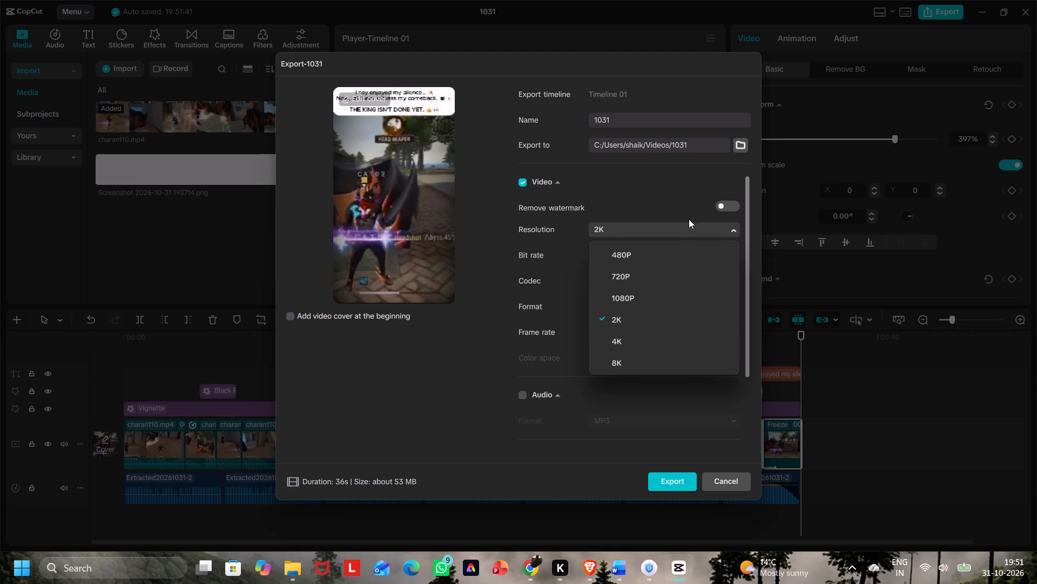
pyautogui.click(677, 231)
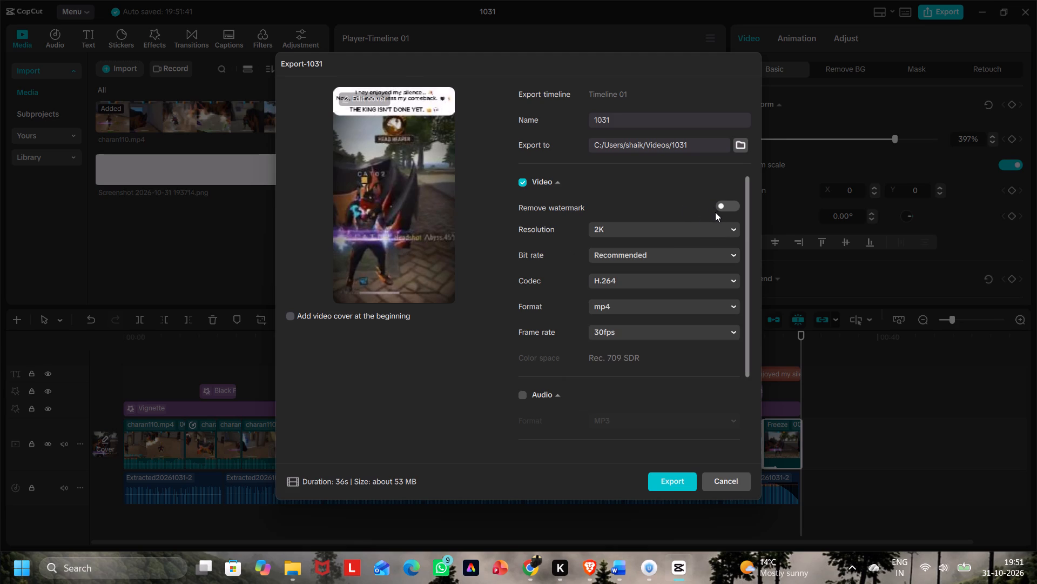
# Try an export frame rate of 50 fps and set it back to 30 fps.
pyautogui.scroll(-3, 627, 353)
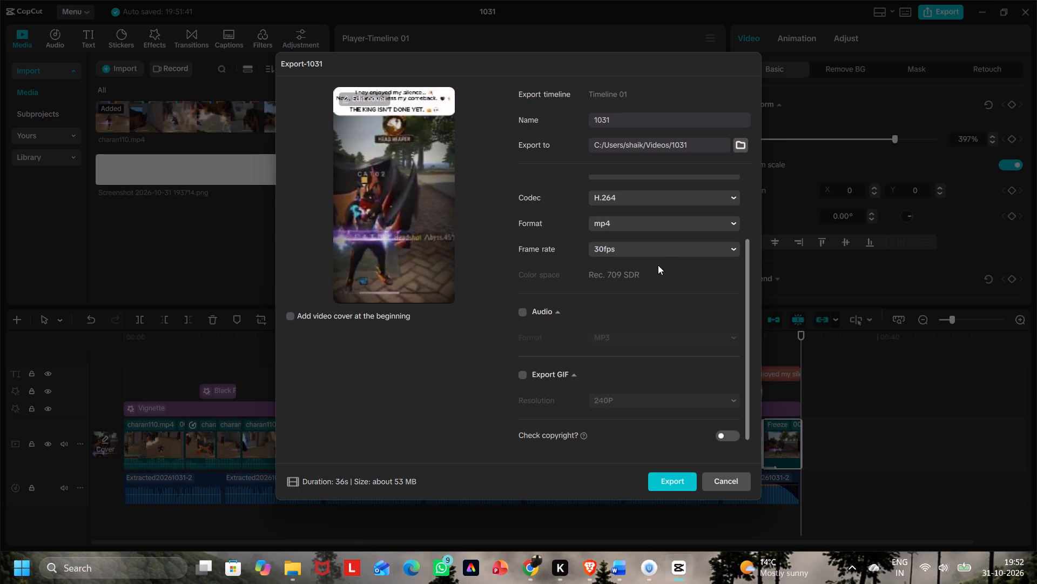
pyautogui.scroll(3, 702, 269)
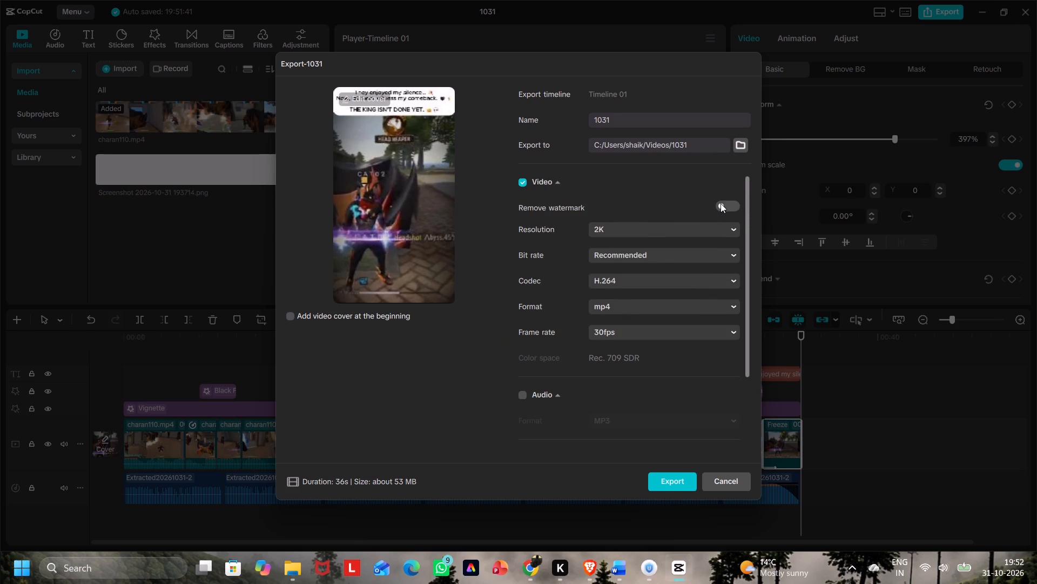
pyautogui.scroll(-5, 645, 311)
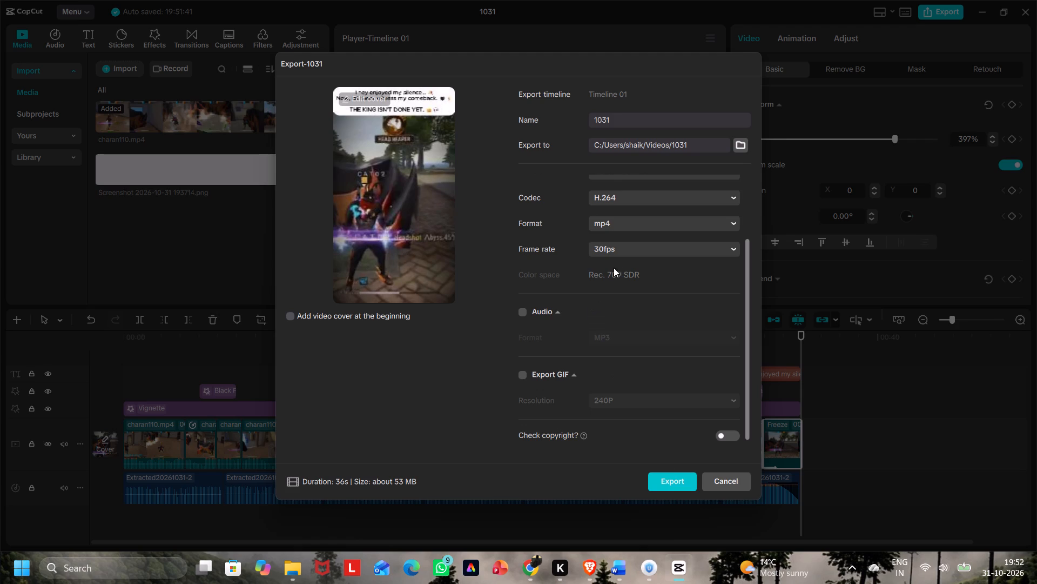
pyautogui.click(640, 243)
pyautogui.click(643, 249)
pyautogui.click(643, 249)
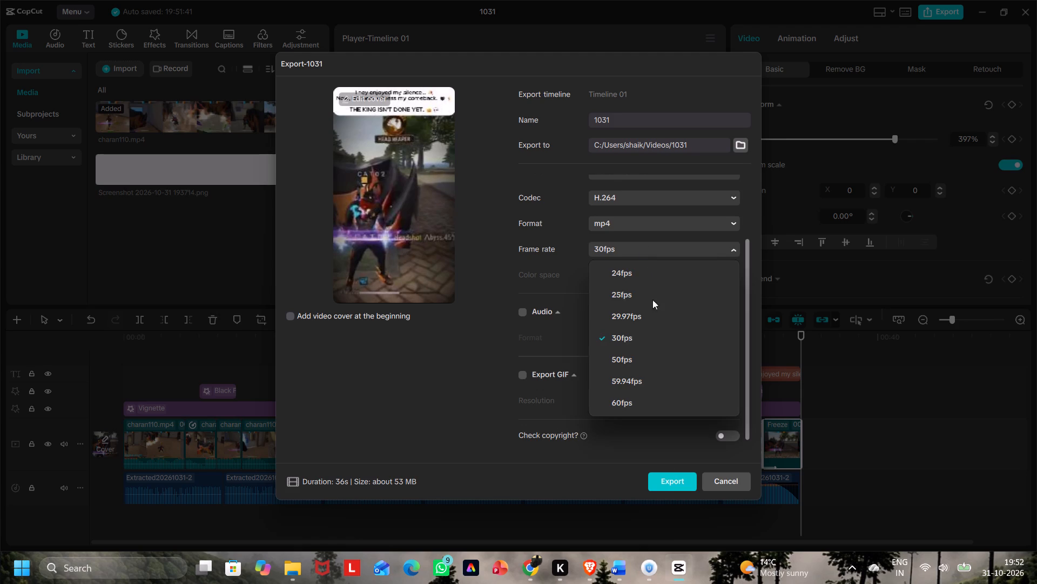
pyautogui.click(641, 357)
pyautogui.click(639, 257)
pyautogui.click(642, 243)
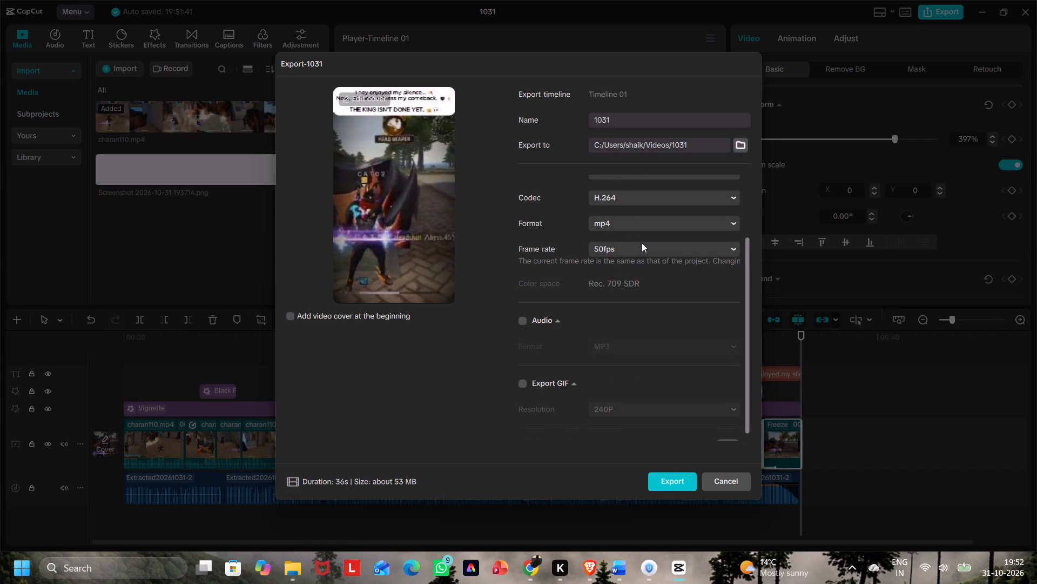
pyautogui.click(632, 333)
# Export the 1031 video with the chosen settings.
pyautogui.click(660, 469)
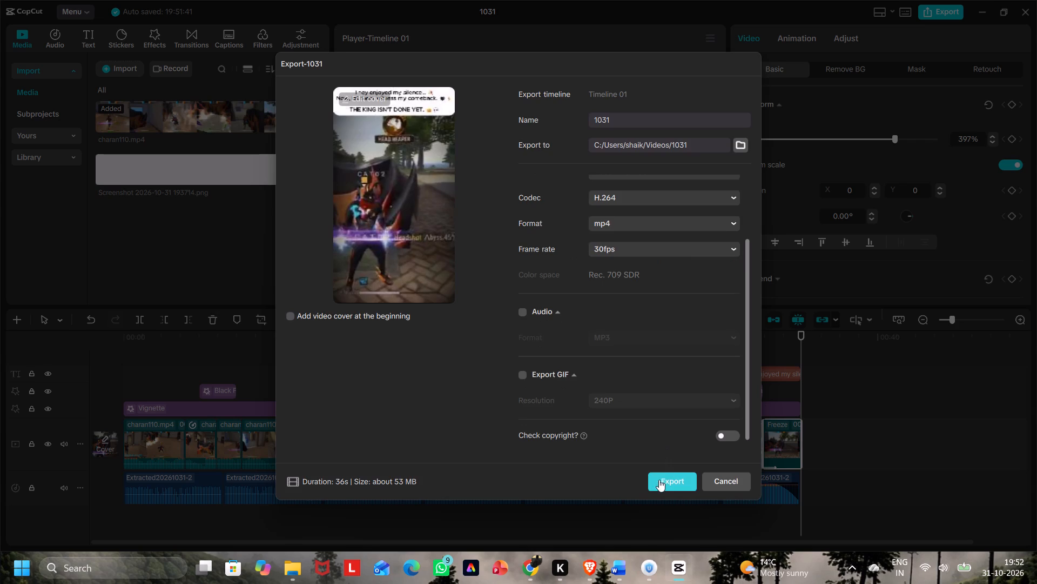
pyautogui.click(659, 480)
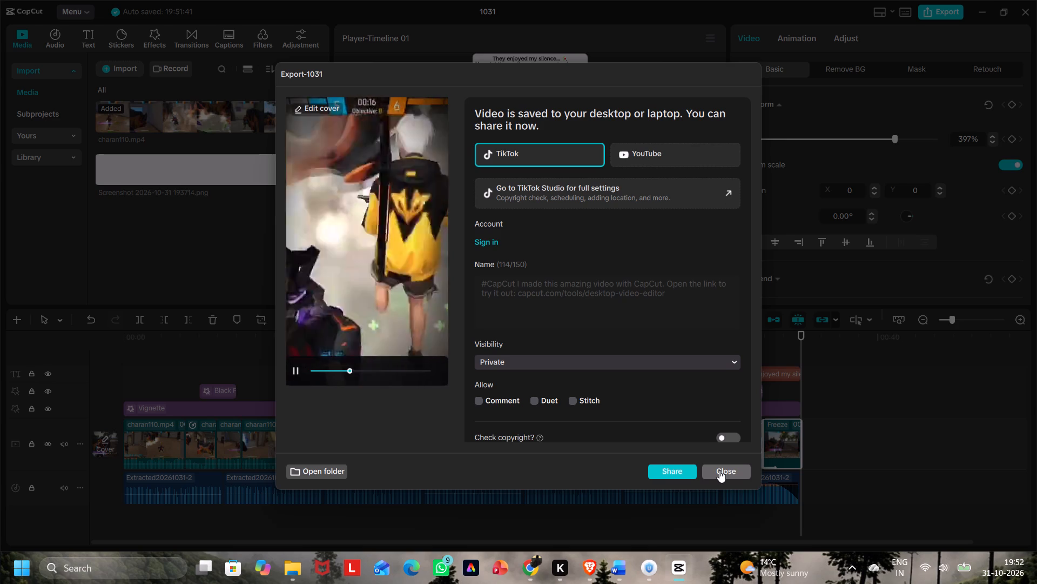
# Check the exported video and cover files in their output folder, and close the export window without sharing.
pyautogui.click(324, 474)
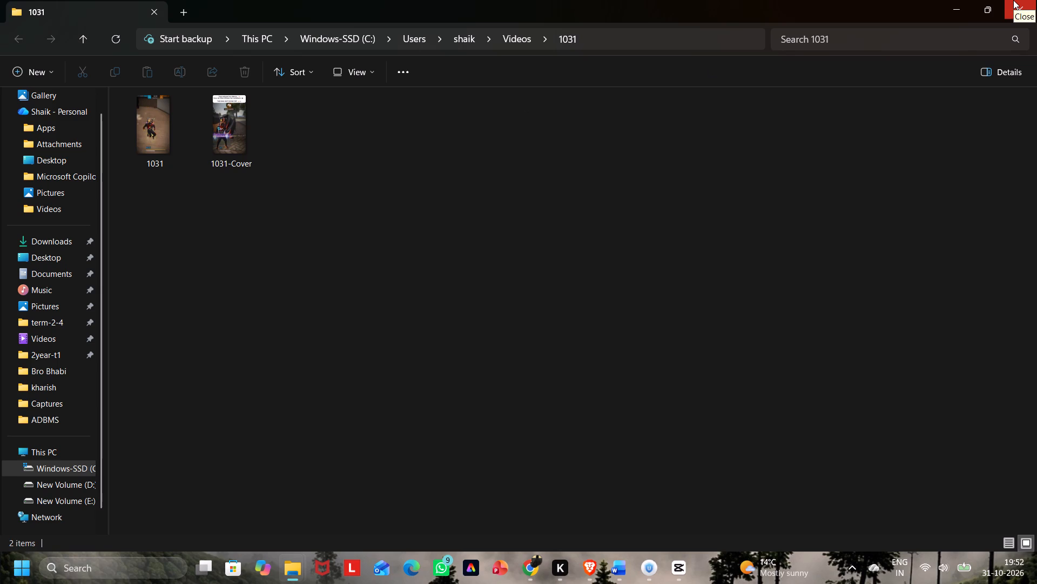
pyautogui.click(959, 7)
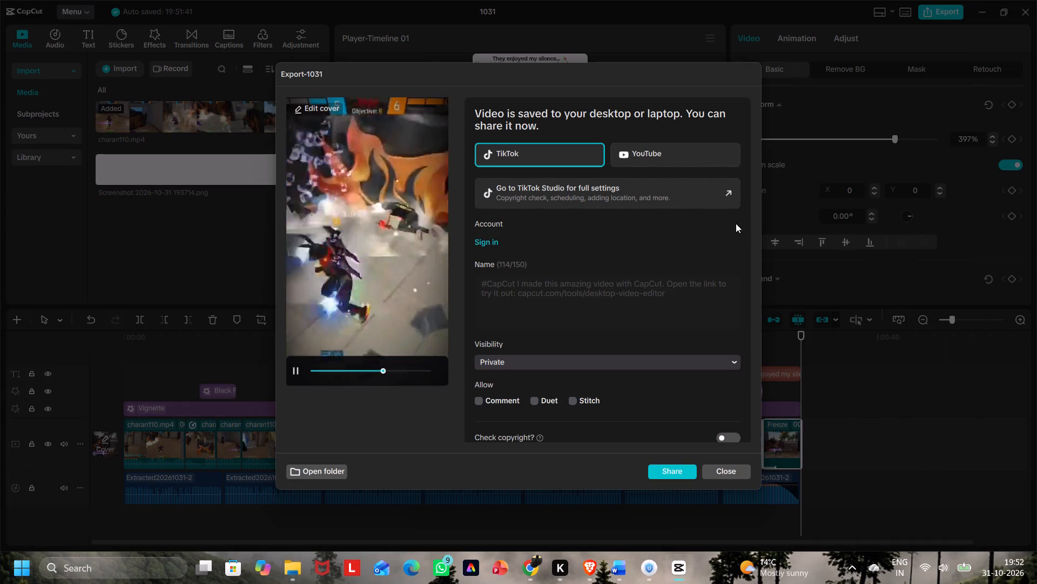
pyautogui.click(713, 474)
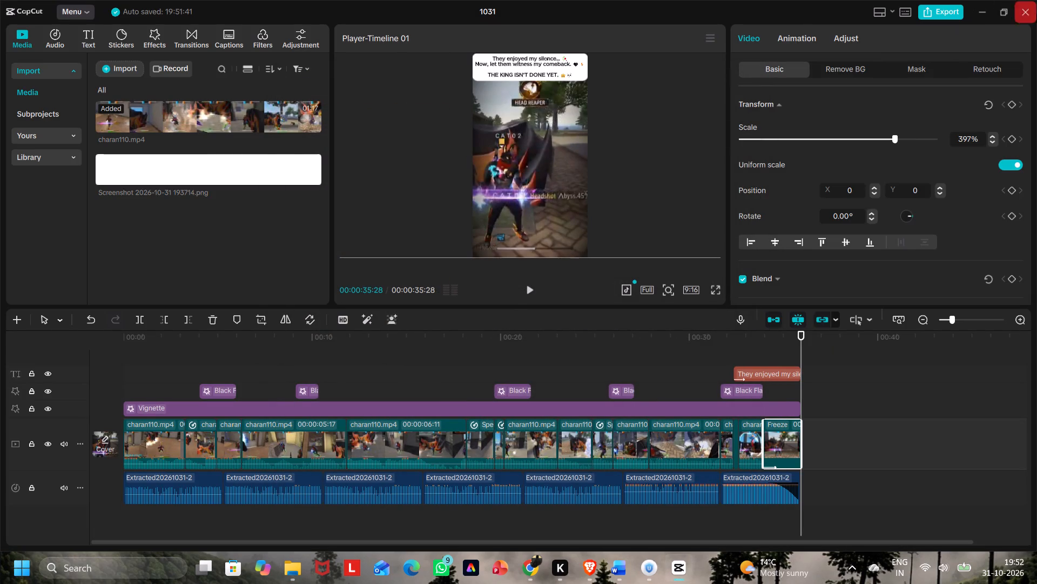